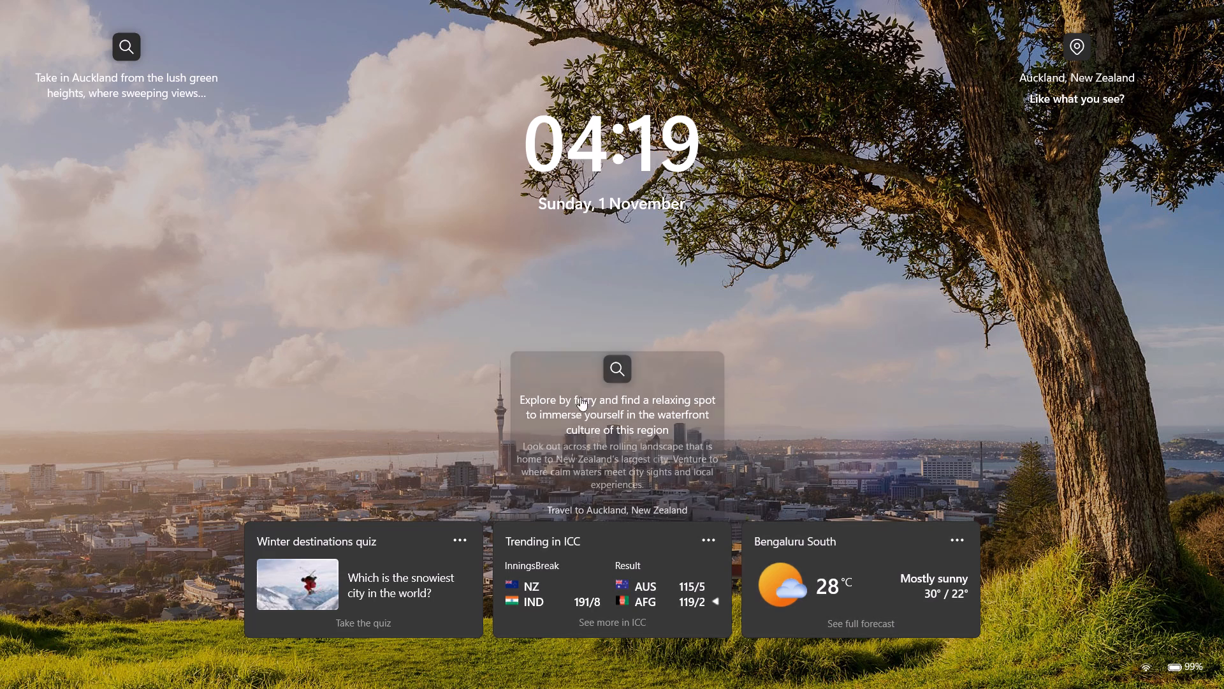
Dismiss the Windows lock screen.
{"action": "left_click", "coordinate": [832, 320]}
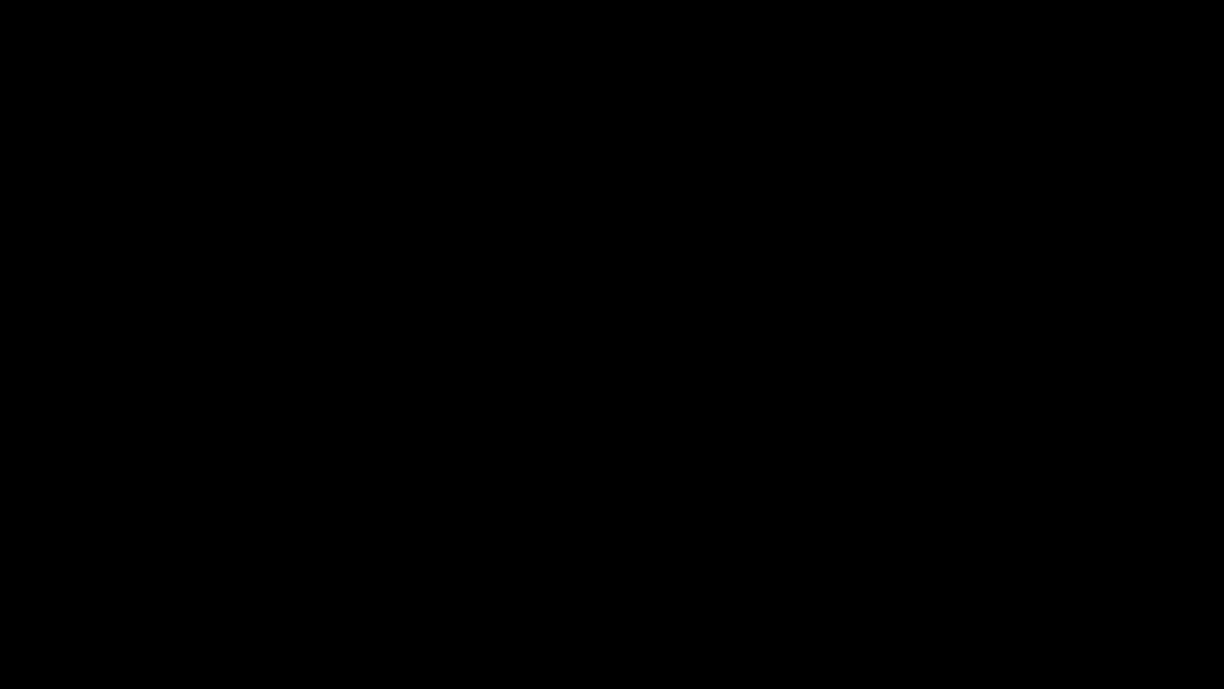
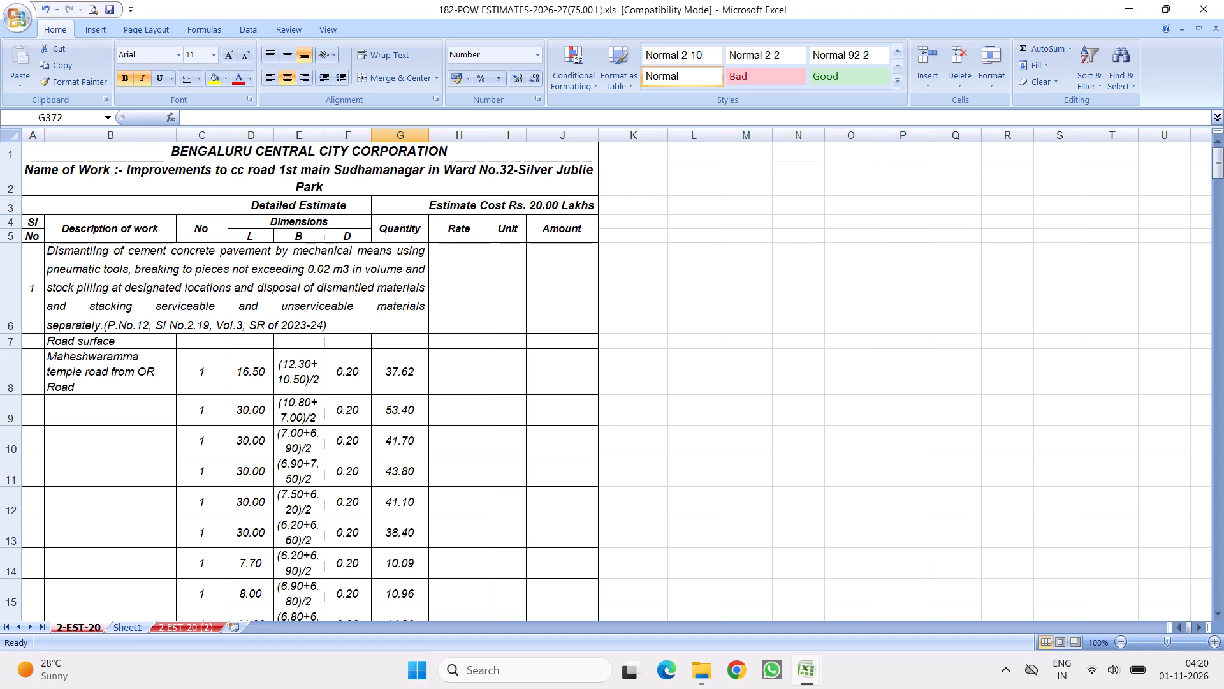
On the 2-EST-20 (2) sheet, delete the Cross road rows from item 1 (concrete dismantling) and item 2 (earth work excavation).
{"action": "left_click", "coordinate": [573, 301]}
{"action": "left_click", "coordinate": [288, 280]}
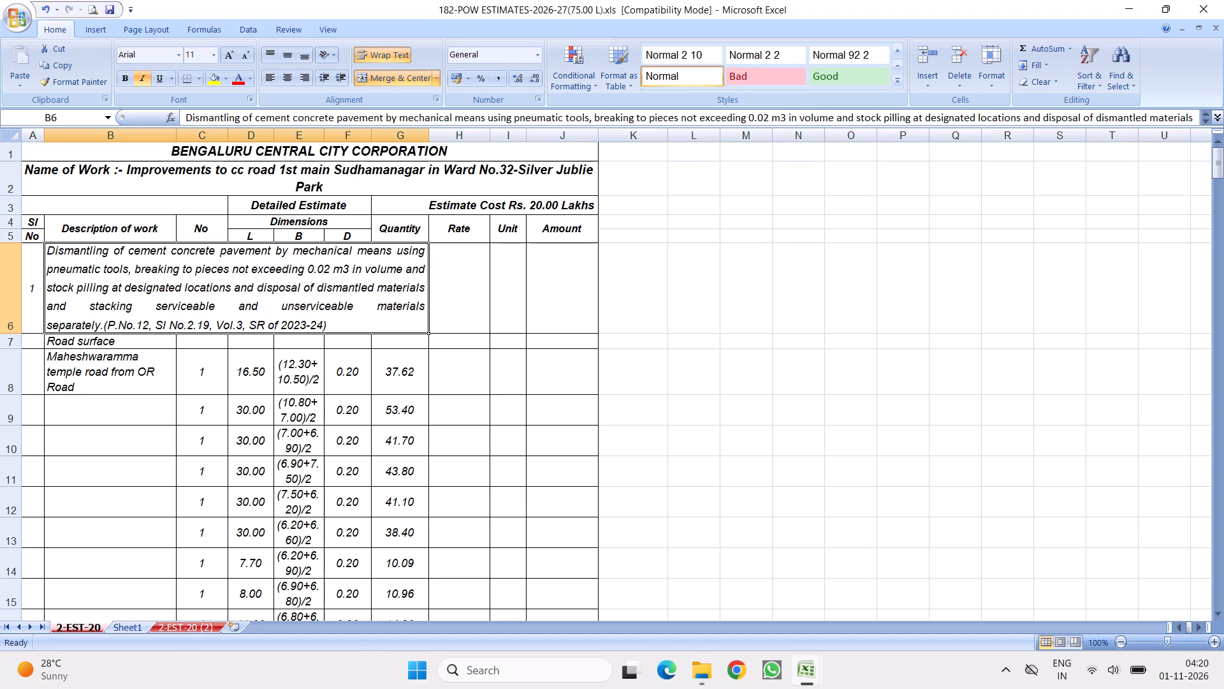
{"action": "left_click", "coordinate": [187, 626]}
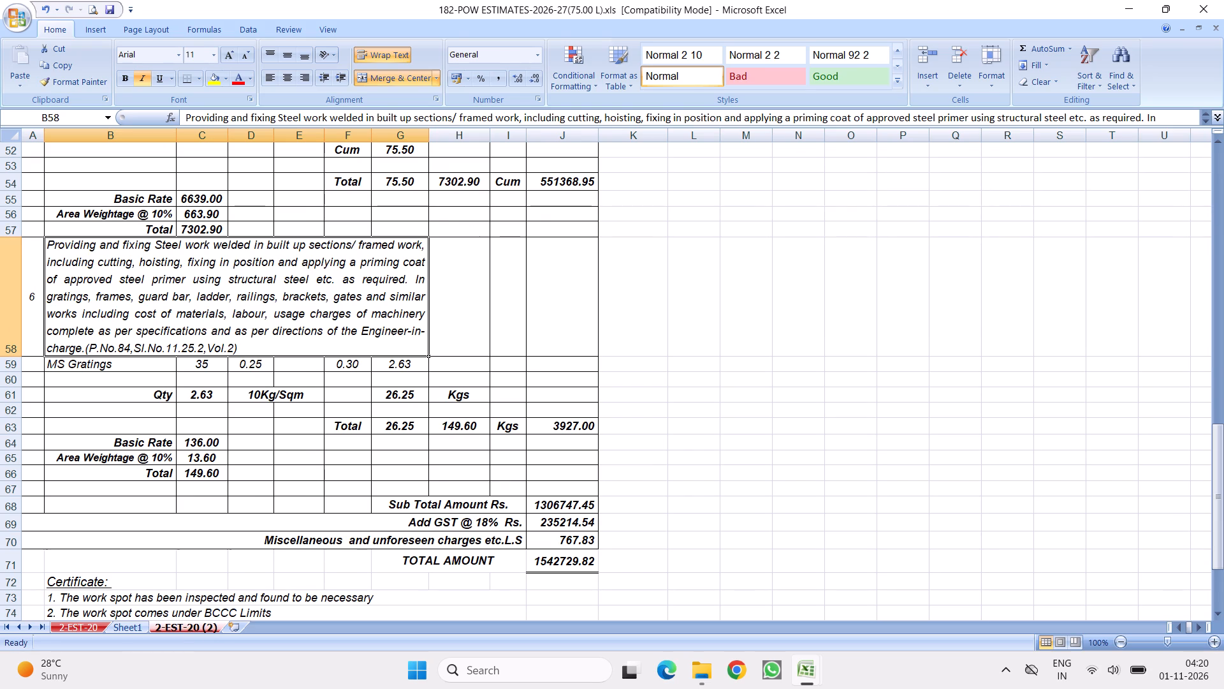
{"action": "left_click_drag", "start_coordinate": [1218, 482], "coordinate": [1223, 66]}
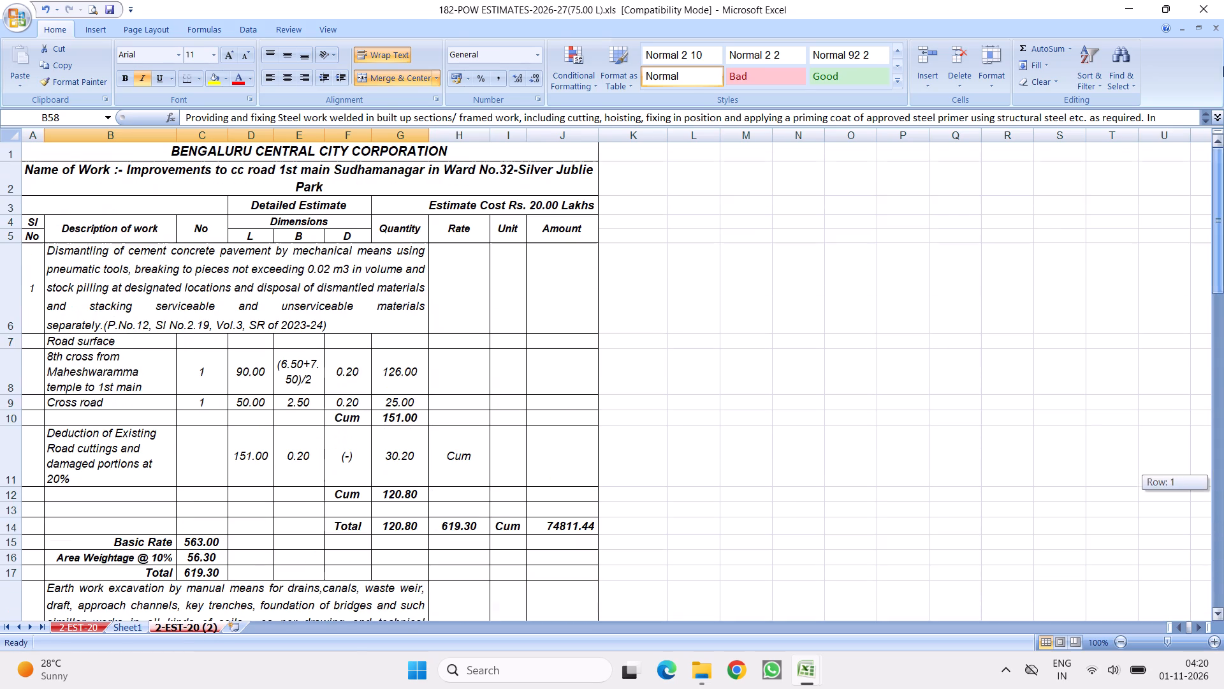
{"action": "left_click_drag", "start_coordinate": [1223, 66], "coordinate": [1223, 6]}
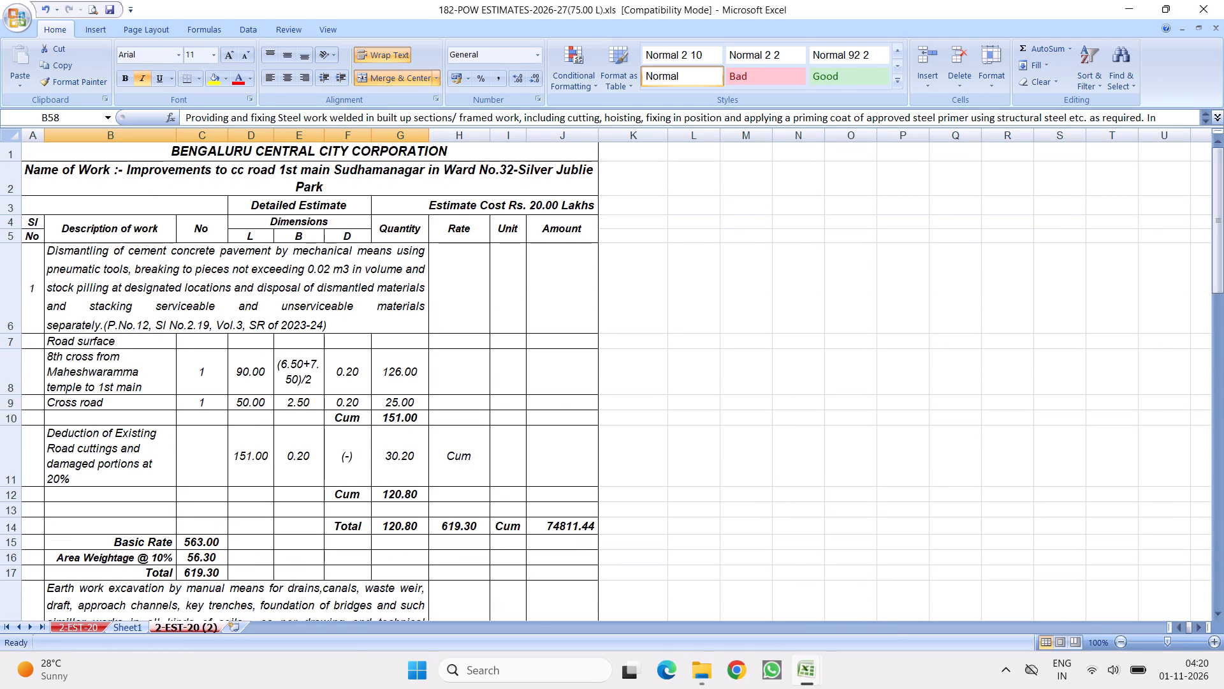
{"action": "left_click", "coordinate": [10, 404]}
{"action": "right_click", "coordinate": [10, 404]}
{"action": "left_click", "coordinate": [49, 502]}
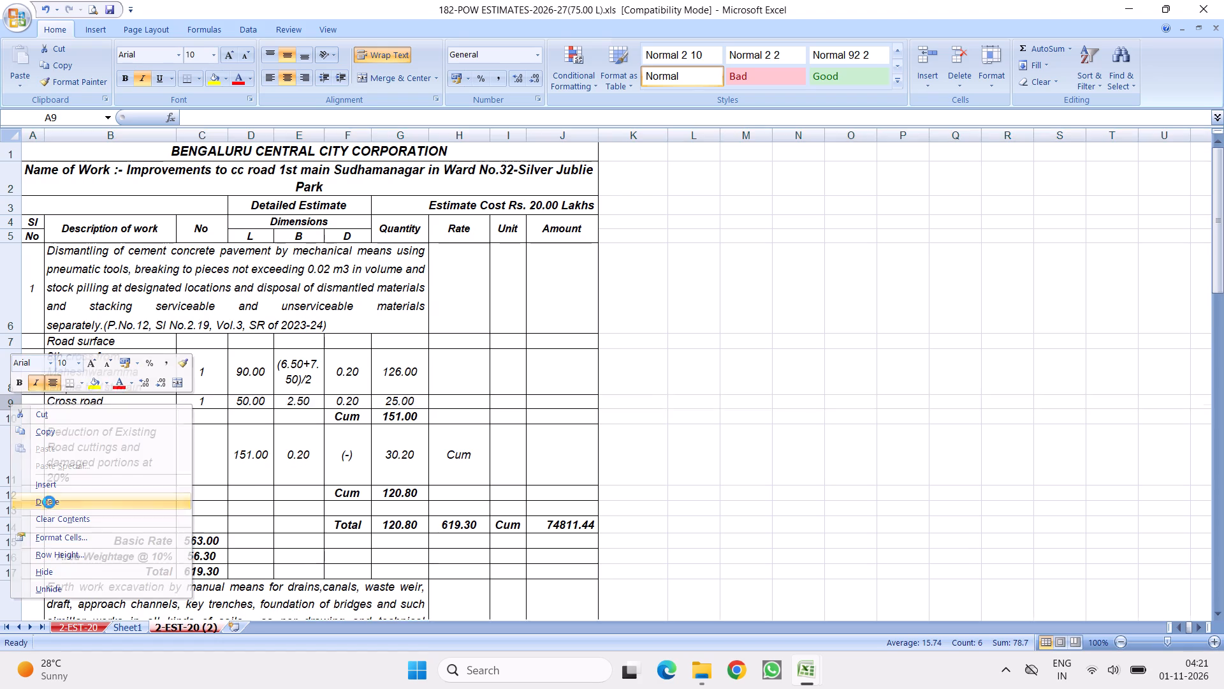
{"action": "scroll", "coordinate": [268, 456], "scroll_direction": "down", "scroll_amount": 3}
{"action": "scroll", "coordinate": [368, 390], "scroll_direction": "down", "scroll_amount": 2}
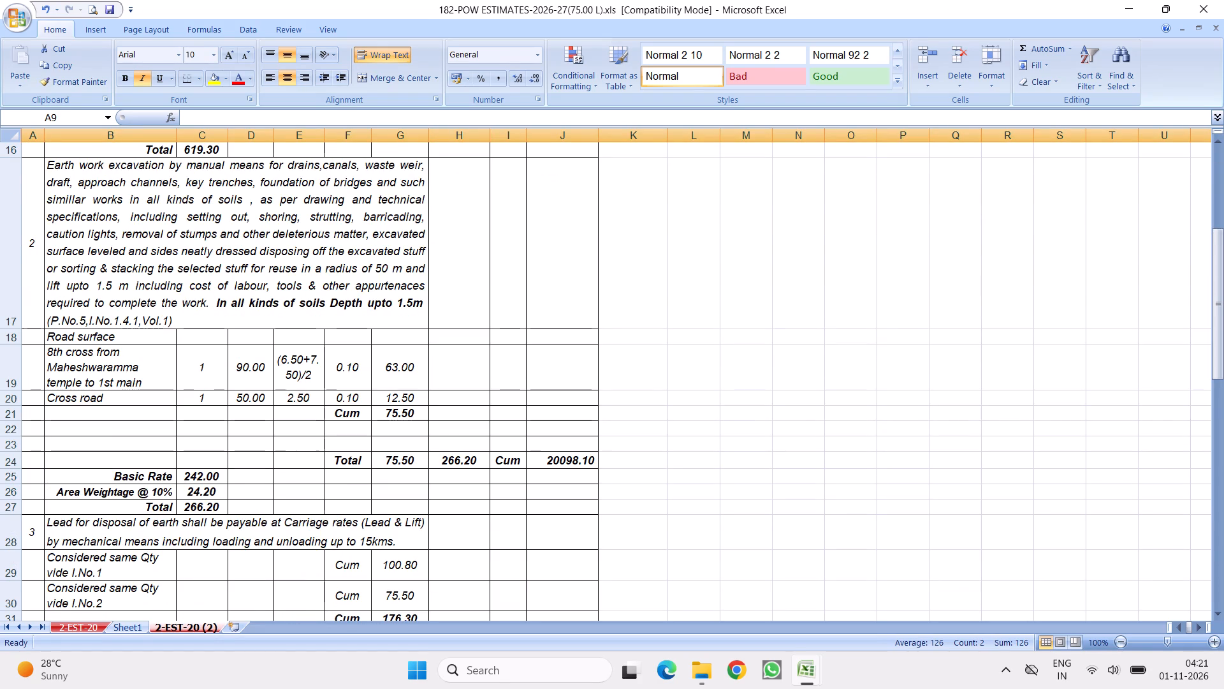
{"action": "right_click", "coordinate": [11, 398]}
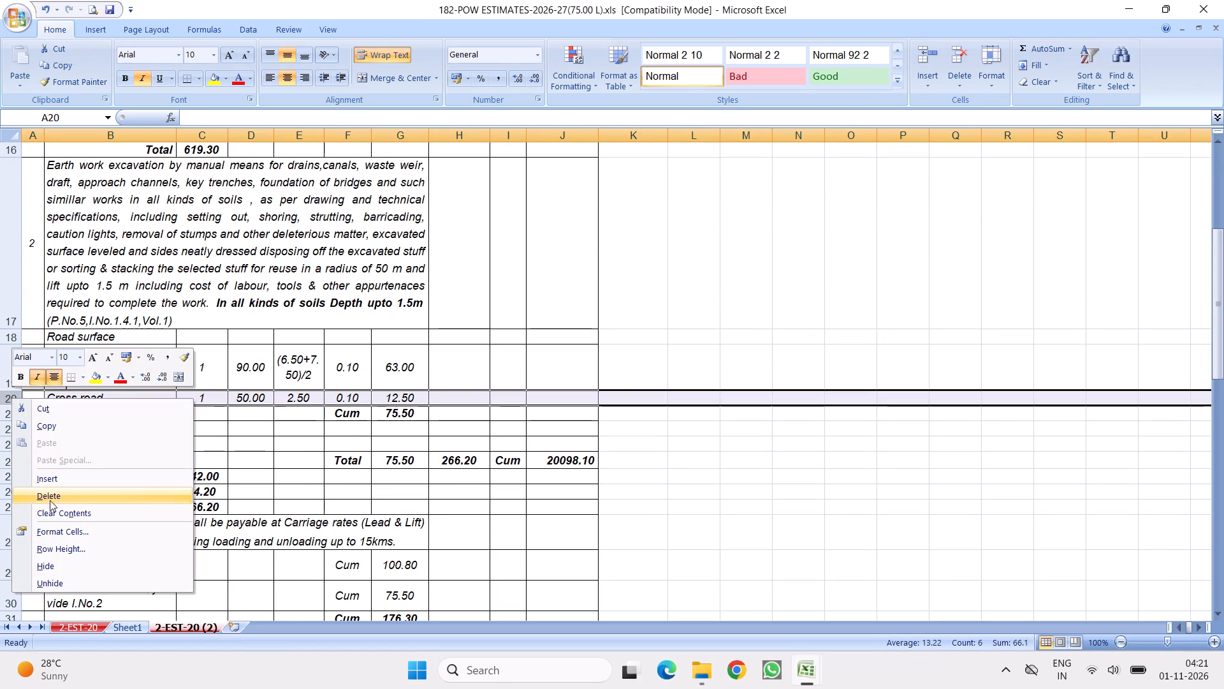
{"action": "left_click", "coordinate": [49, 499]}
Delete the Cross road rows from item 4 (dry lean concrete sub-base) and item 5 (plain cement concrete pavement).
{"action": "scroll", "coordinate": [327, 444], "scroll_direction": "down", "scroll_amount": 5}
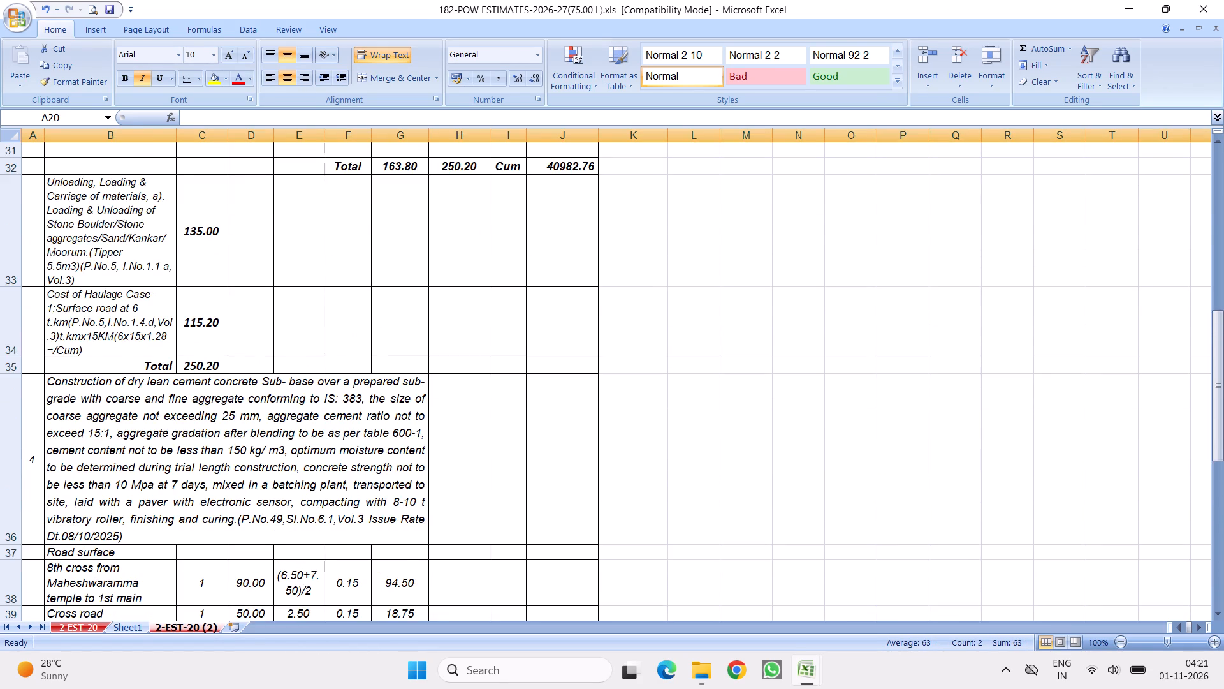
{"action": "scroll", "coordinate": [263, 412], "scroll_direction": "down", "scroll_amount": 2}
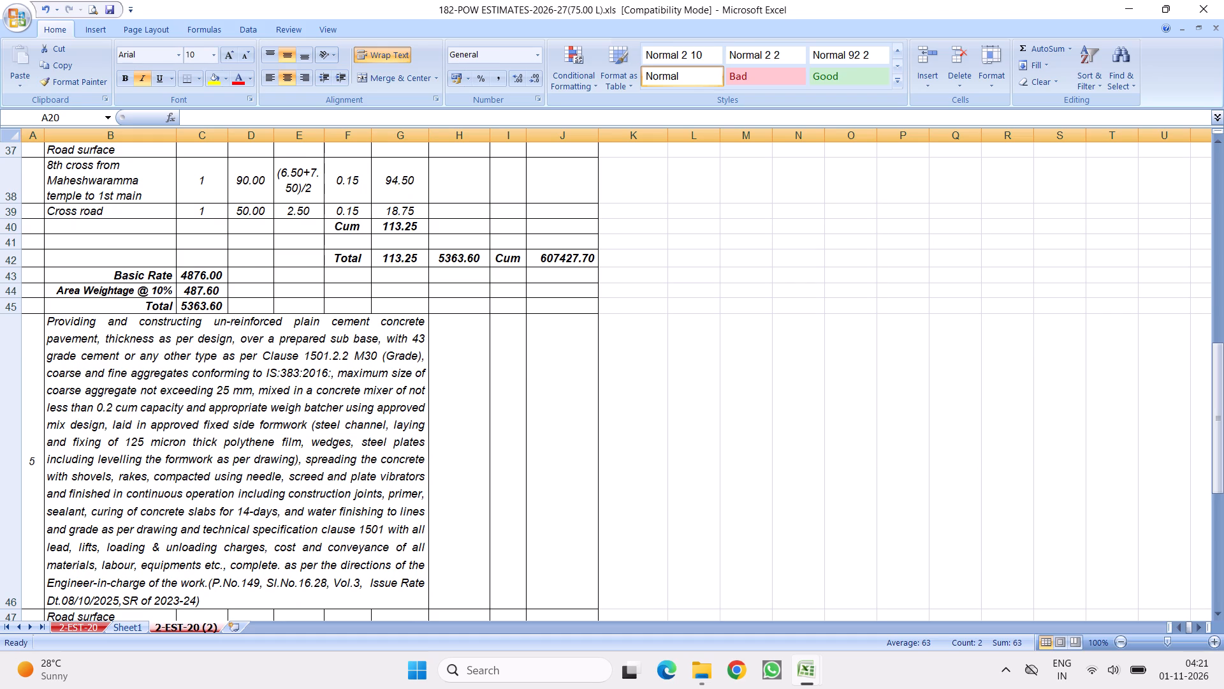
{"action": "left_click", "coordinate": [3, 212]}
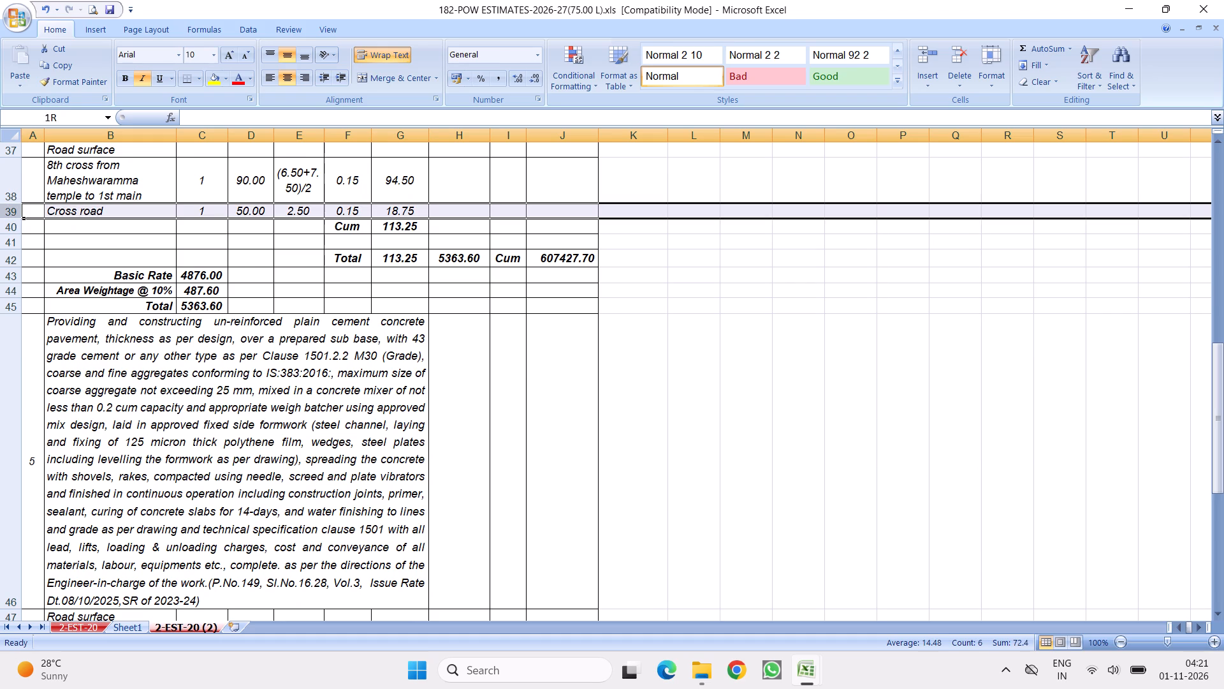
{"action": "right_click", "coordinate": [3, 212]}
{"action": "left_click", "coordinate": [36, 304]}
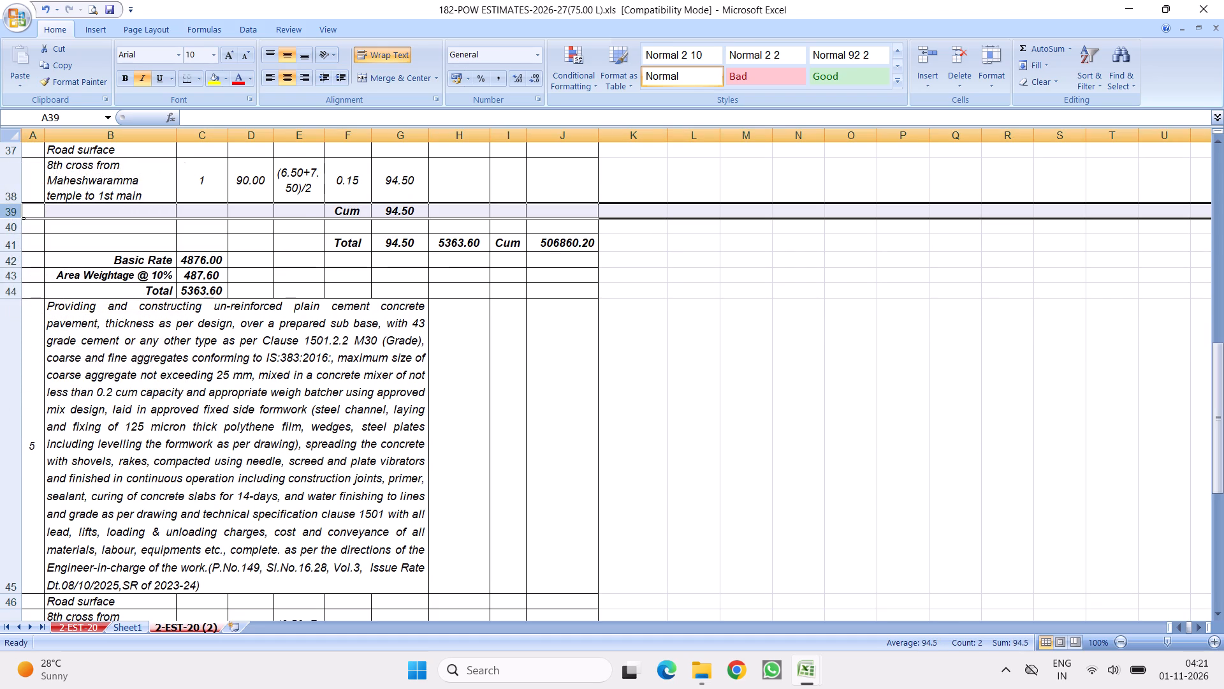
{"action": "scroll", "coordinate": [247, 302], "scroll_direction": "down", "scroll_amount": 3}
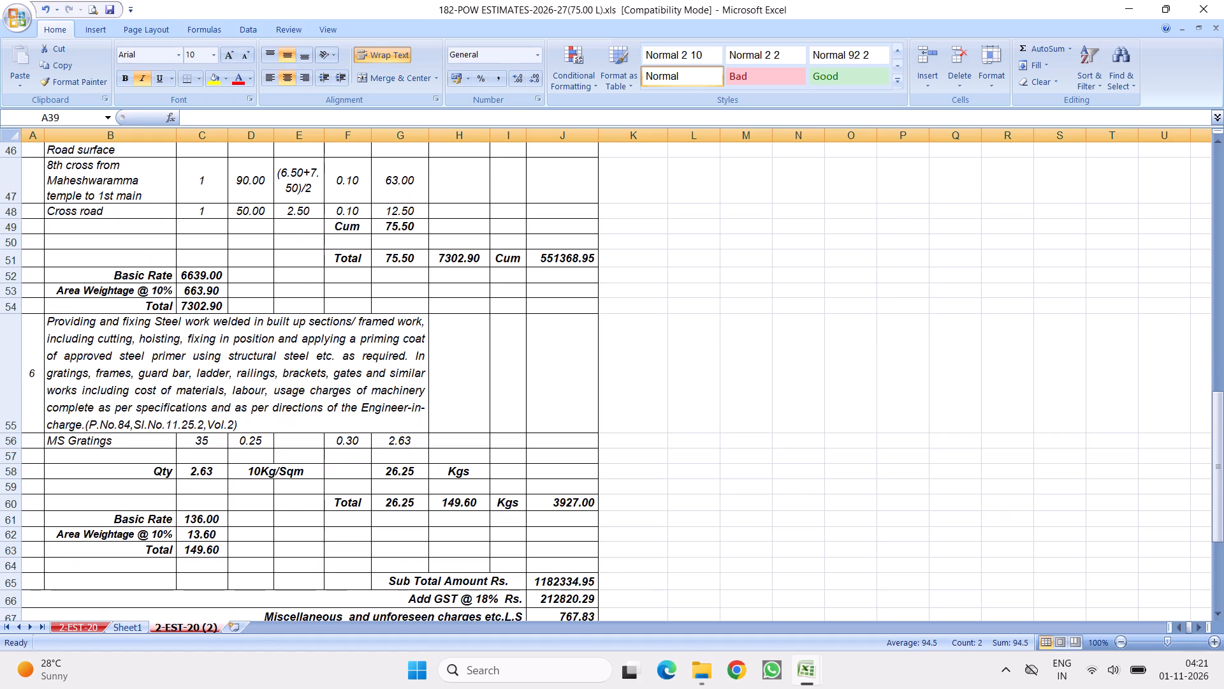
{"action": "right_click", "coordinate": [9, 214]}
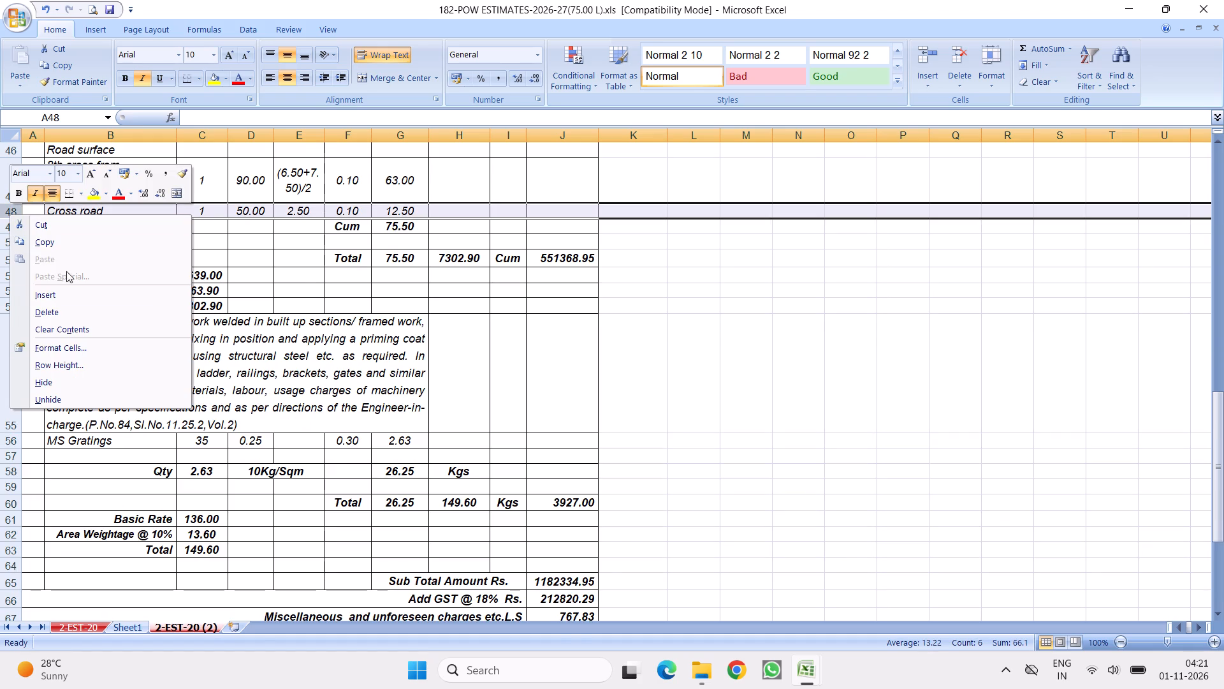
{"action": "left_click", "coordinate": [50, 313]}
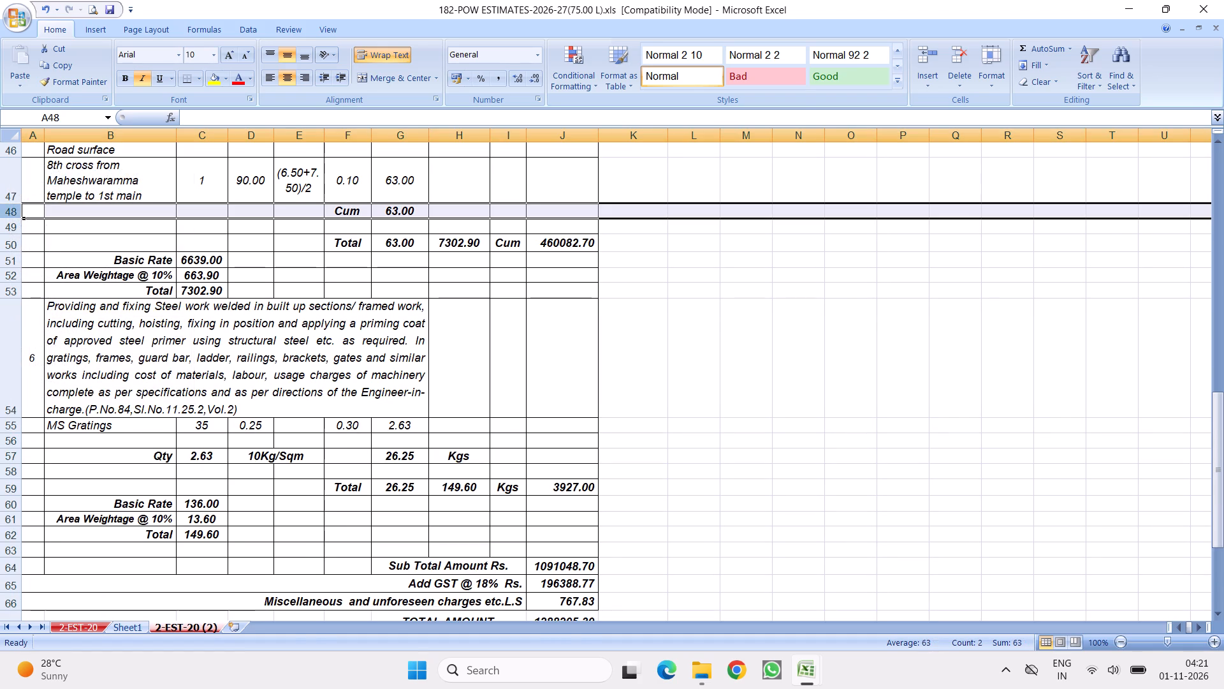
Delete all rows of item 6, the steel work for MS Gratings, from its description through its rate total.
{"action": "left_click", "coordinate": [193, 353]}
{"action": "scroll", "coordinate": [678, 455], "scroll_direction": "down", "scroll_amount": 2}
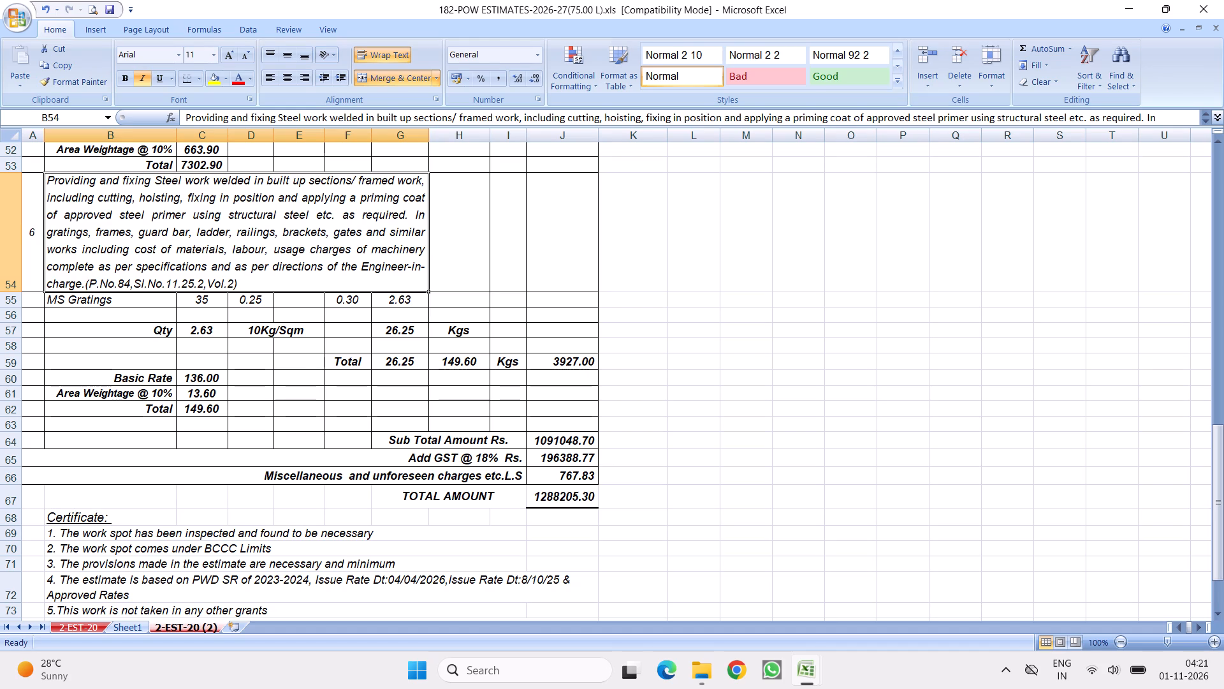
{"action": "left_click_drag", "start_coordinate": [0, 255], "coordinate": [2, 410]}
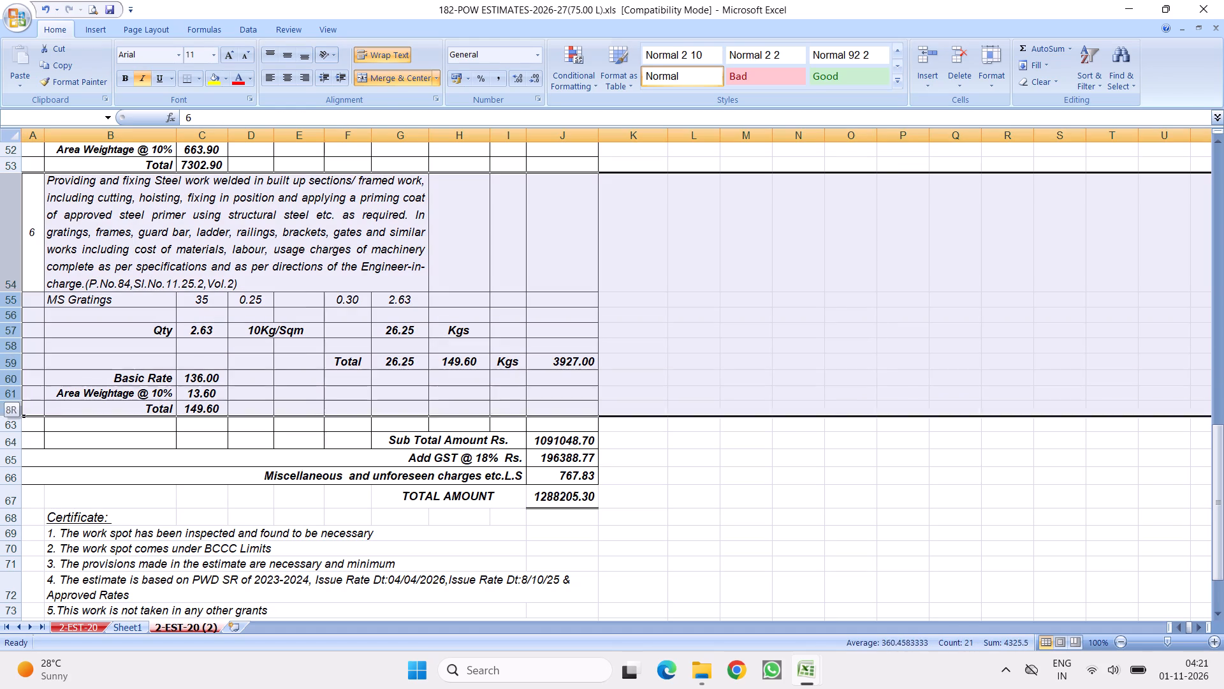
{"action": "left_click_drag", "start_coordinate": [2, 410], "coordinate": [45, 406]}
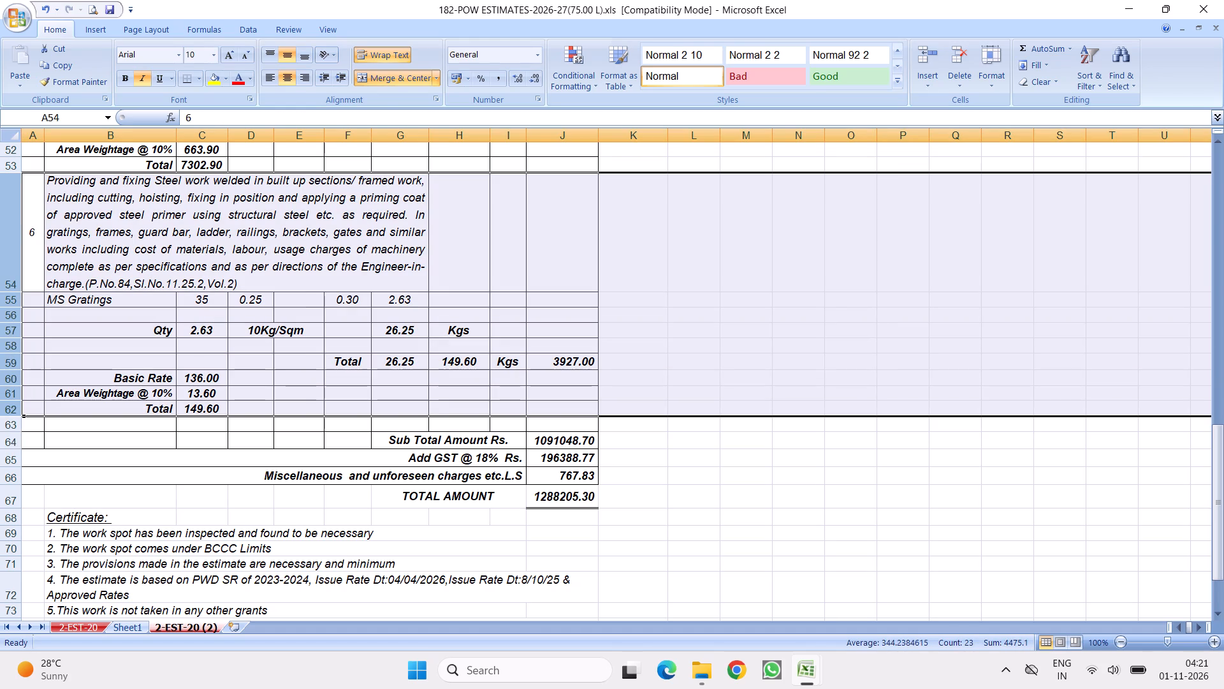
{"action": "right_click", "coordinate": [233, 273]}
{"action": "left_click", "coordinate": [272, 373]}
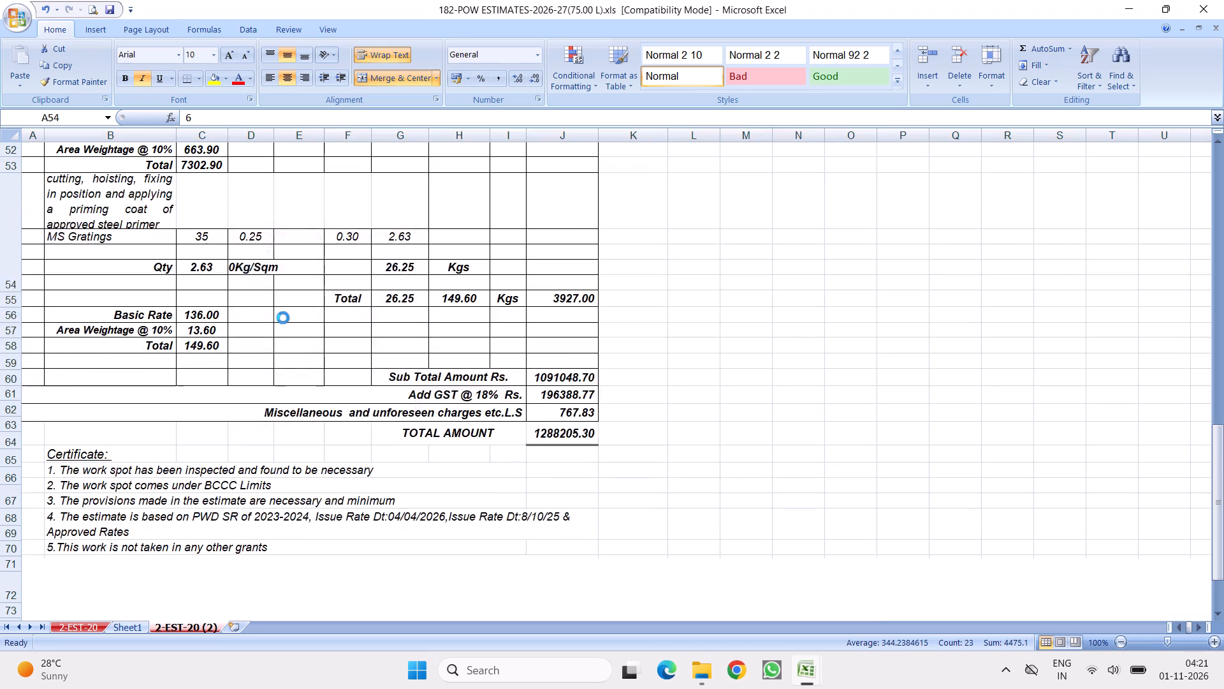
{"action": "left_click", "coordinate": [390, 260]}
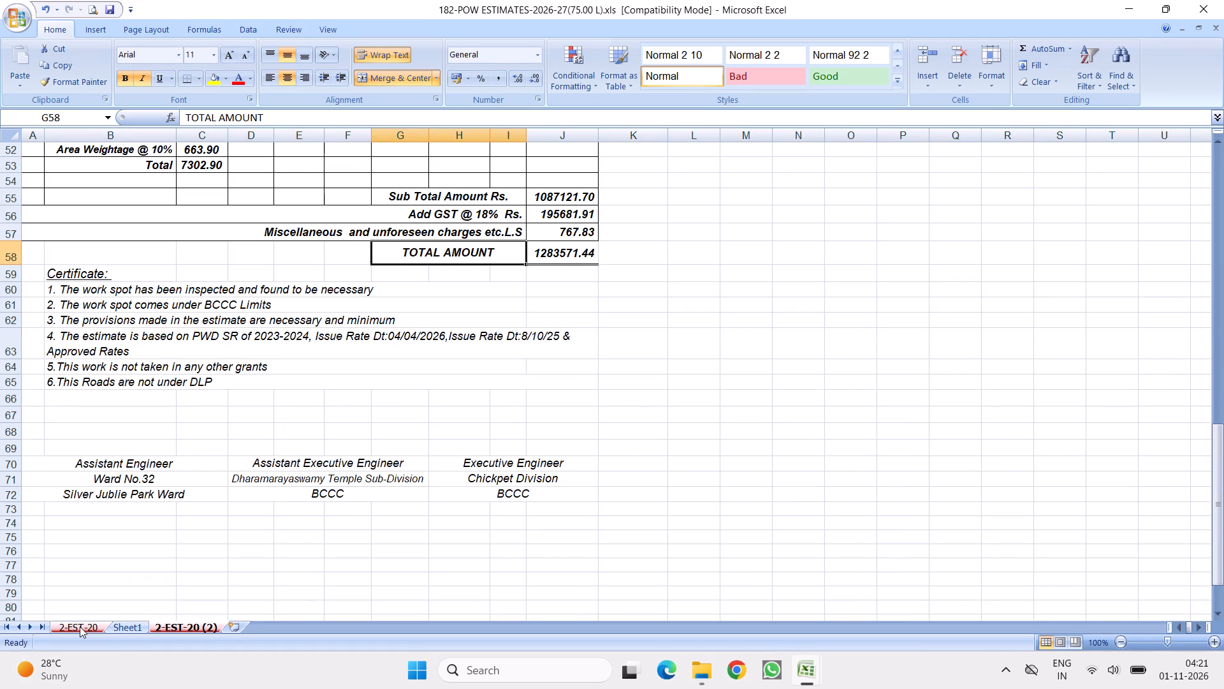
On the 2-EST-20 sheet, delete the "8th cross from Maheshwaramma temple to 1st main" row from item 1, the concrete pavement dismantling.
{"action": "left_click", "coordinate": [122, 625]}
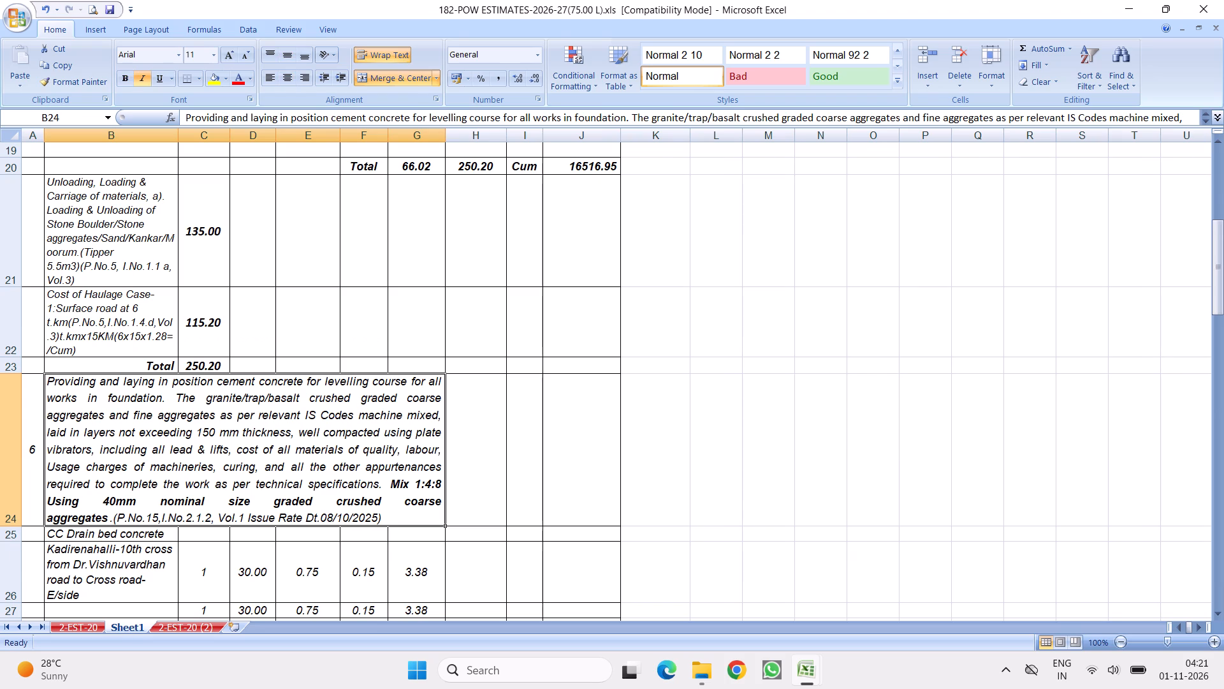
{"action": "scroll", "coordinate": [337, 439], "scroll_direction": "down", "scroll_amount": 2}
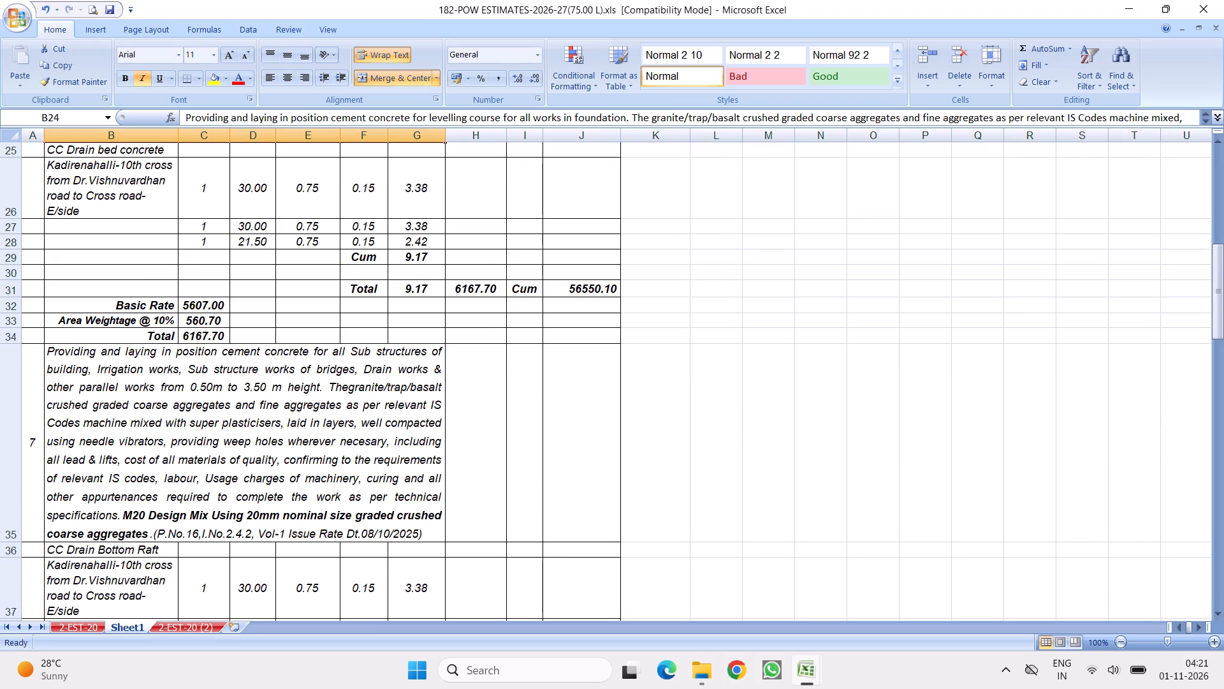
{"action": "left_click_drag", "start_coordinate": [1220, 315], "coordinate": [1223, 0]}
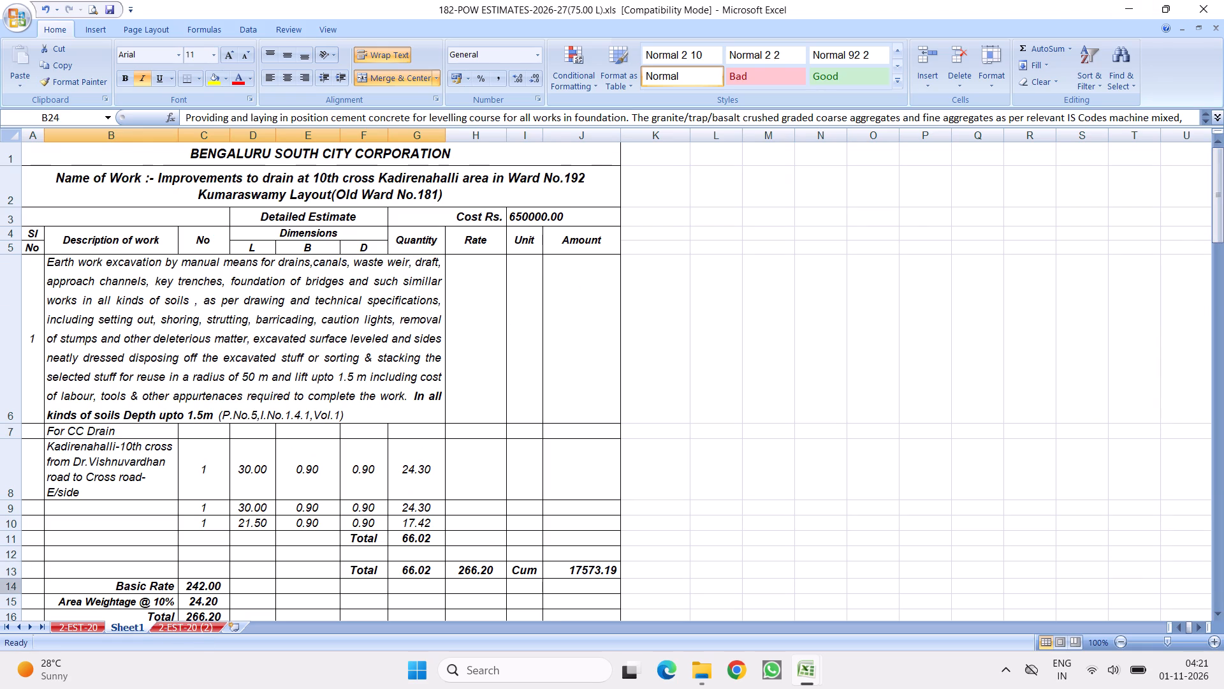
{"action": "left_click", "coordinate": [75, 630]}
{"action": "scroll", "coordinate": [469, 372], "scroll_direction": "up", "scroll_amount": 5}
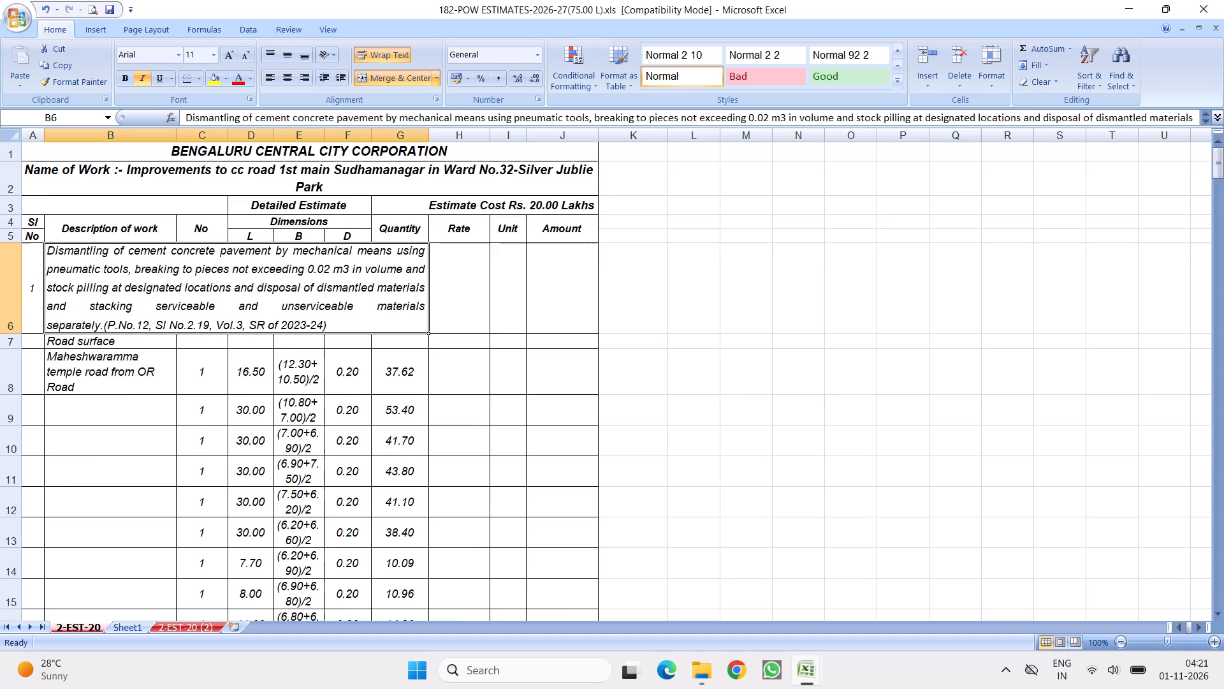
{"action": "scroll", "coordinate": [149, 352], "scroll_direction": "down", "scroll_amount": 5}
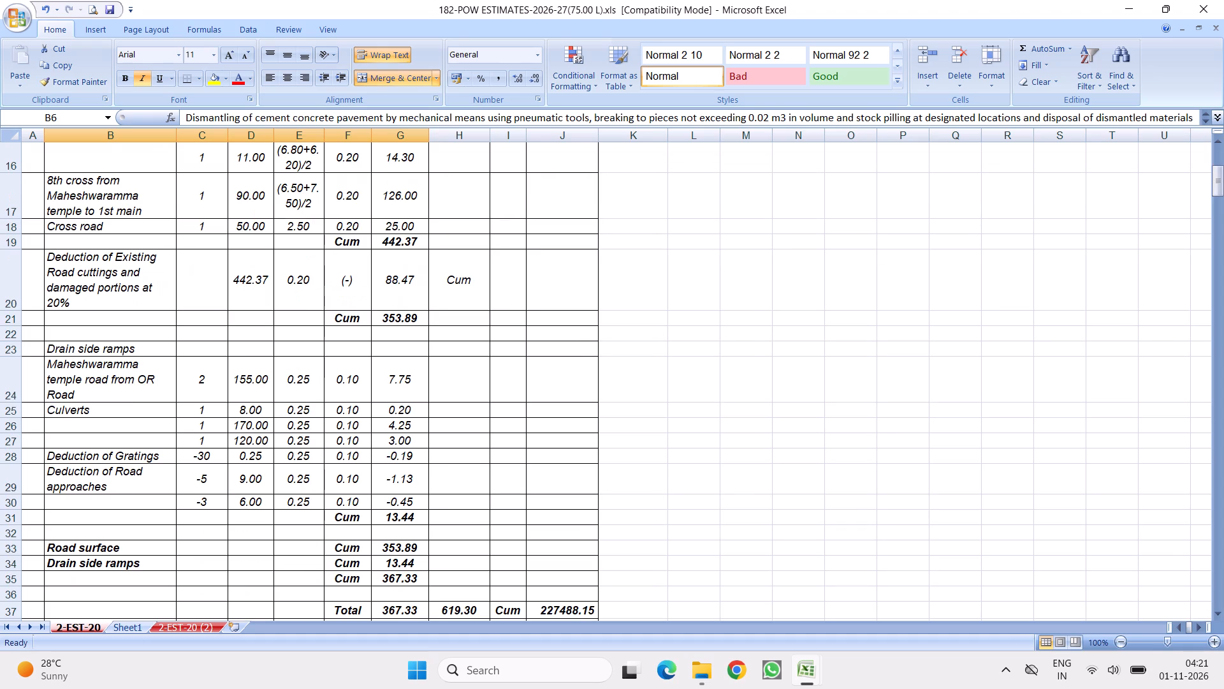
{"action": "scroll", "coordinate": [196, 253], "scroll_direction": "up", "scroll_amount": 2}
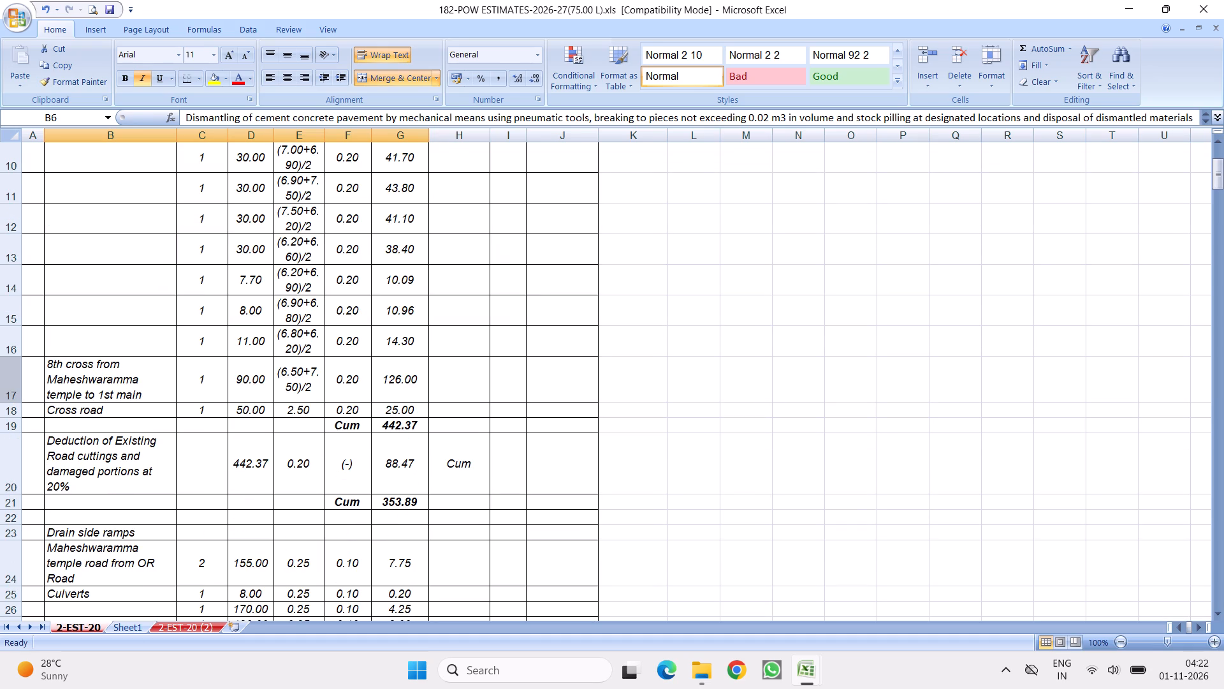
{"action": "left_click", "coordinate": [10, 380]}
{"action": "right_click", "coordinate": [9, 380]}
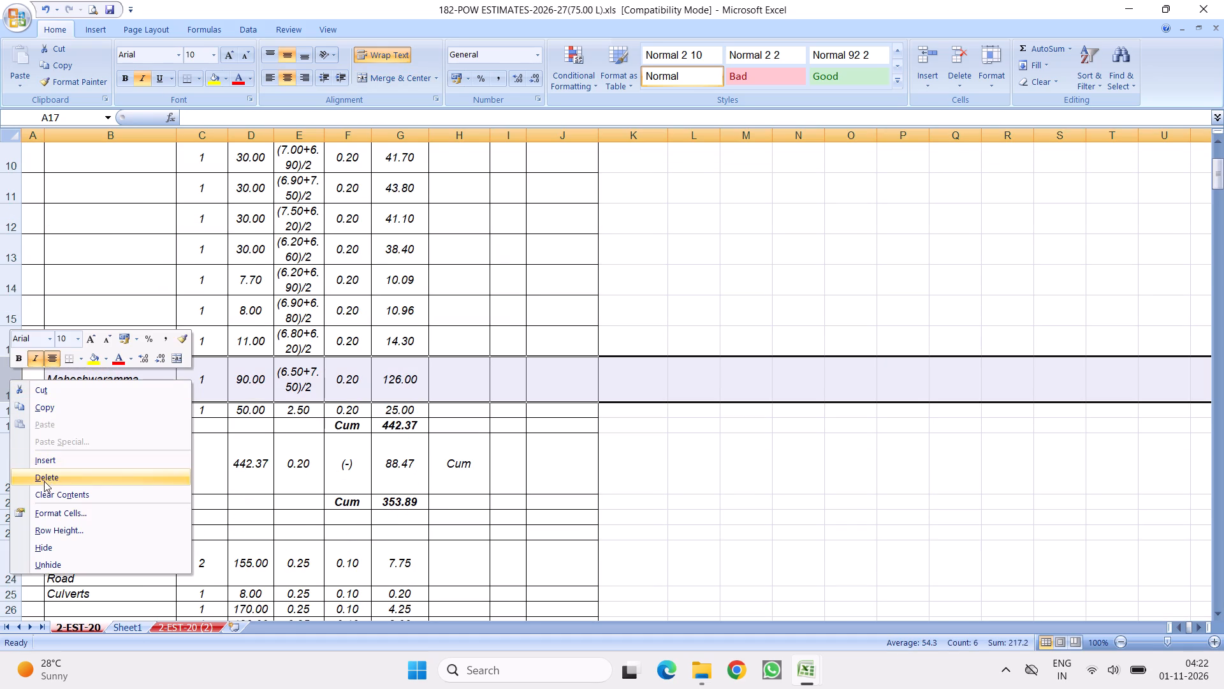
{"action": "left_click", "coordinate": [44, 481]}
Delete the "8th cross from Maheshwaramma temple to 1st main" row from the road surface section of the earth work excavation item.
{"action": "scroll", "coordinate": [347, 394], "scroll_direction": "down", "scroll_amount": 4}
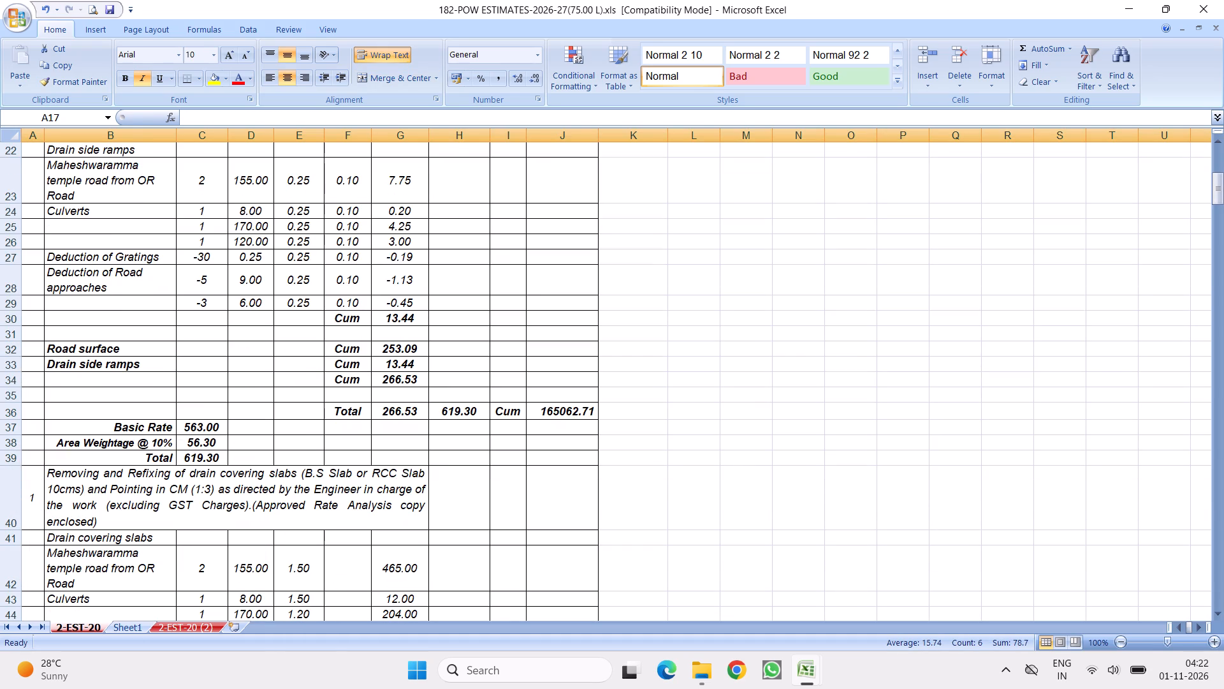
{"action": "scroll", "coordinate": [276, 336], "scroll_direction": "down", "scroll_amount": 11}
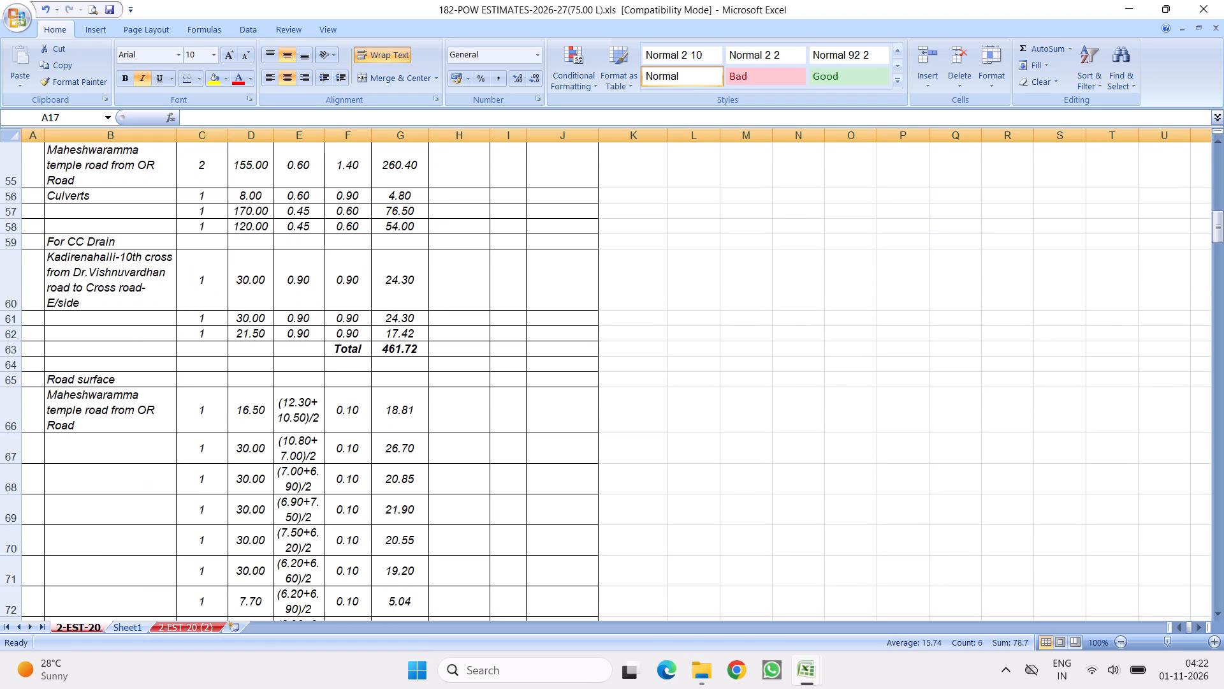
{"action": "scroll", "coordinate": [219, 368], "scroll_direction": "down", "scroll_amount": 4}
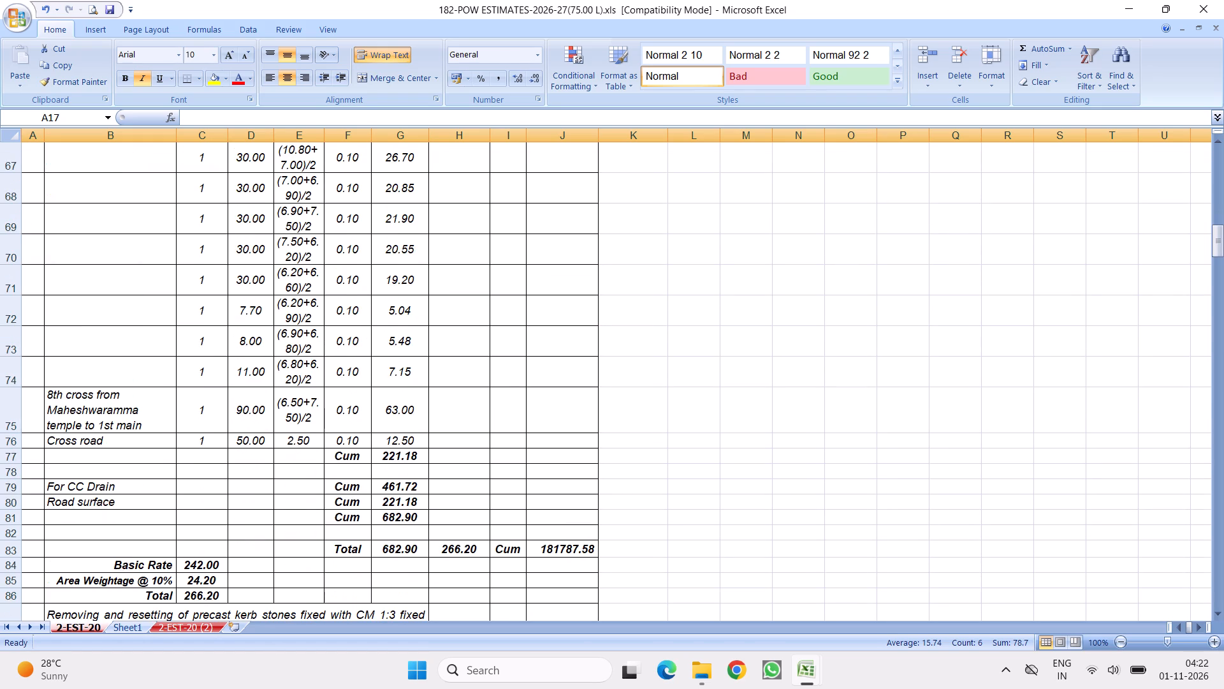
{"action": "right_click", "coordinate": [8, 411]}
{"action": "left_click", "coordinate": [48, 508]}
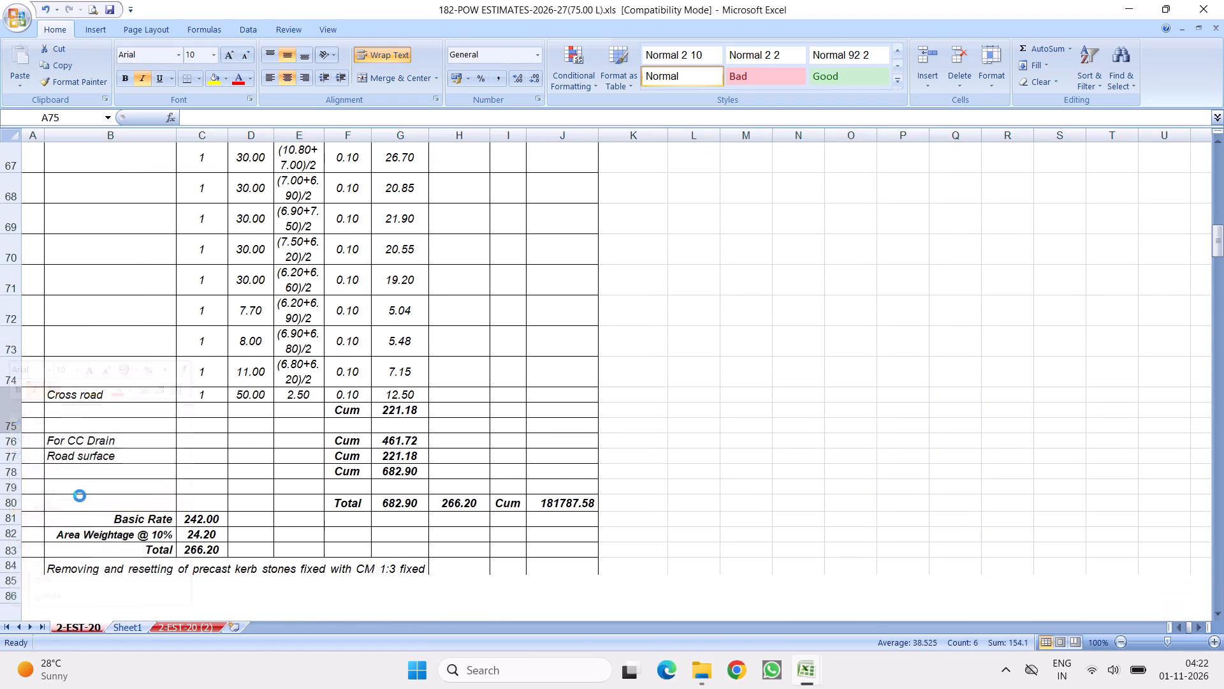
Review the 2-EST-20 items from kerb stone resetting through the solid concrete block wall for cross-road entries.
{"action": "scroll", "coordinate": [105, 506], "scroll_direction": "down", "scroll_amount": 4}
{"action": "scroll", "coordinate": [172, 456], "scroll_direction": "down", "scroll_amount": 4}
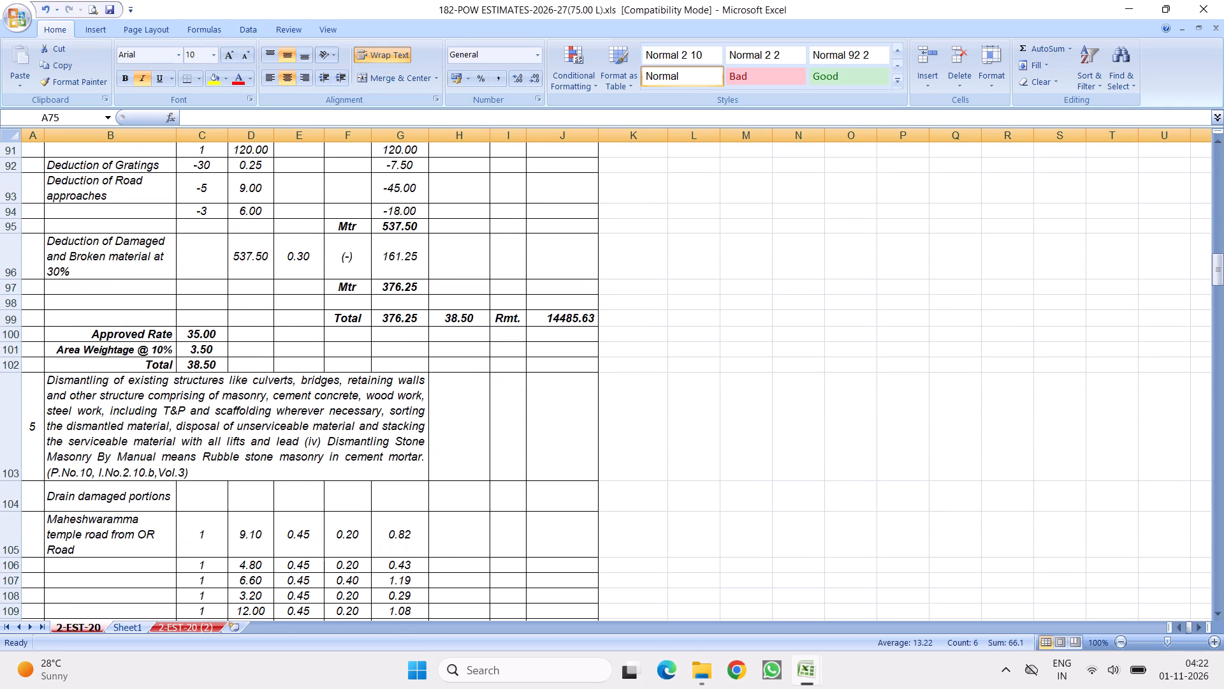
{"action": "scroll", "coordinate": [240, 411], "scroll_direction": "down", "scroll_amount": 15}
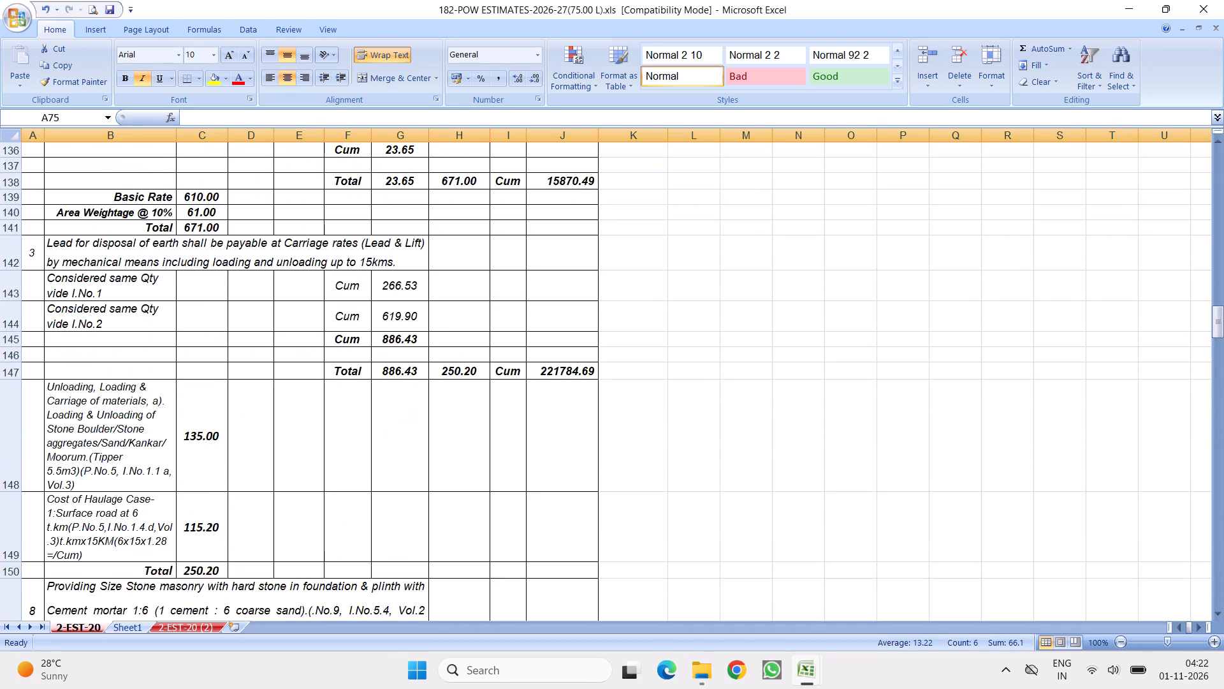
{"action": "scroll", "coordinate": [253, 374], "scroll_direction": "down", "scroll_amount": 12}
{"action": "scroll", "coordinate": [245, 341], "scroll_direction": "up", "scroll_amount": 2}
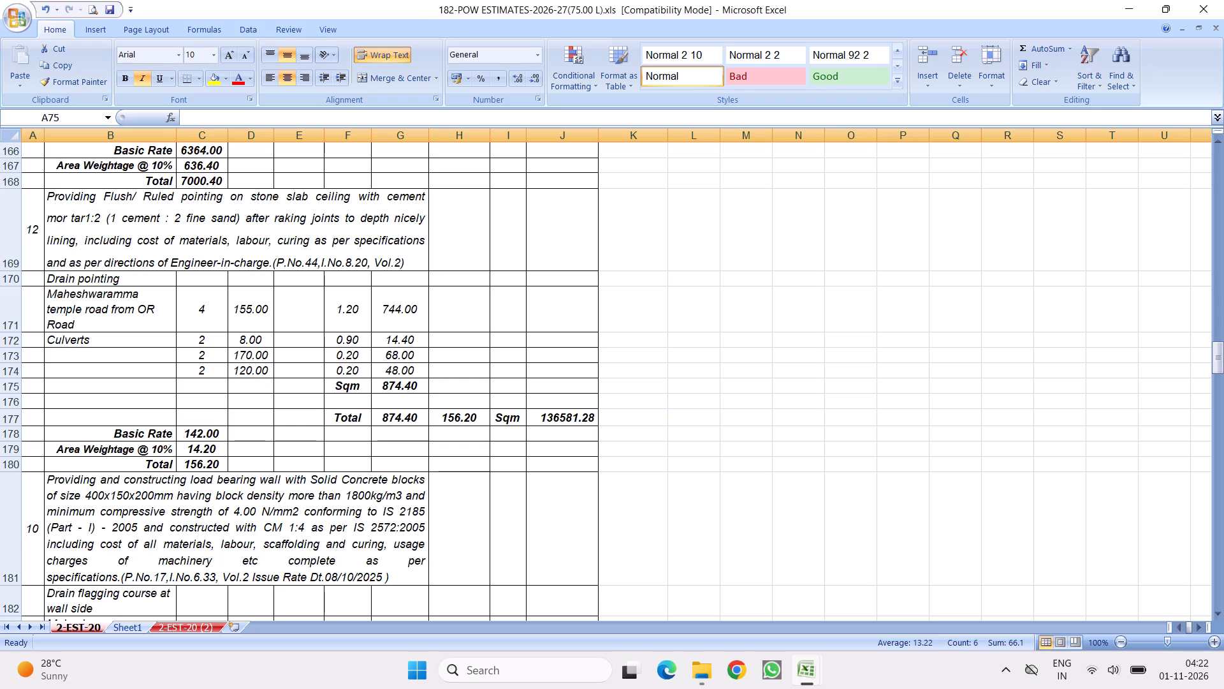
{"action": "scroll", "coordinate": [240, 304], "scroll_direction": "down", "scroll_amount": 5}
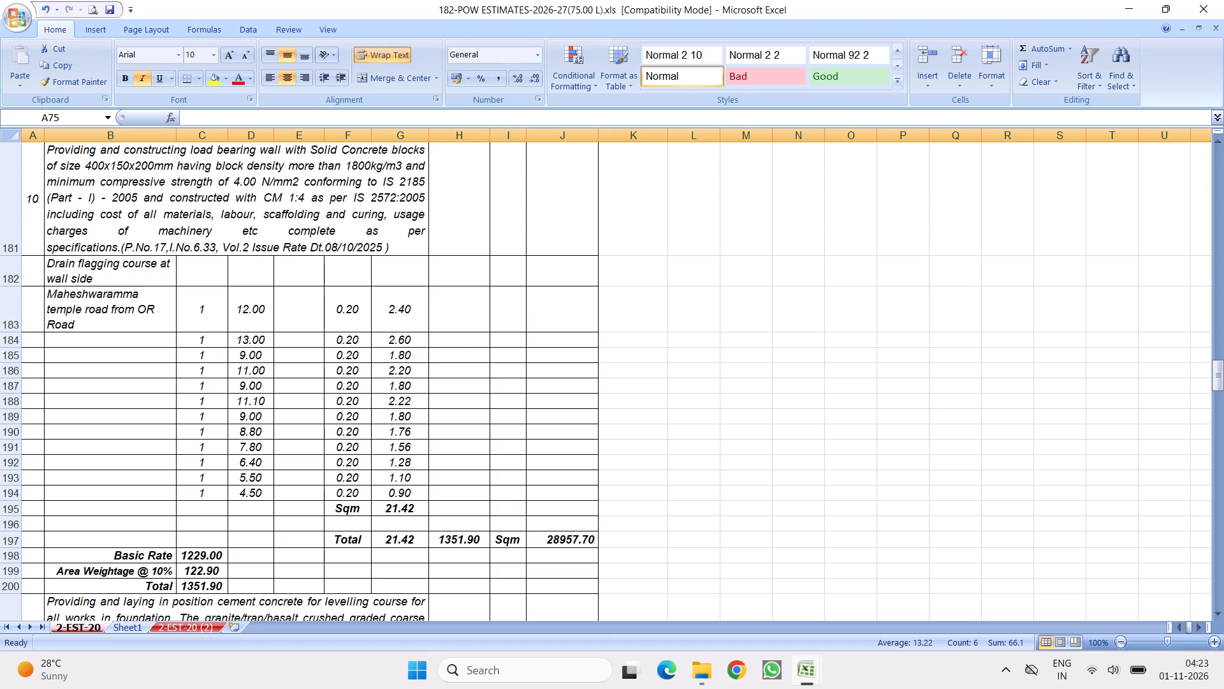
{"action": "scroll", "coordinate": [316, 373], "scroll_direction": "down", "scroll_amount": 6}
Examine the 2-EST-20 items from the 1:4:8 levelling course concrete through steel reinforcement, drain coping, BS slabs and precast kerb stones.
{"action": "left_click", "coordinate": [290, 281]}
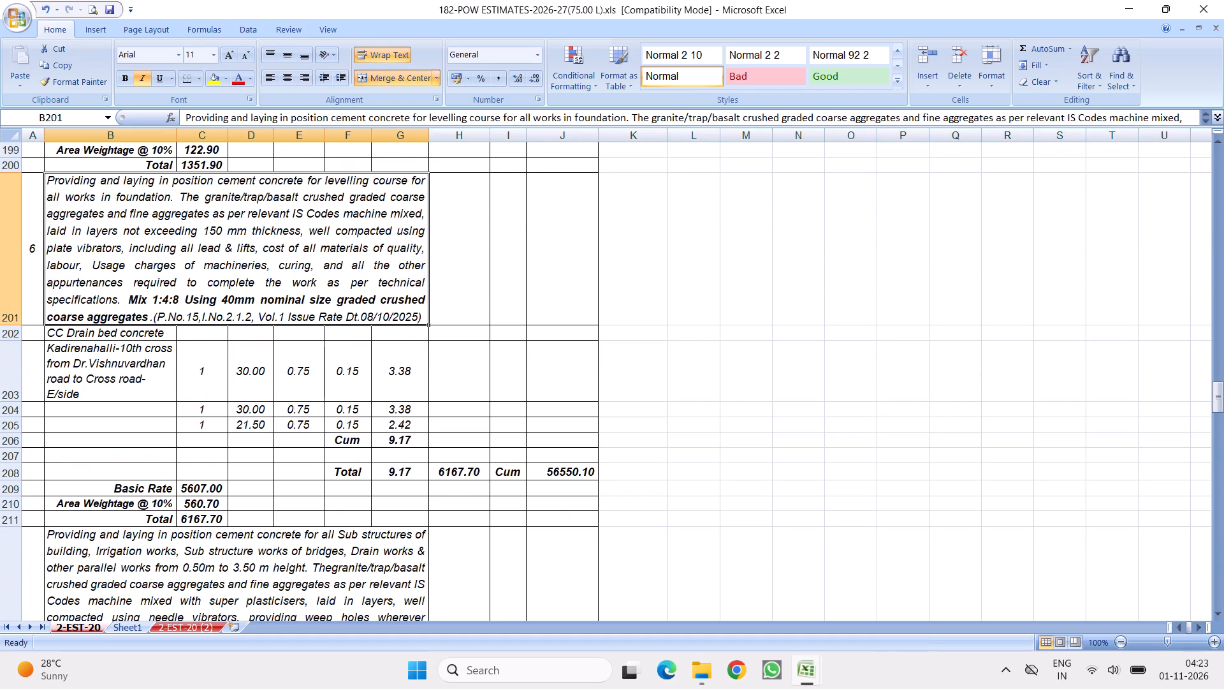
{"action": "scroll", "coordinate": [329, 380], "scroll_direction": "down", "scroll_amount": 3}
{"action": "left_click", "coordinate": [310, 344]}
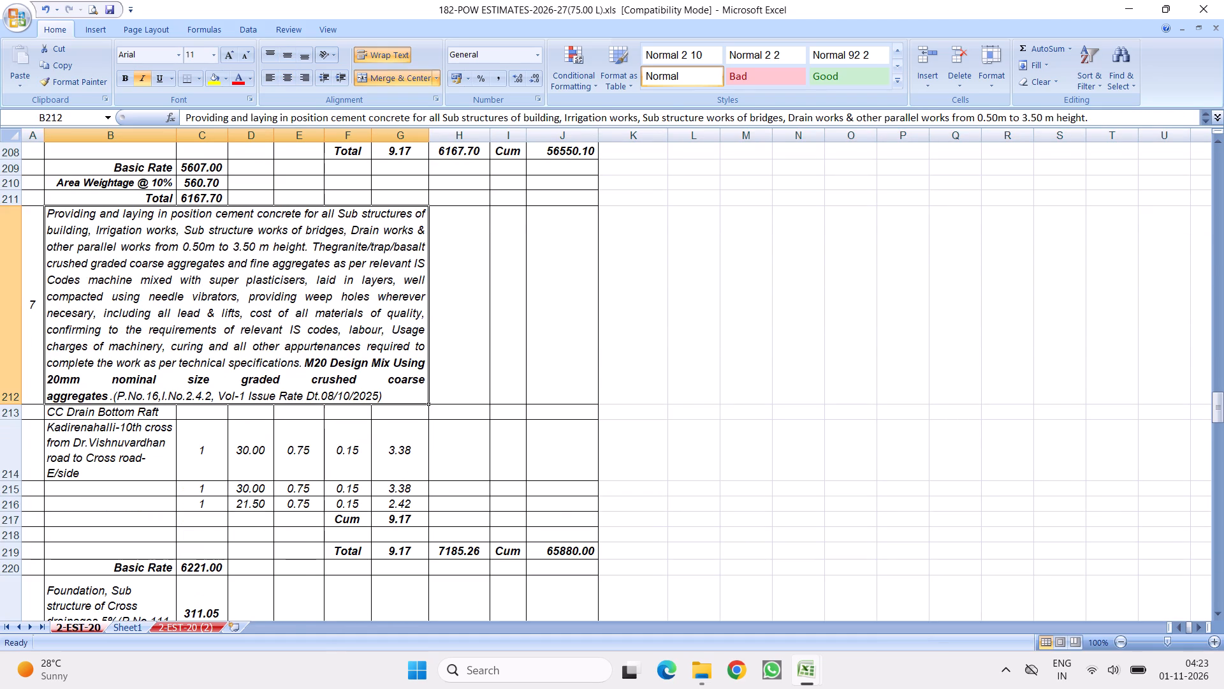
{"action": "scroll", "coordinate": [324, 348], "scroll_direction": "down", "scroll_amount": 3}
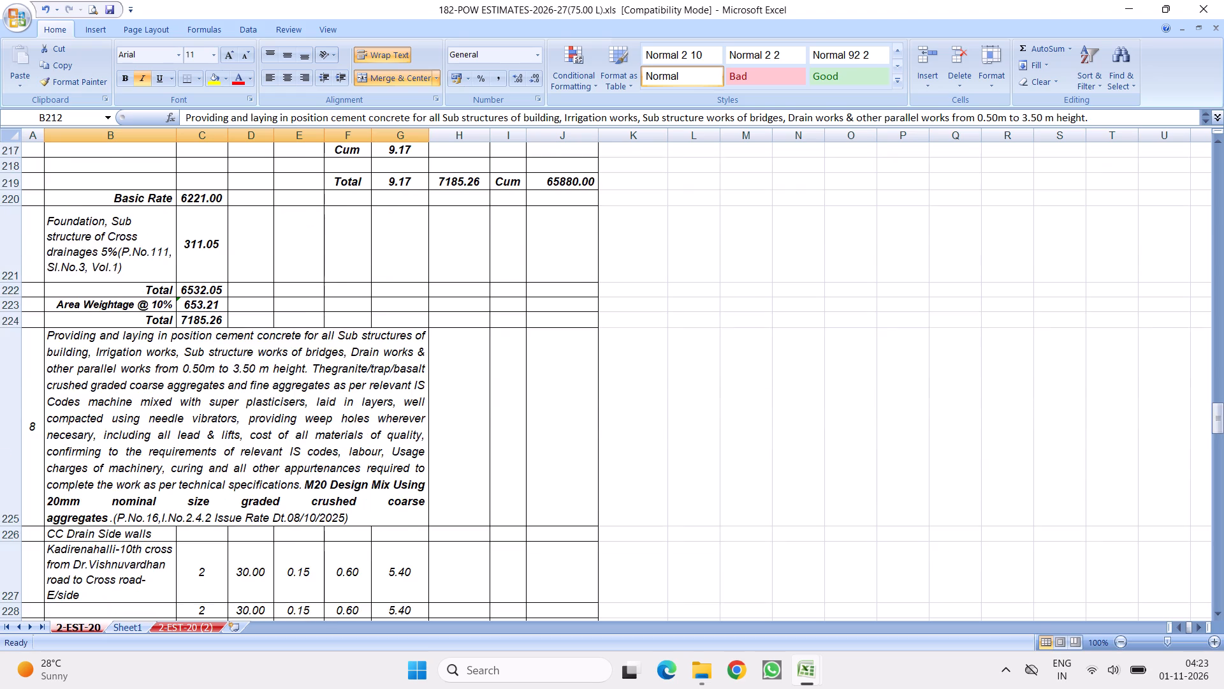
{"action": "scroll", "coordinate": [320, 328], "scroll_direction": "up", "scroll_amount": 2}
{"action": "scroll", "coordinate": [322, 309], "scroll_direction": "down", "scroll_amount": 2}
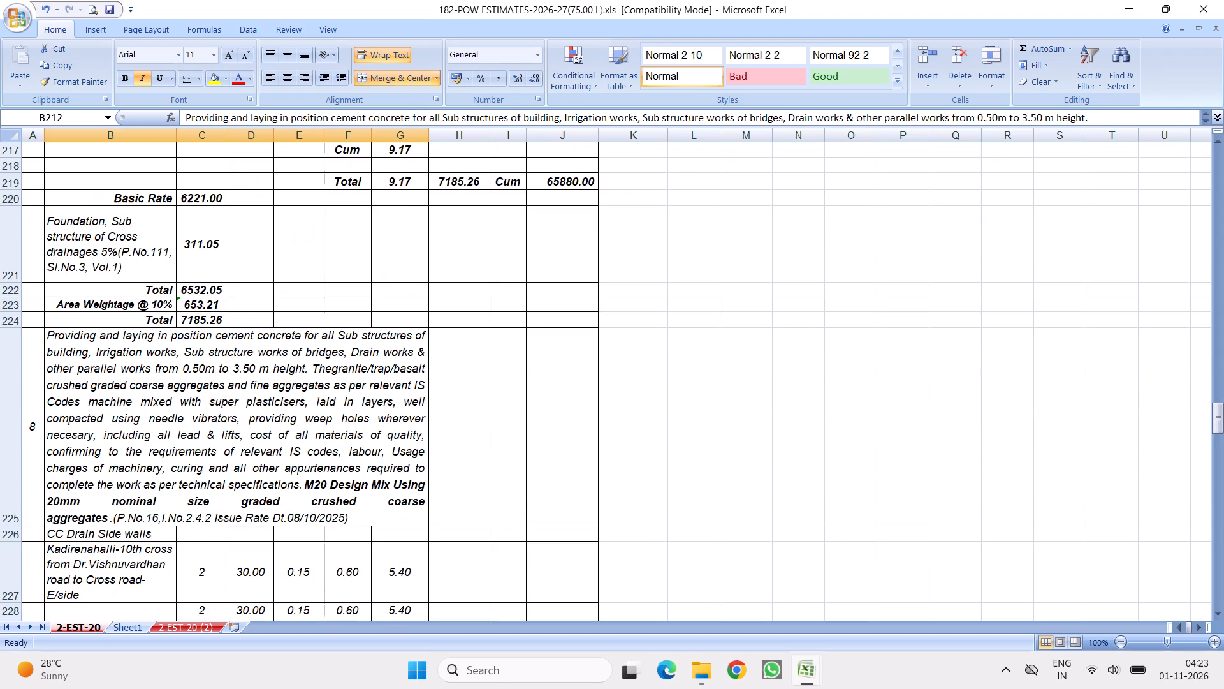
{"action": "scroll", "coordinate": [323, 311], "scroll_direction": "down", "scroll_amount": 2}
{"action": "left_click", "coordinate": [286, 302]}
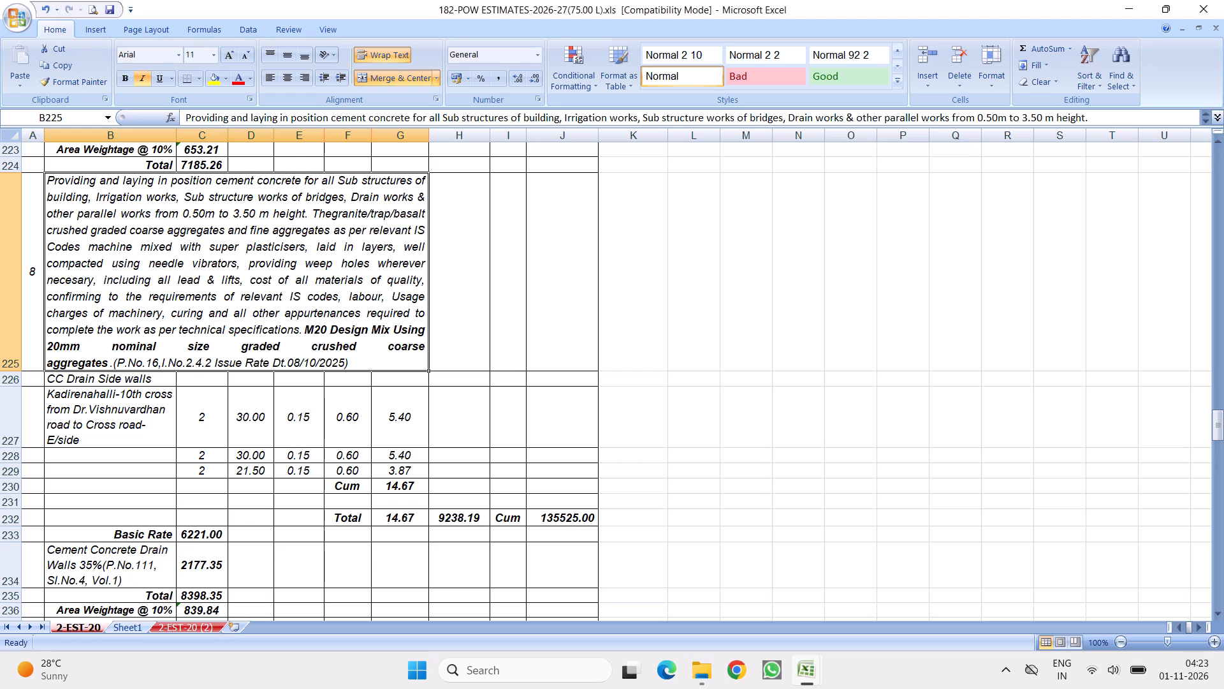
{"action": "scroll", "coordinate": [260, 430], "scroll_direction": "down", "scroll_amount": 5}
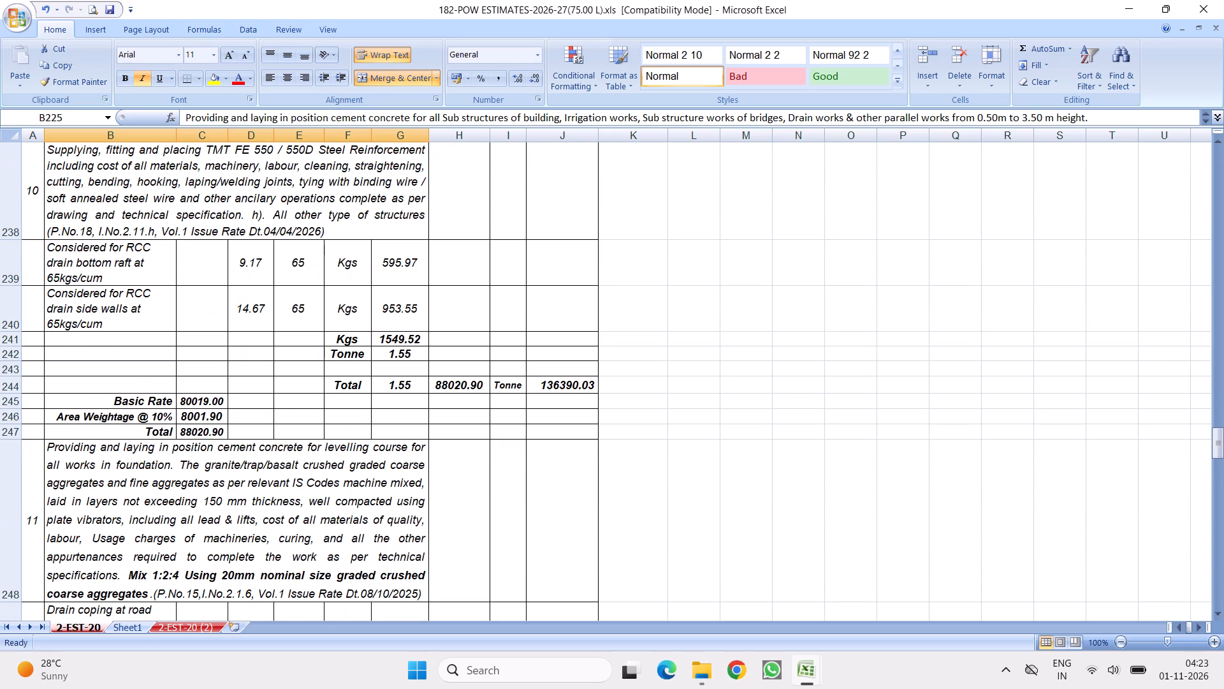
{"action": "scroll", "coordinate": [289, 380], "scroll_direction": "down", "scroll_amount": 3}
{"action": "left_click", "coordinate": [224, 317]}
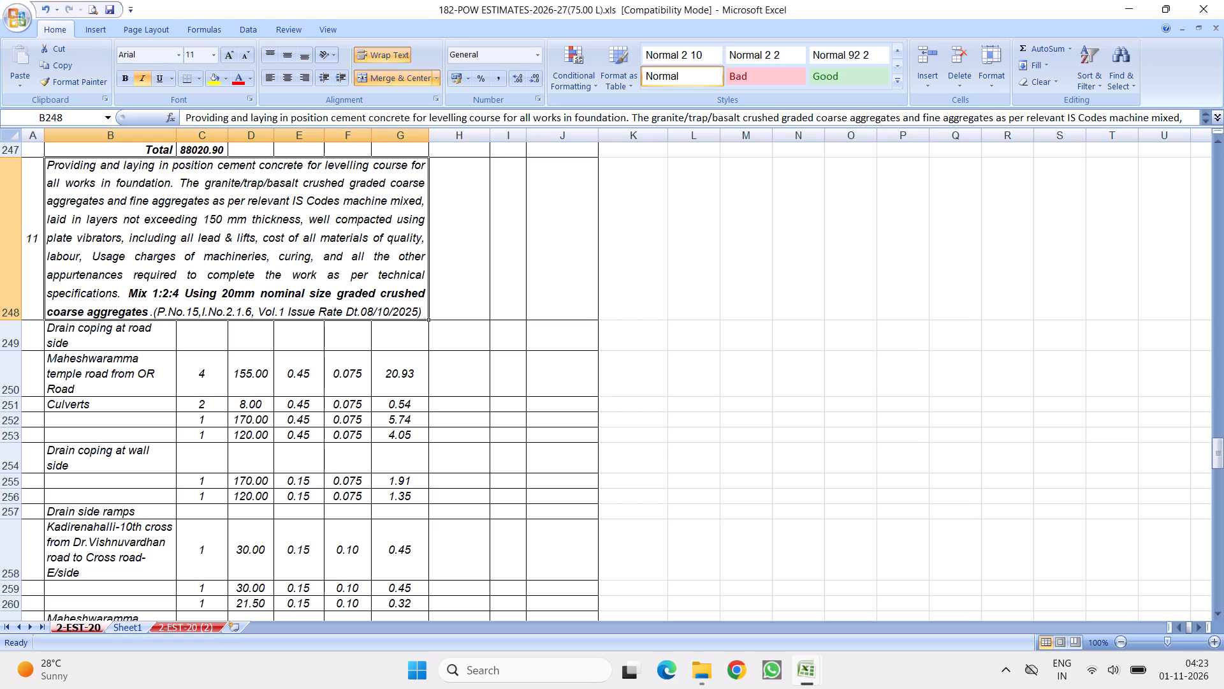
{"action": "scroll", "coordinate": [415, 339], "scroll_direction": "down", "scroll_amount": 9}
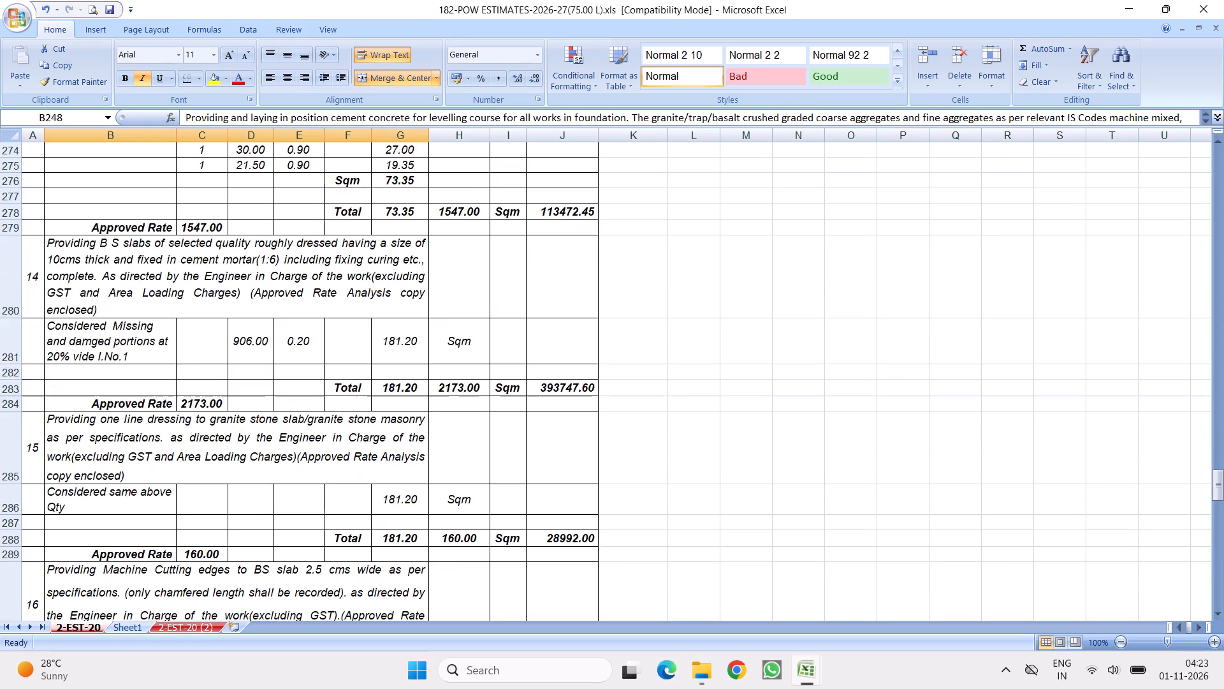
{"action": "scroll", "coordinate": [361, 327], "scroll_direction": "down", "scroll_amount": 5}
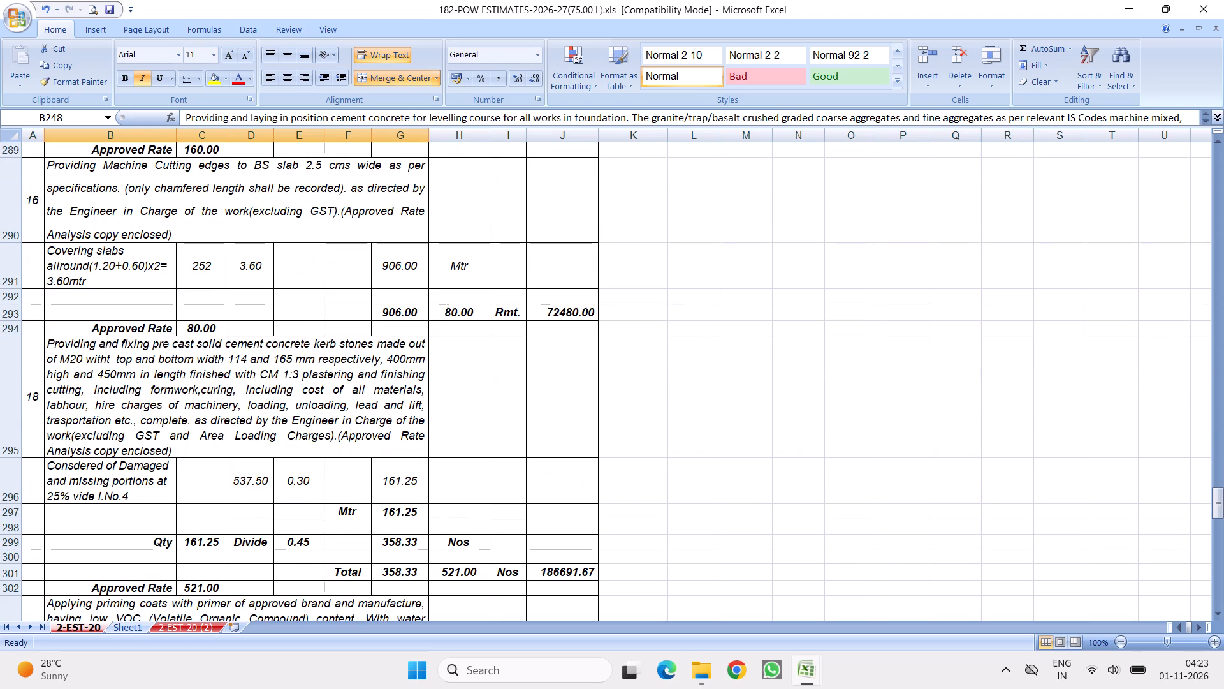
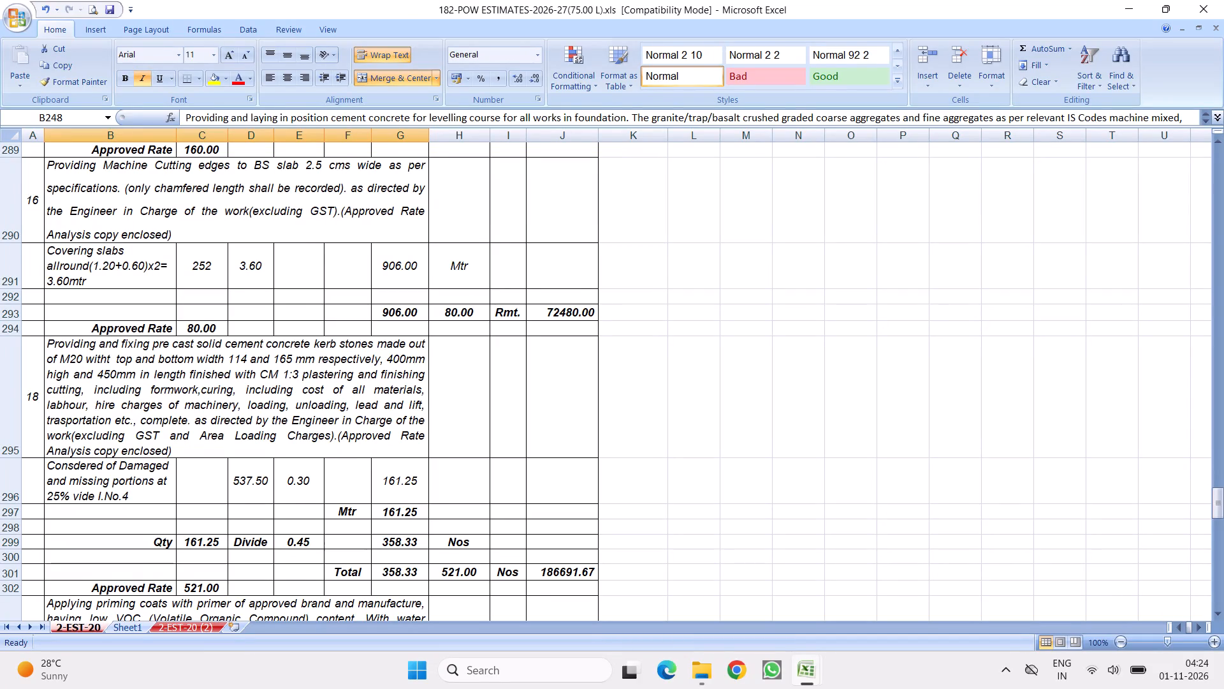
Delete the "8th cross from Maheshwaramma temple to 1st main" row from the dry lean cement concrete sub-base item.
{"action": "left_click", "coordinate": [163, 406]}
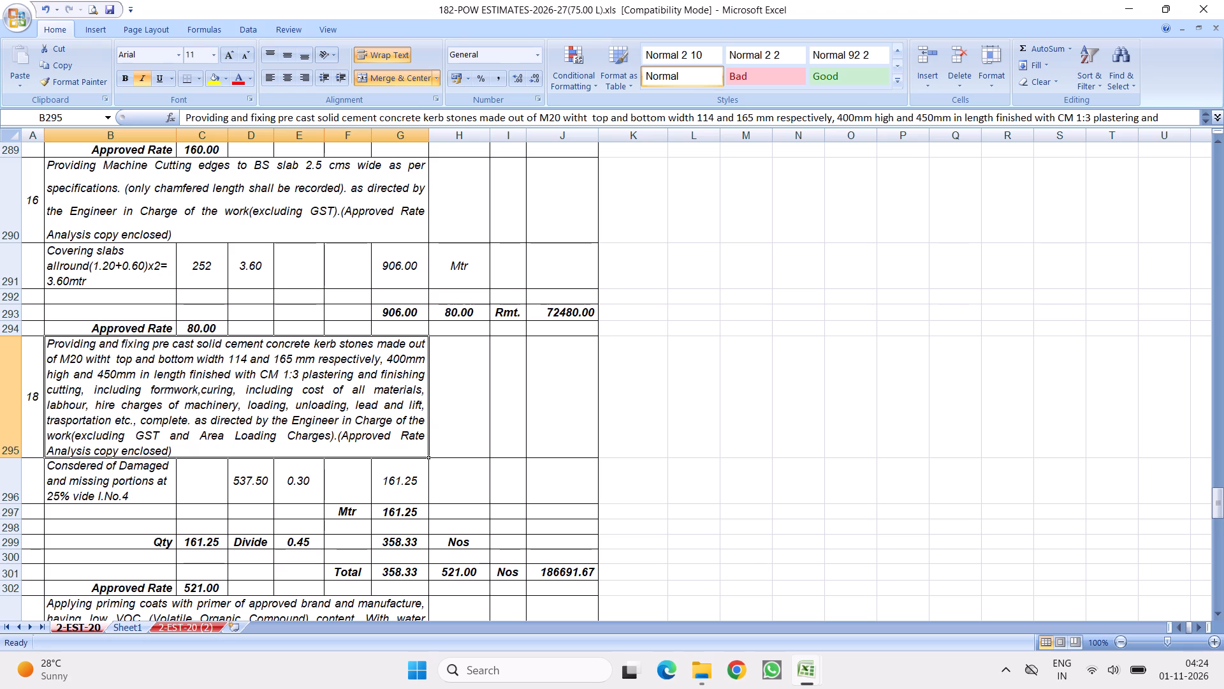
{"action": "scroll", "coordinate": [262, 378], "scroll_direction": "down", "scroll_amount": 6}
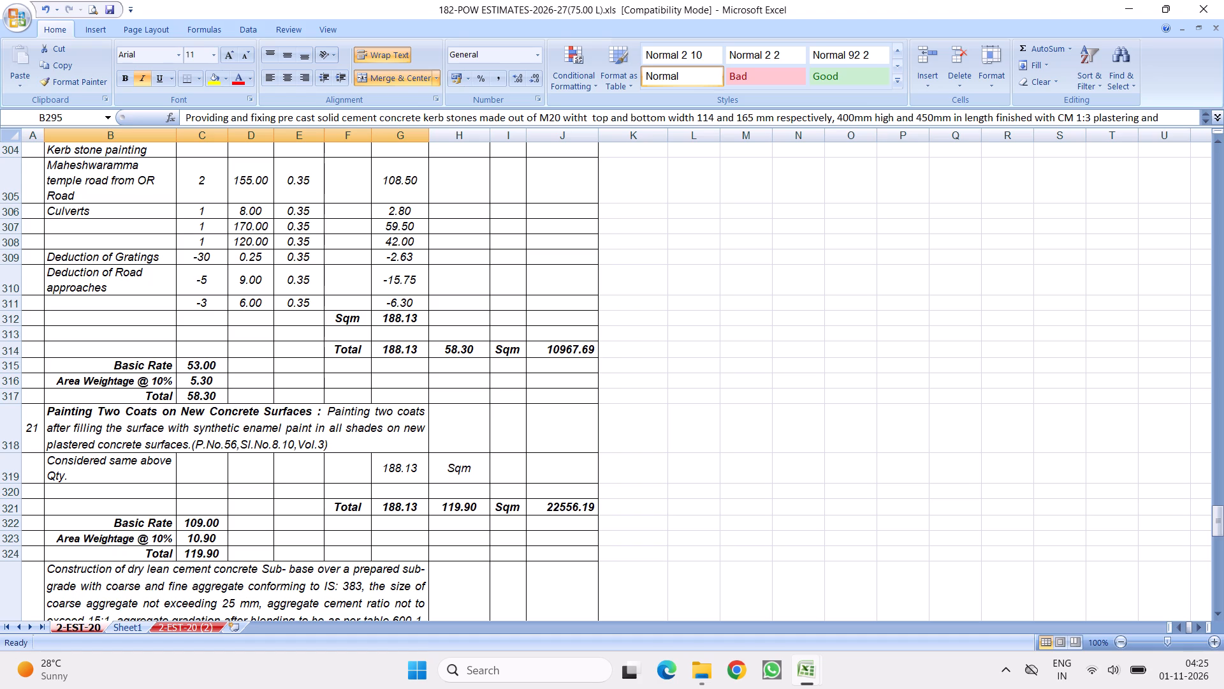
{"action": "scroll", "coordinate": [356, 382], "scroll_direction": "down", "scroll_amount": 5}
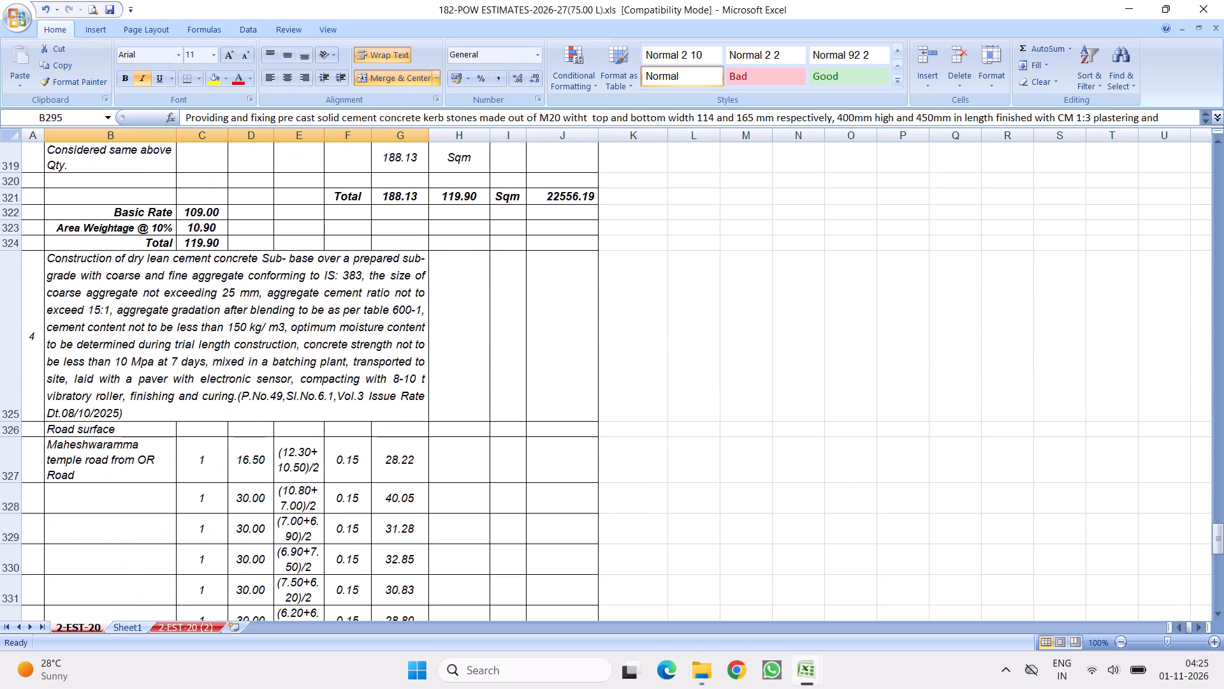
{"action": "left_click", "coordinate": [263, 341]}
{"action": "scroll", "coordinate": [274, 359], "scroll_direction": "down", "scroll_amount": 4}
{"action": "left_click", "coordinate": [3, 318]}
{"action": "right_click", "coordinate": [3, 318]}
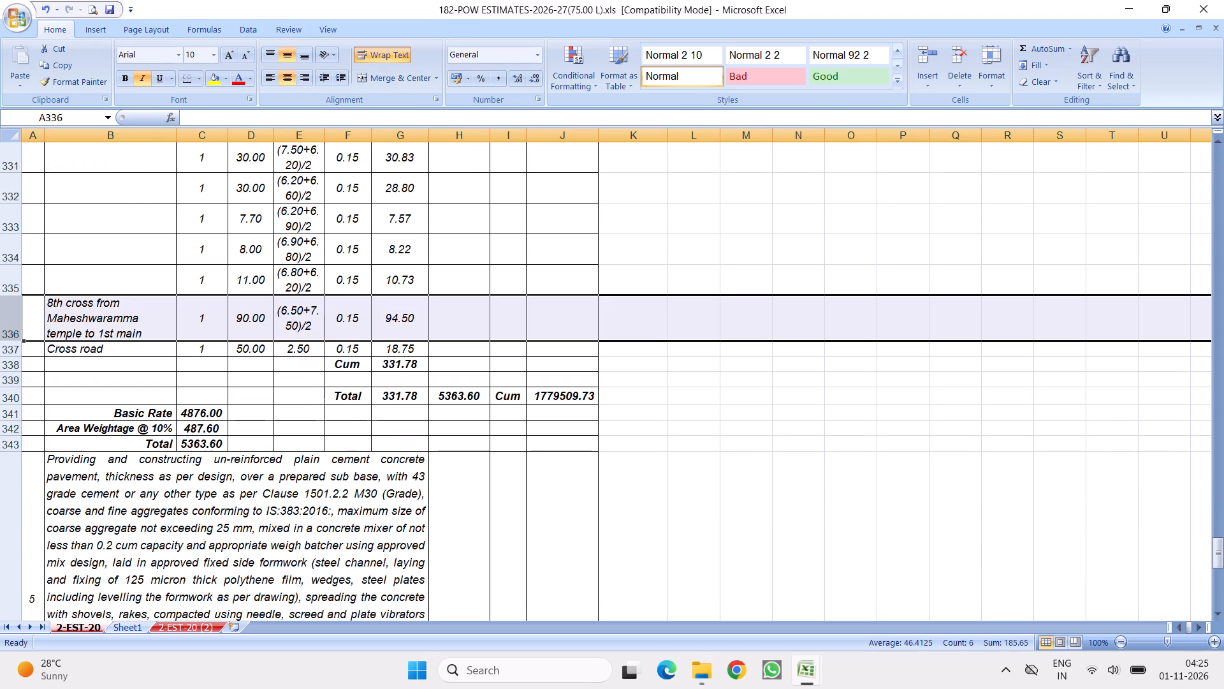
{"action": "left_click", "coordinate": [47, 410]}
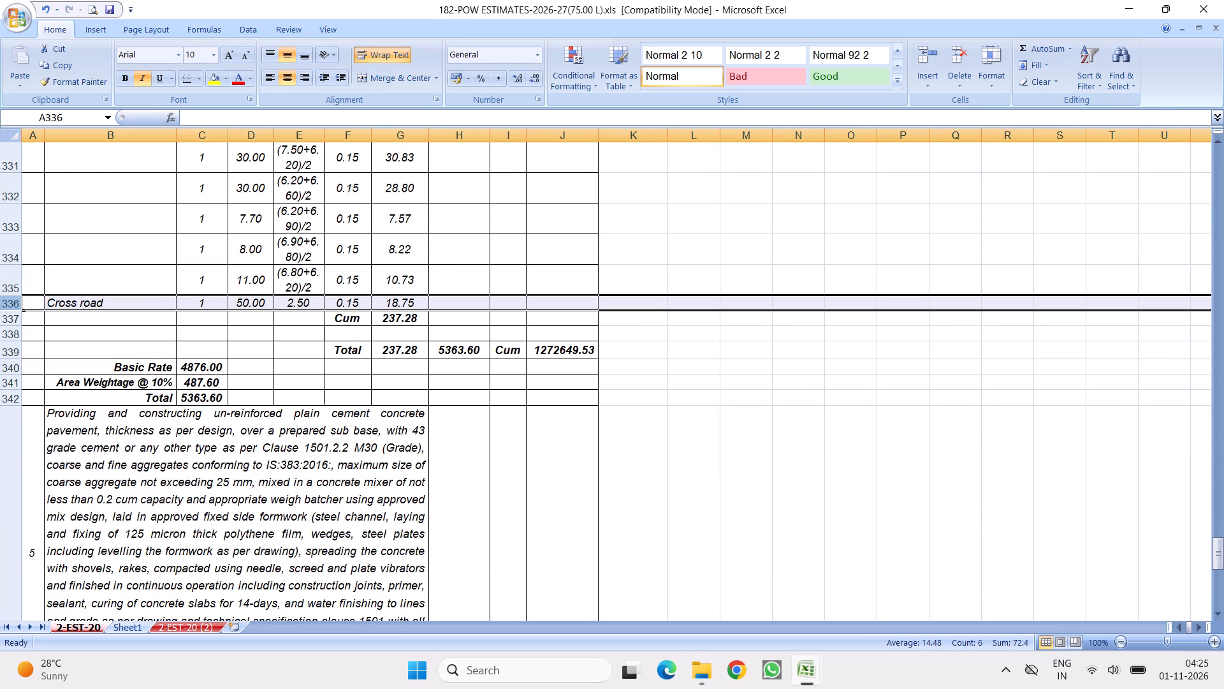
Delete the "8th cross from Maheshwaramma temple to 1st main" row from item 5, the M30 plain cement concrete pavement.
{"action": "scroll", "coordinate": [373, 398], "scroll_direction": "down", "scroll_amount": 2}
{"action": "scroll", "coordinate": [302, 409], "scroll_direction": "down", "scroll_amount": 3}
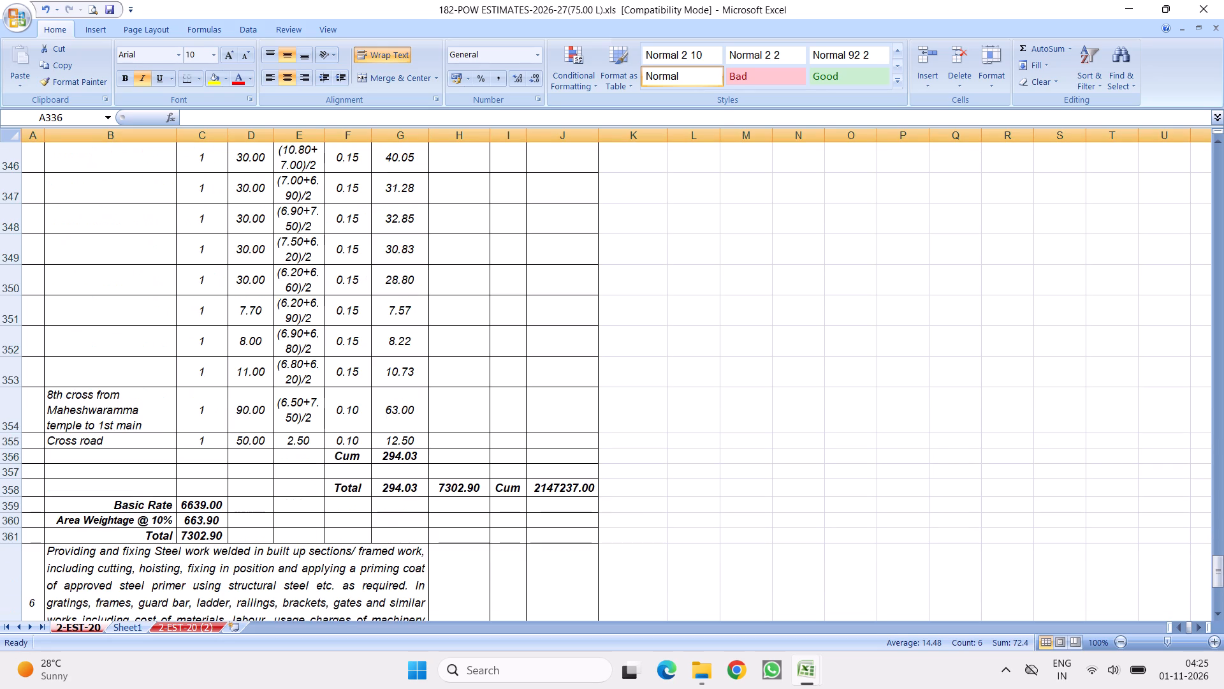
{"action": "left_click", "coordinate": [0, 411]}
{"action": "right_click", "coordinate": [0, 411]}
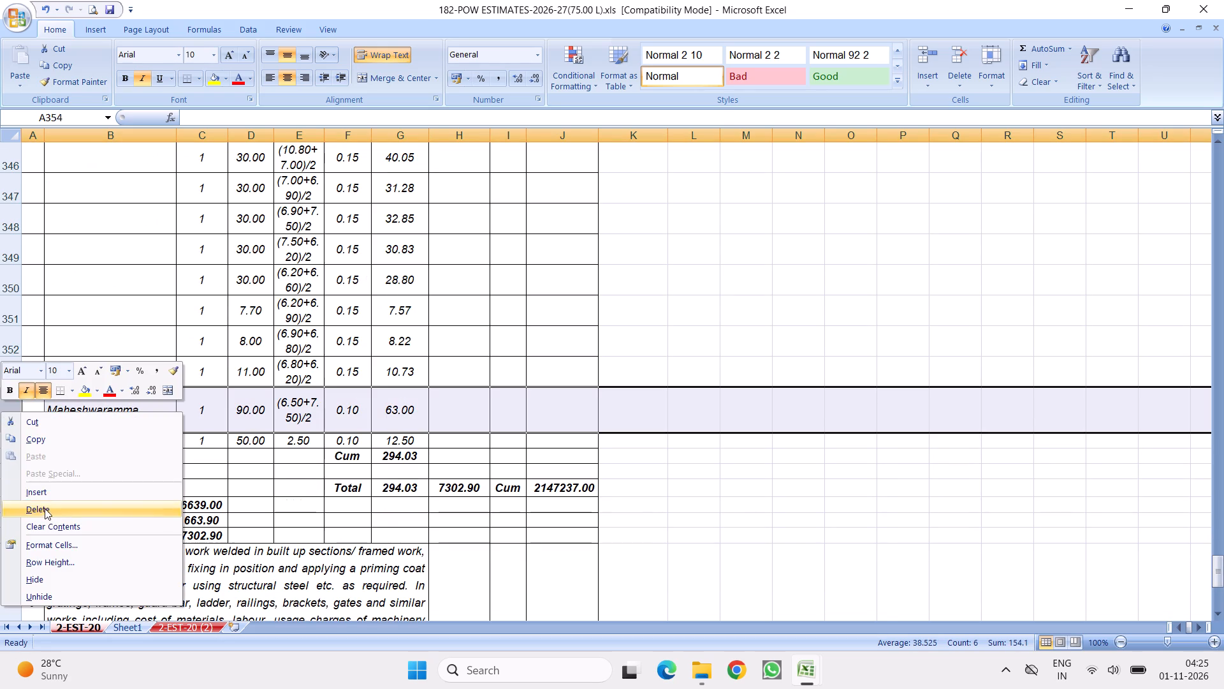
{"action": "left_click", "coordinate": [43, 507]}
Enter the target amount 7000000 in the cell directly below the TOTAL AMOUNT figure.
{"action": "scroll", "coordinate": [374, 379], "scroll_direction": "down", "scroll_amount": 5}
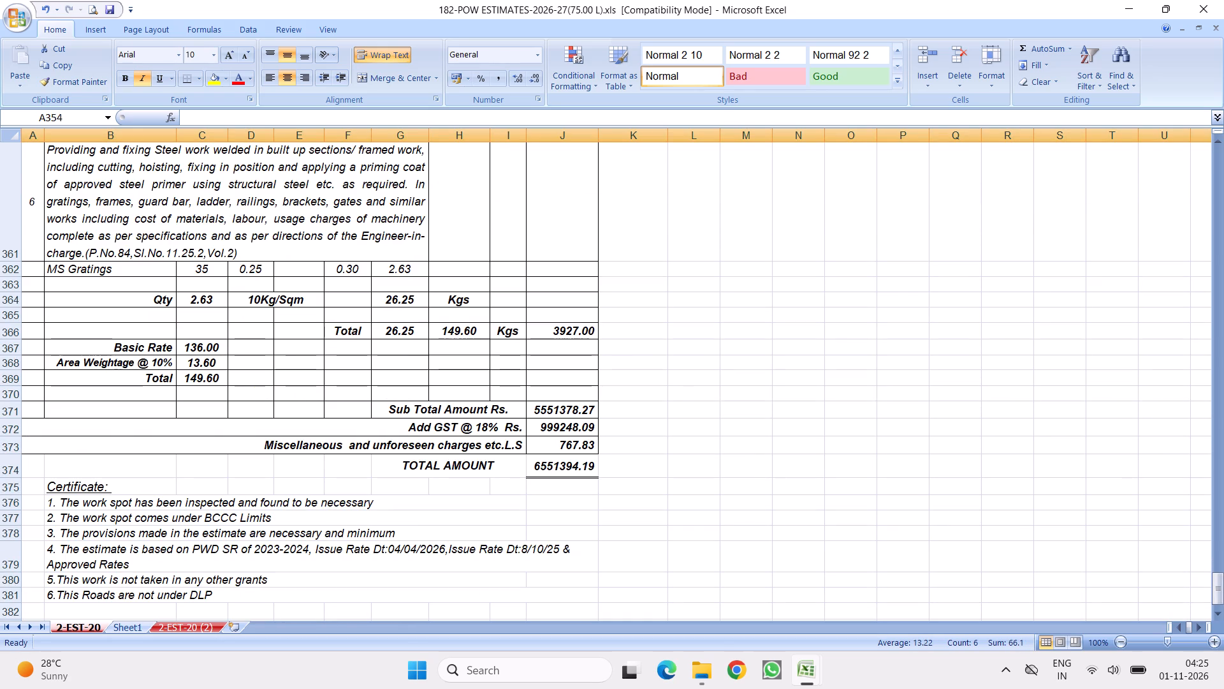
{"action": "left_click", "coordinate": [286, 196]}
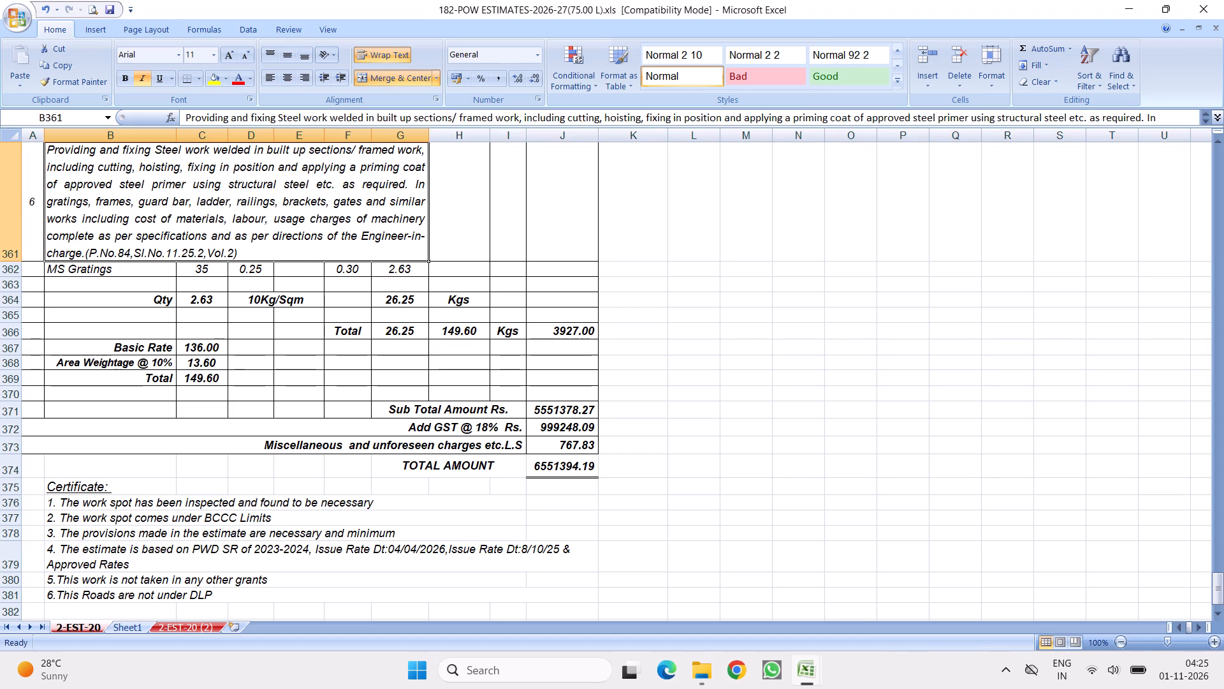
{"action": "left_click", "coordinate": [542, 484]}
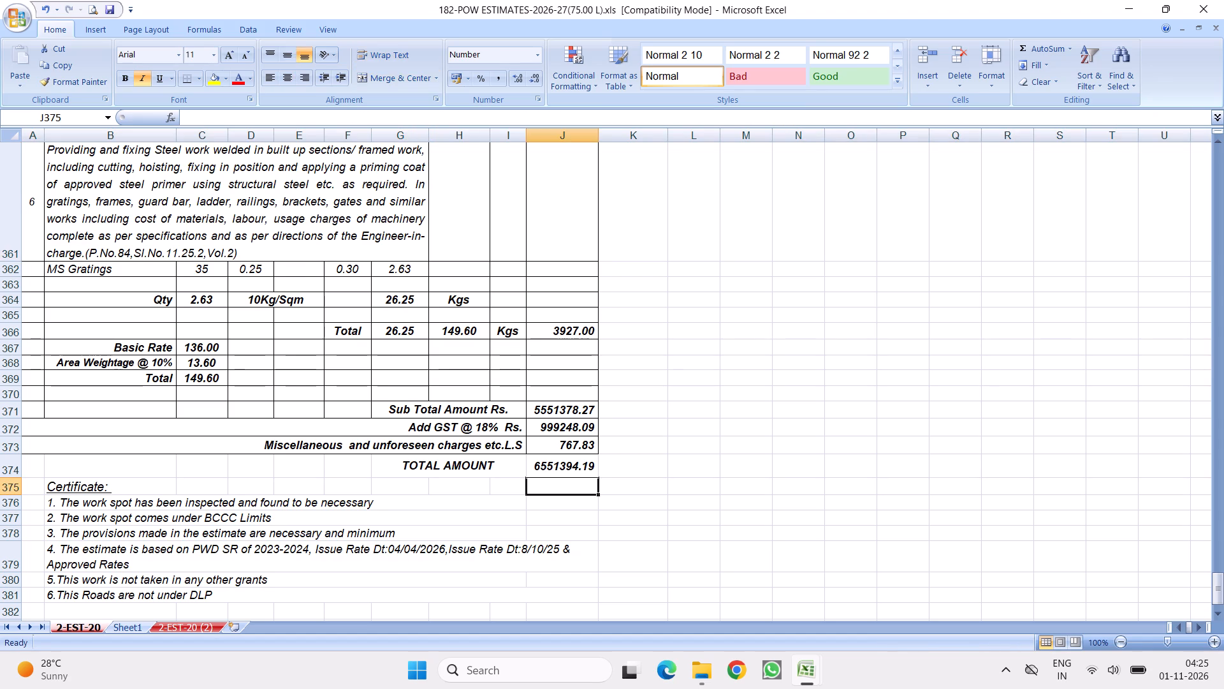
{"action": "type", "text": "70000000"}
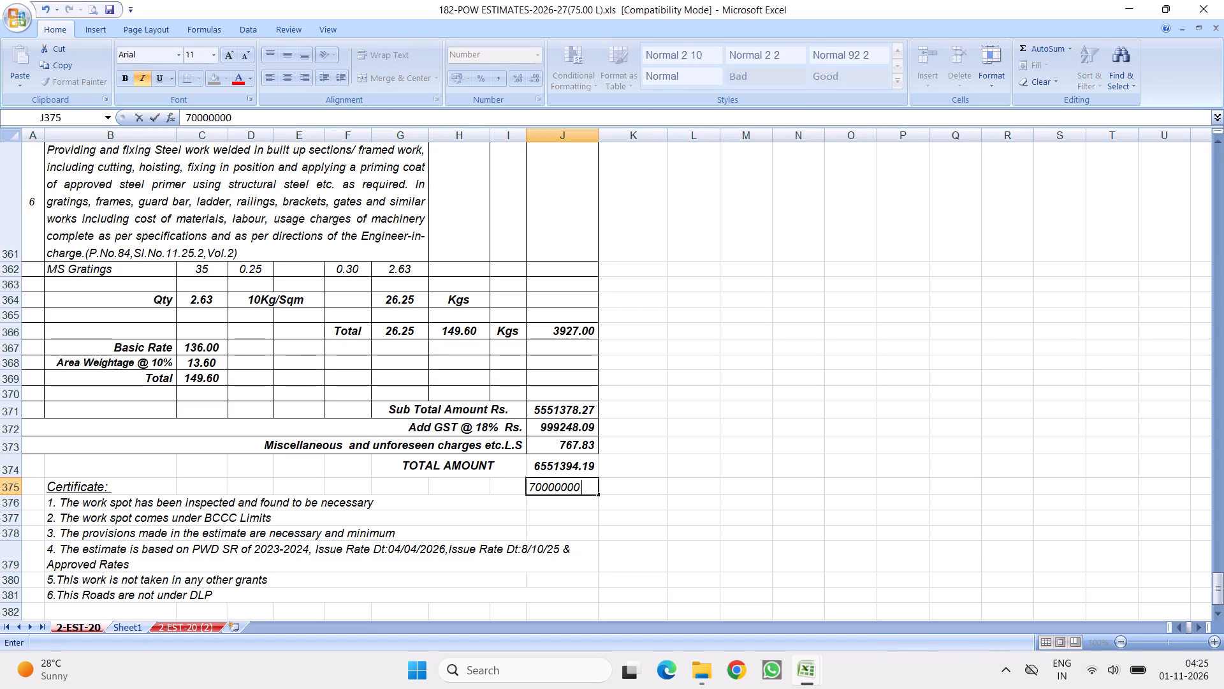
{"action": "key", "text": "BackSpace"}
{"action": "left_click", "coordinate": [669, 498]}
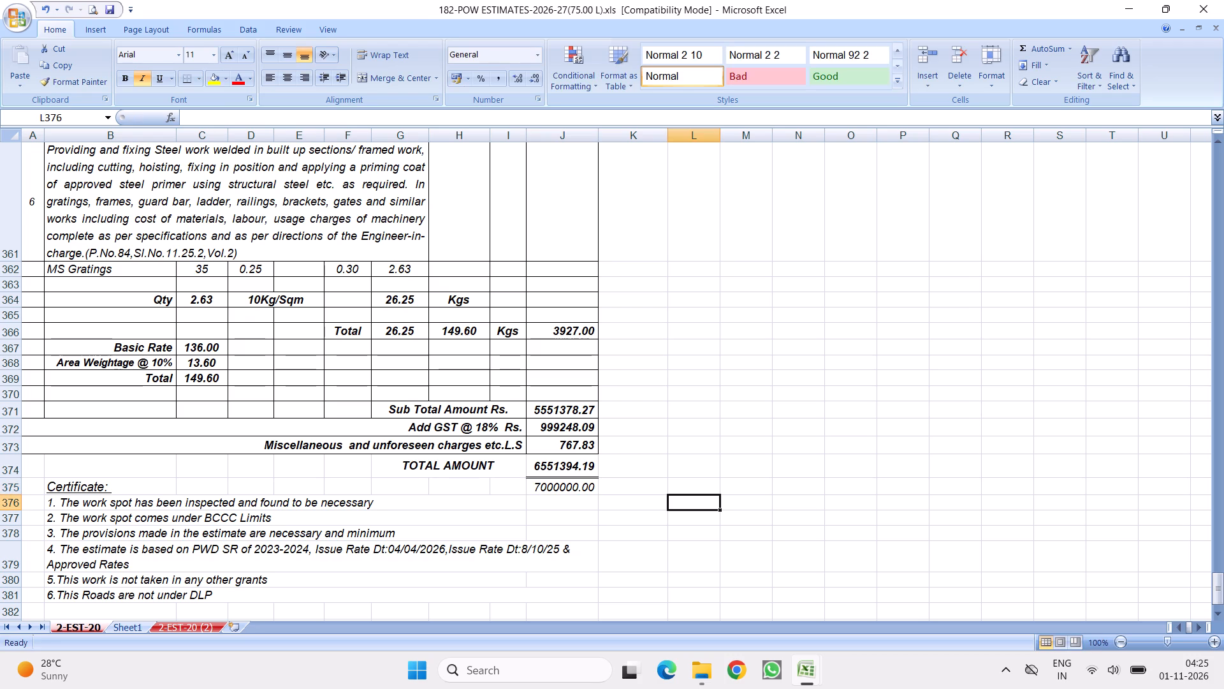
Below the 7000000 target, add a formula that subtracts the target from the TOTAL AMOUNT.
{"action": "left_click", "coordinate": [549, 500]}
{"action": "key", "text": "equal"}
{"action": "left_click", "coordinate": [545, 466]}
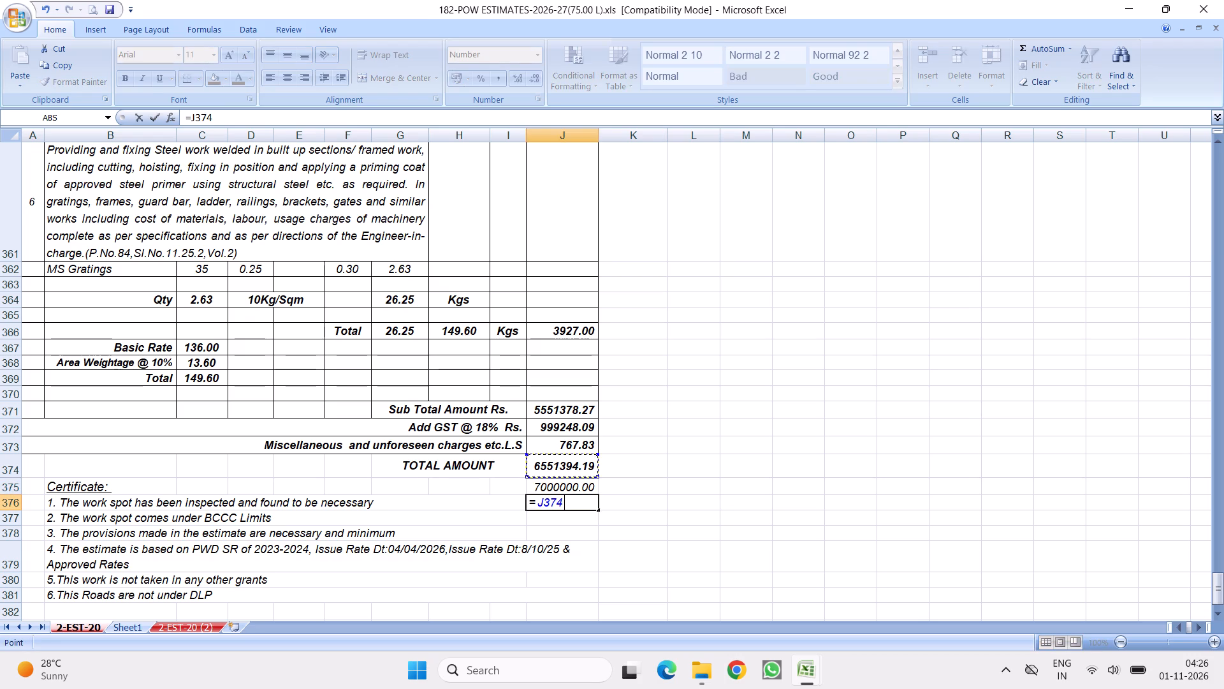
{"action": "key", "text": "minus"}
{"action": "left_click", "coordinate": [576, 489]}
{"action": "key", "text": "Return"}
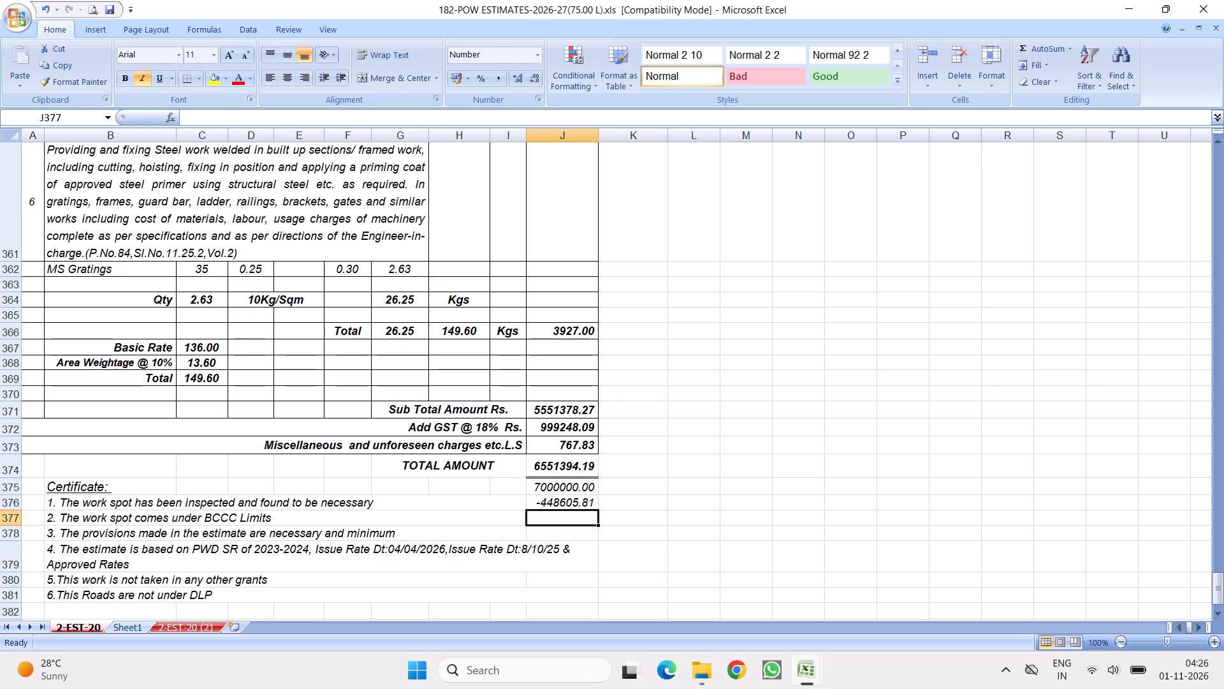
Delete Sheet1, the 10th cross Kadirenahalli drain estimate, from the workbook.
{"action": "left_click", "coordinate": [182, 632]}
{"action": "left_click", "coordinate": [121, 624]}
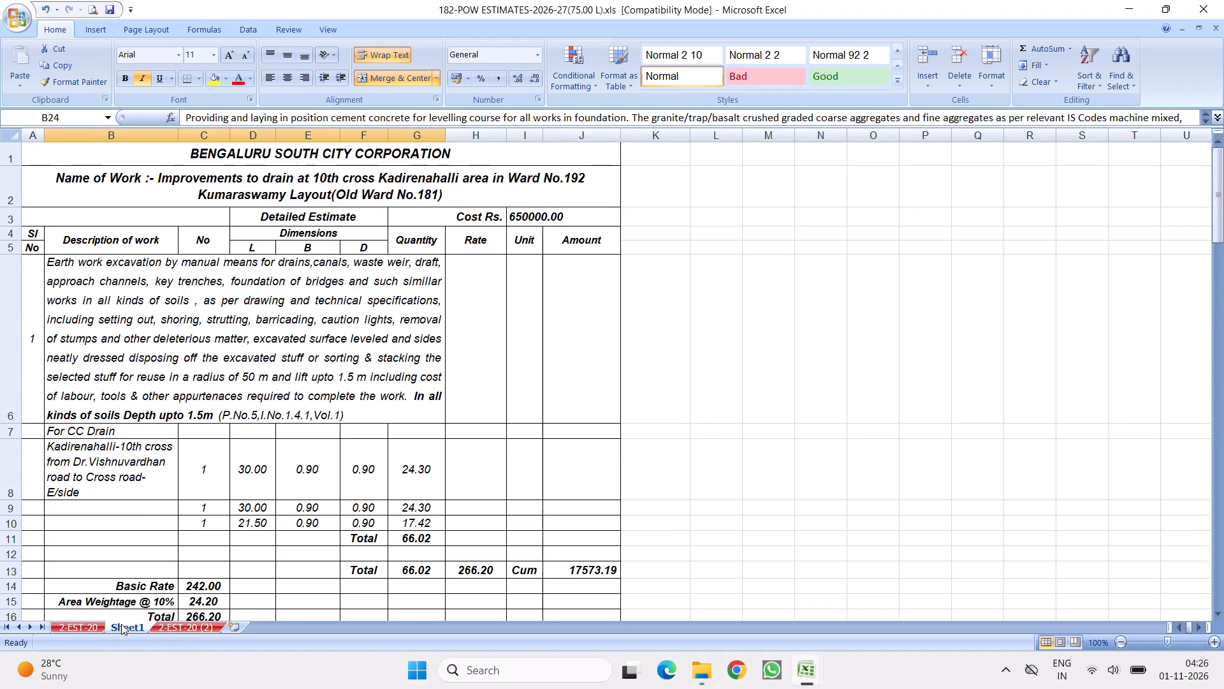
{"action": "right_click", "coordinate": [121, 624]}
{"action": "left_click", "coordinate": [162, 476]}
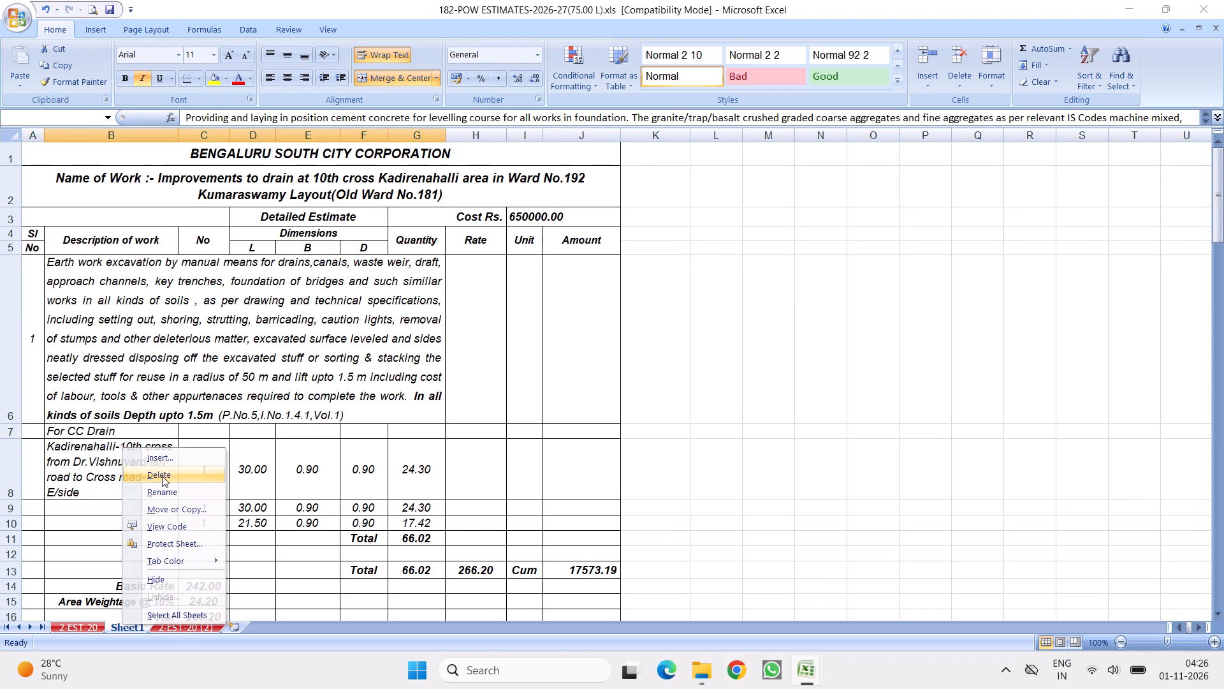
{"action": "left_click", "coordinate": [585, 373]}
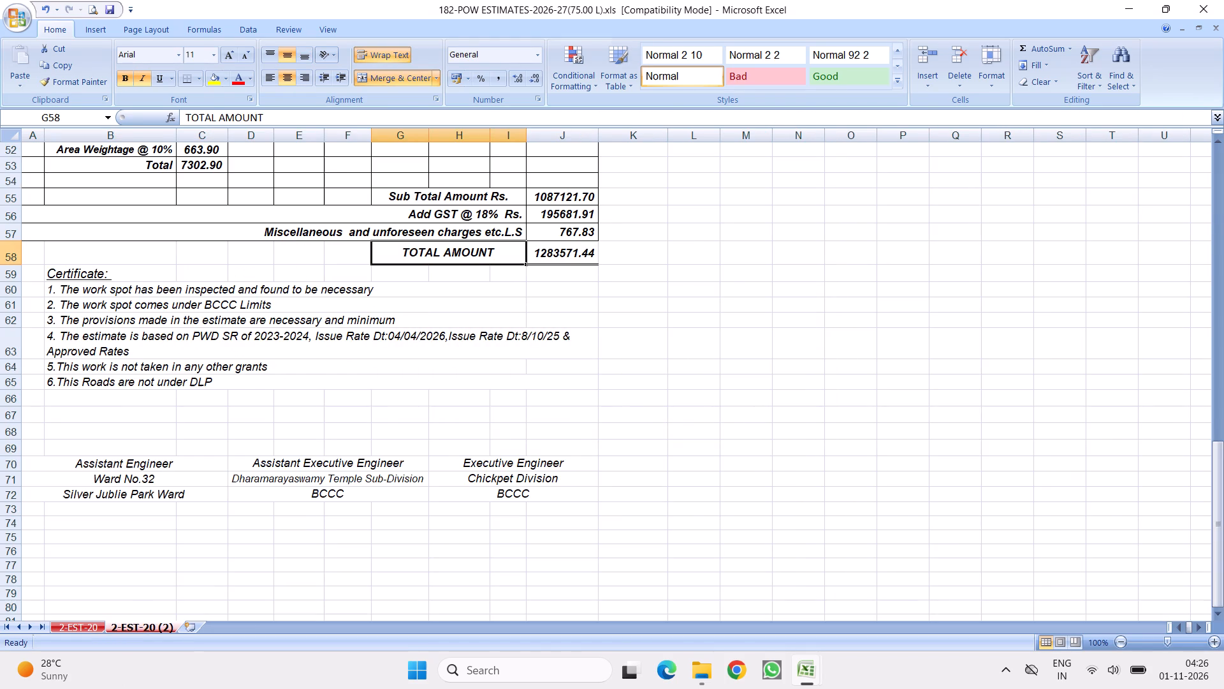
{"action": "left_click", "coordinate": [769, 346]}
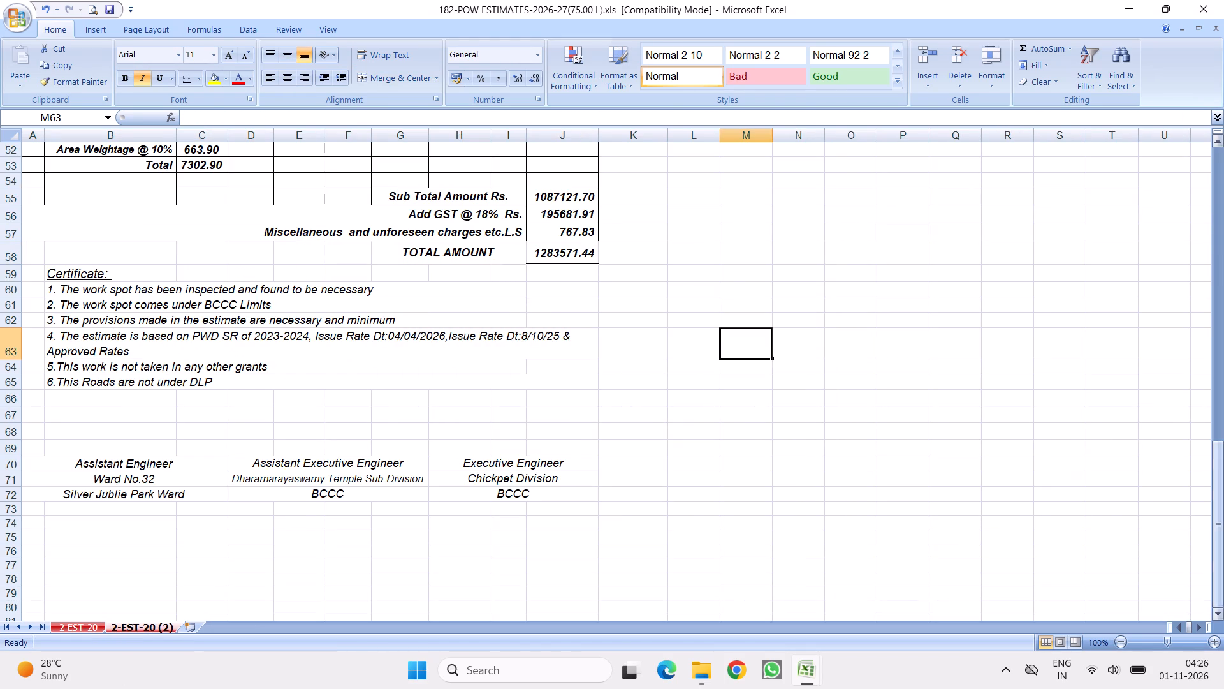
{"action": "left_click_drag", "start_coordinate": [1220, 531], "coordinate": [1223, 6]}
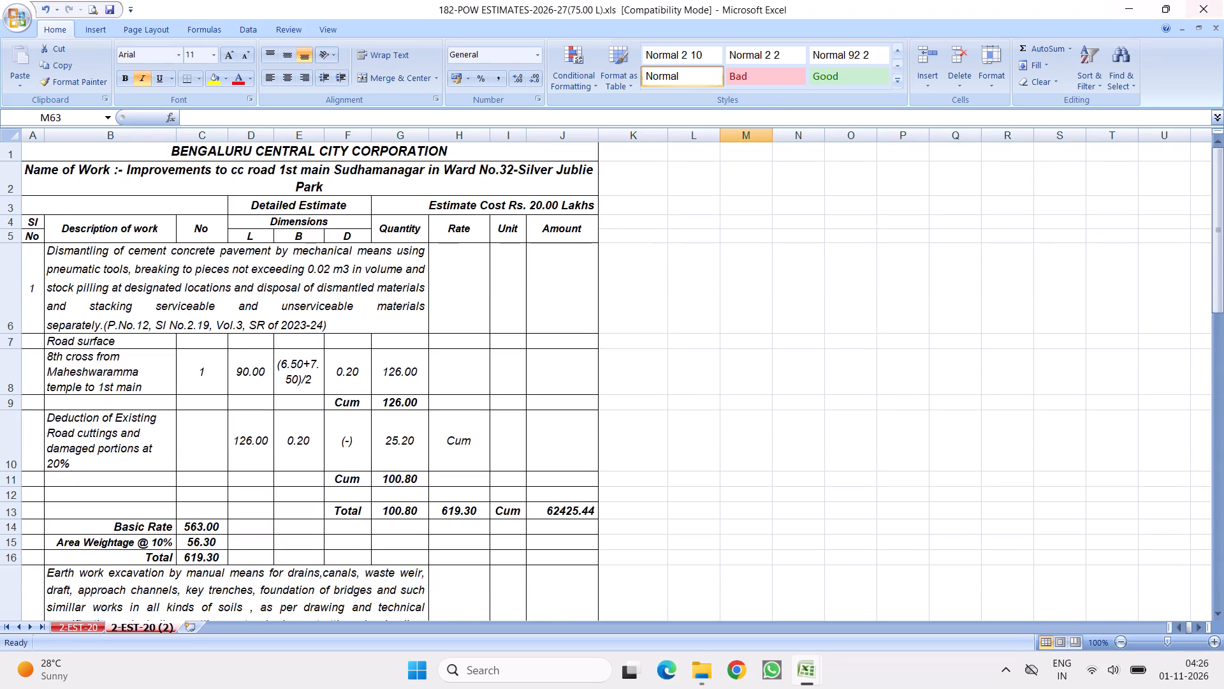
On the 2-EST-20 sheet, clear the work title text after "Name of Work :-", keeping only that label.
{"action": "left_click", "coordinate": [76, 623]}
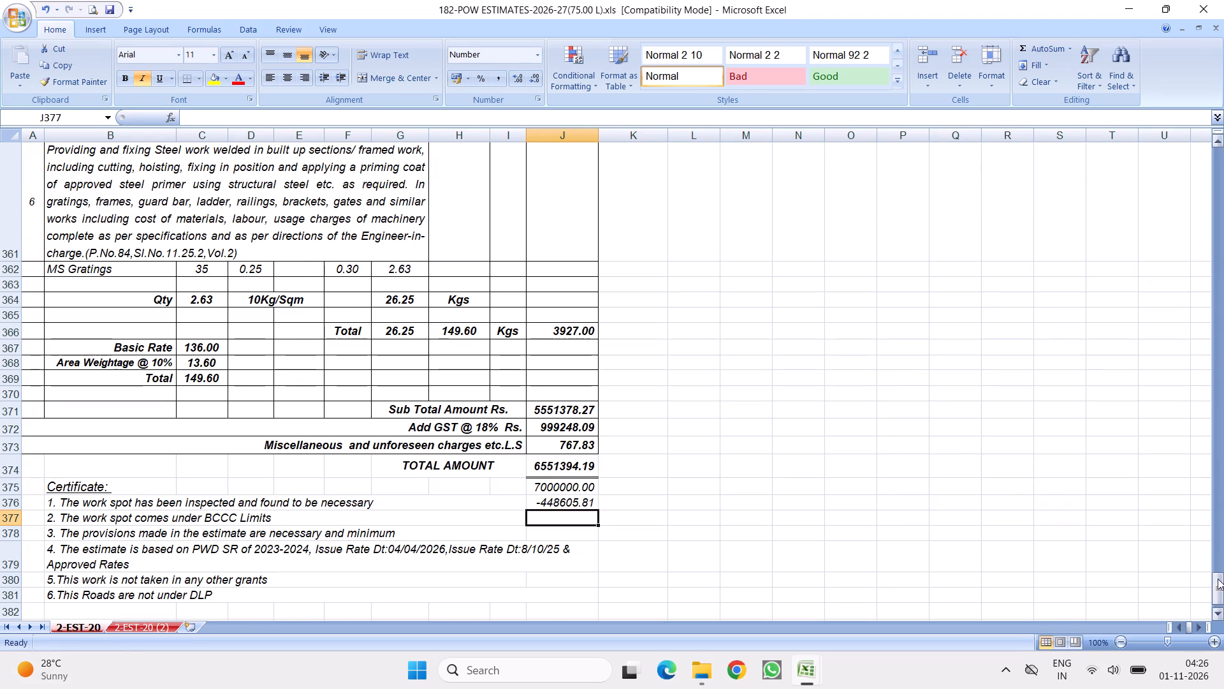
{"action": "left_click_drag", "start_coordinate": [1219, 587], "coordinate": [1223, 0]}
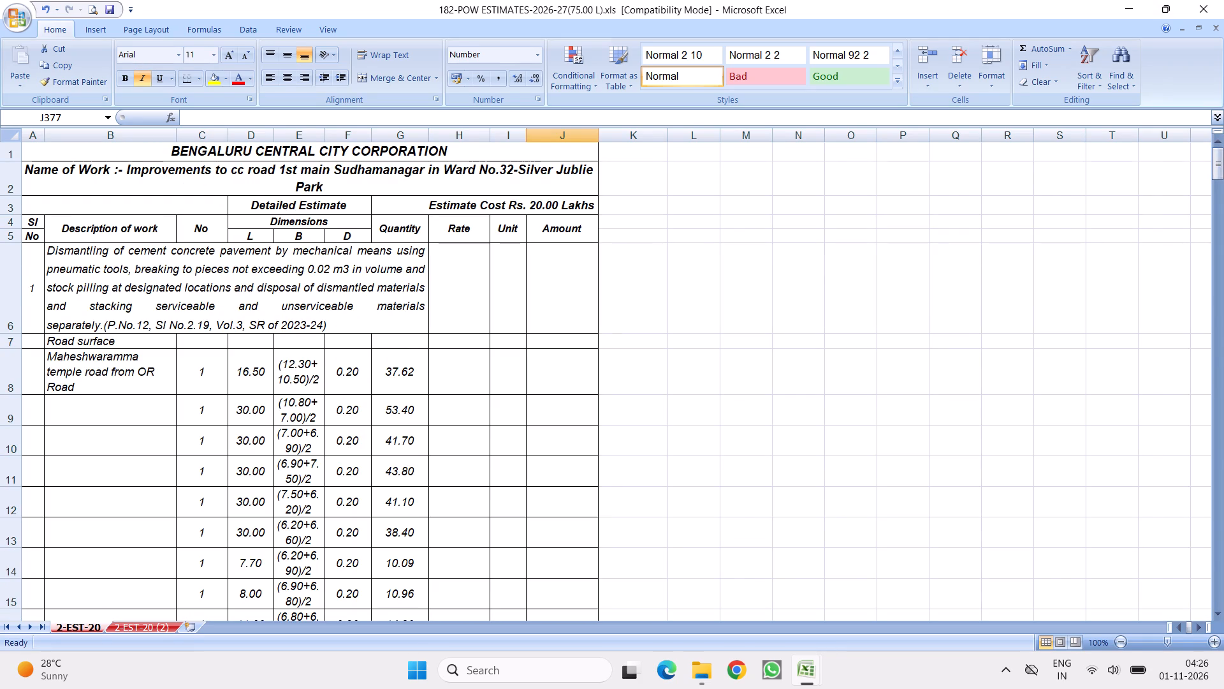
{"action": "double_click", "coordinate": [125, 168]}
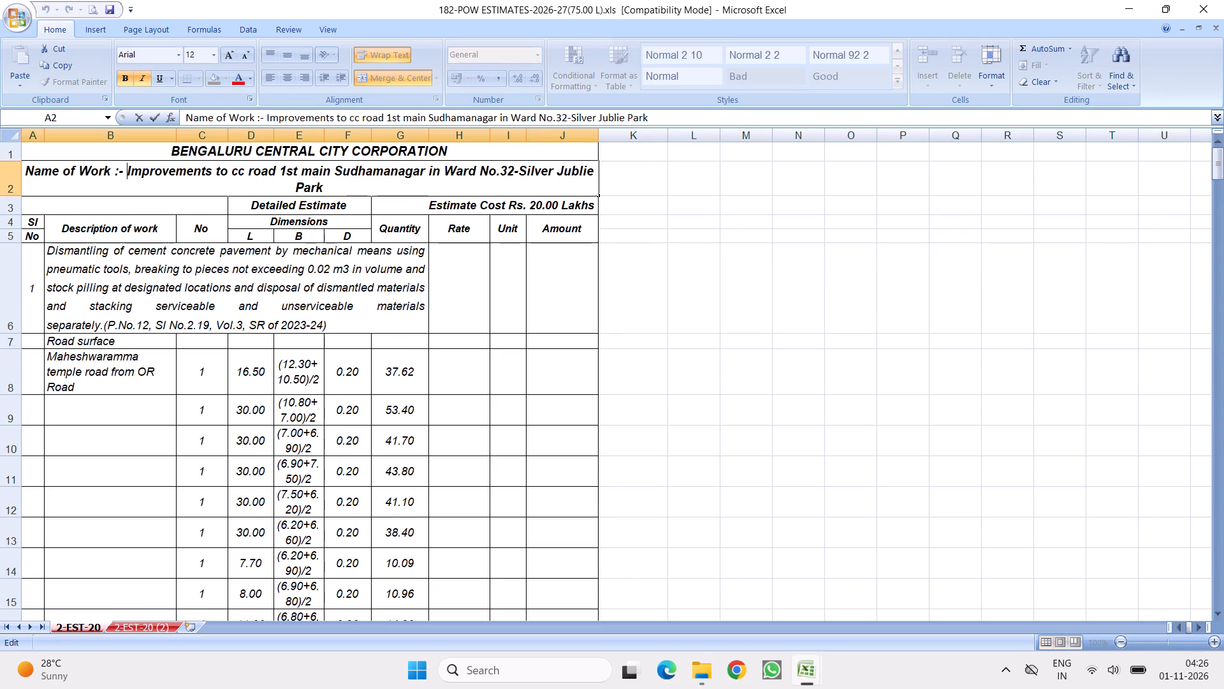
{"action": "left_click_drag", "start_coordinate": [123, 171], "coordinate": [473, 207]}
{"action": "key", "text": "Delete"}
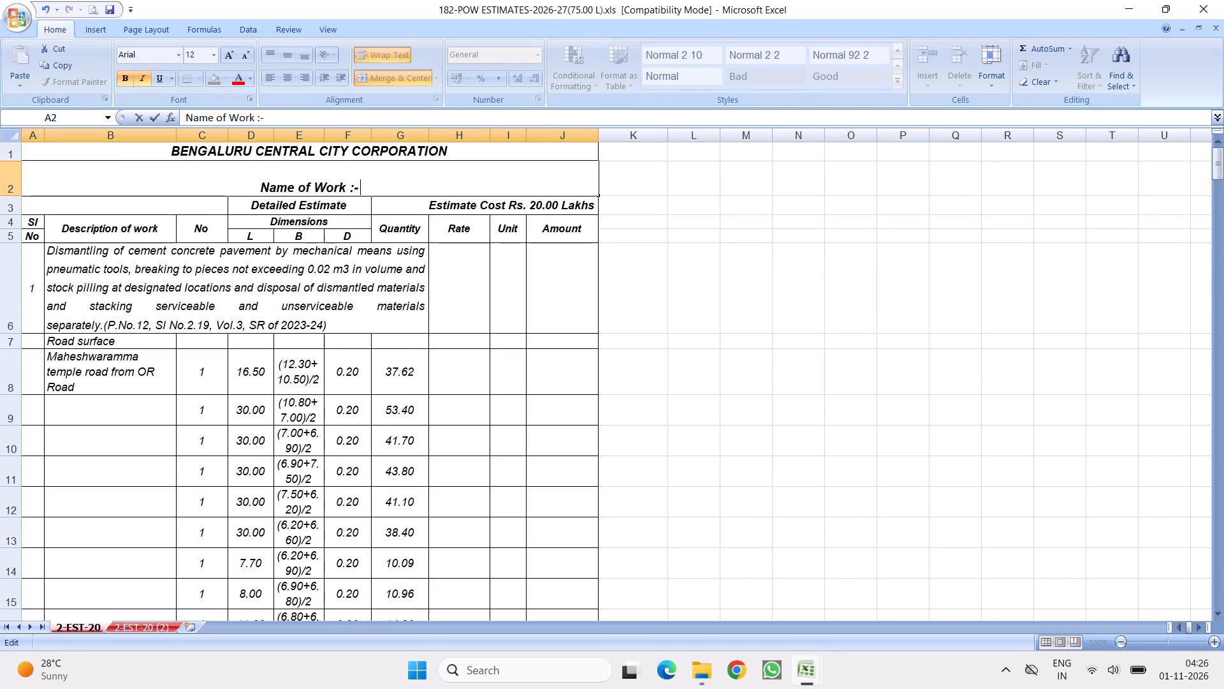
{"action": "left_click", "coordinate": [483, 306]}
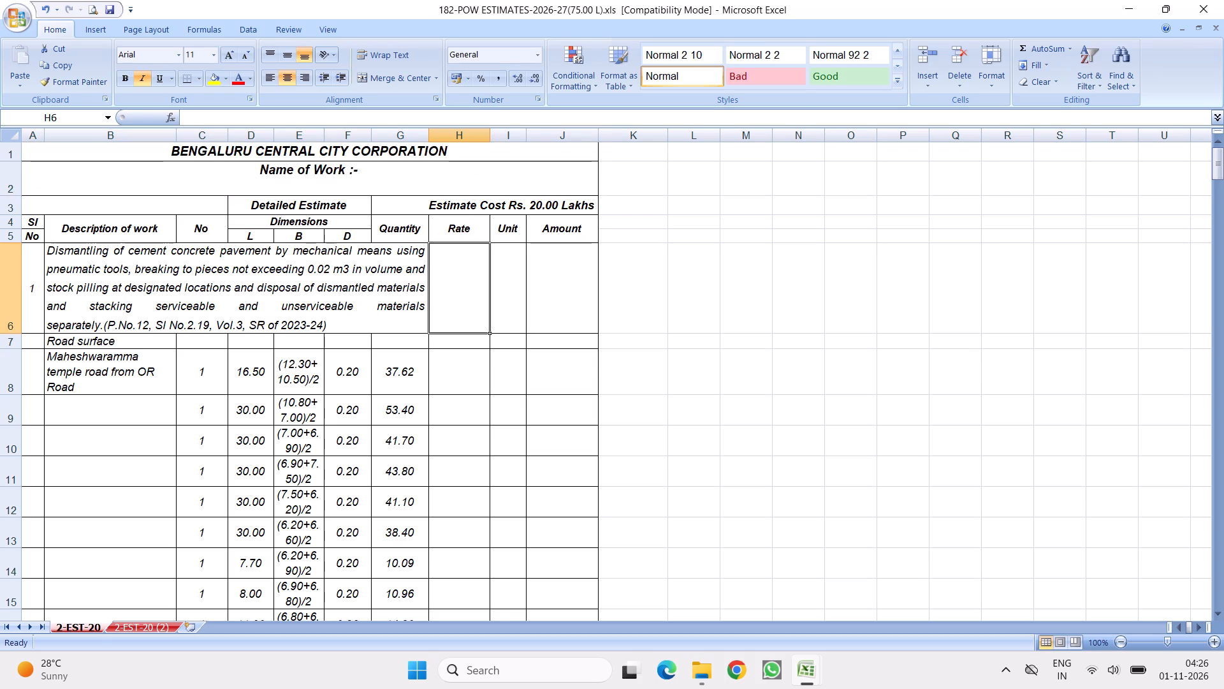
Change the corporation heading in the first row of 2-EST-20 to "BENGALURU SOUTH CITY CORPORATION".
{"action": "double_click", "coordinate": [259, 149]}
{"action": "left_click", "coordinate": [312, 149]}
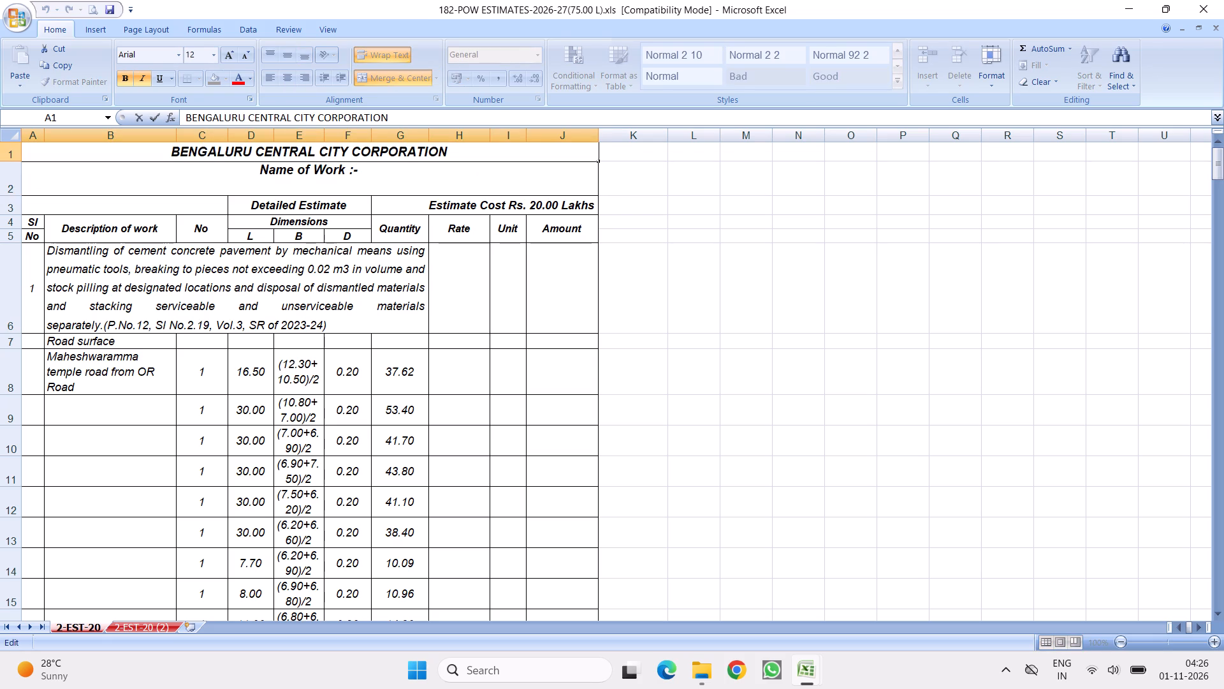
{"action": "key", "text": "BackSpace"}
{"action": "key", "text": "BackSpace"}
{"action": "key", "text": "BackSpace"}
{"action": "key", "text": "BackSpace"}
{"action": "key", "text": "BackSpace"}
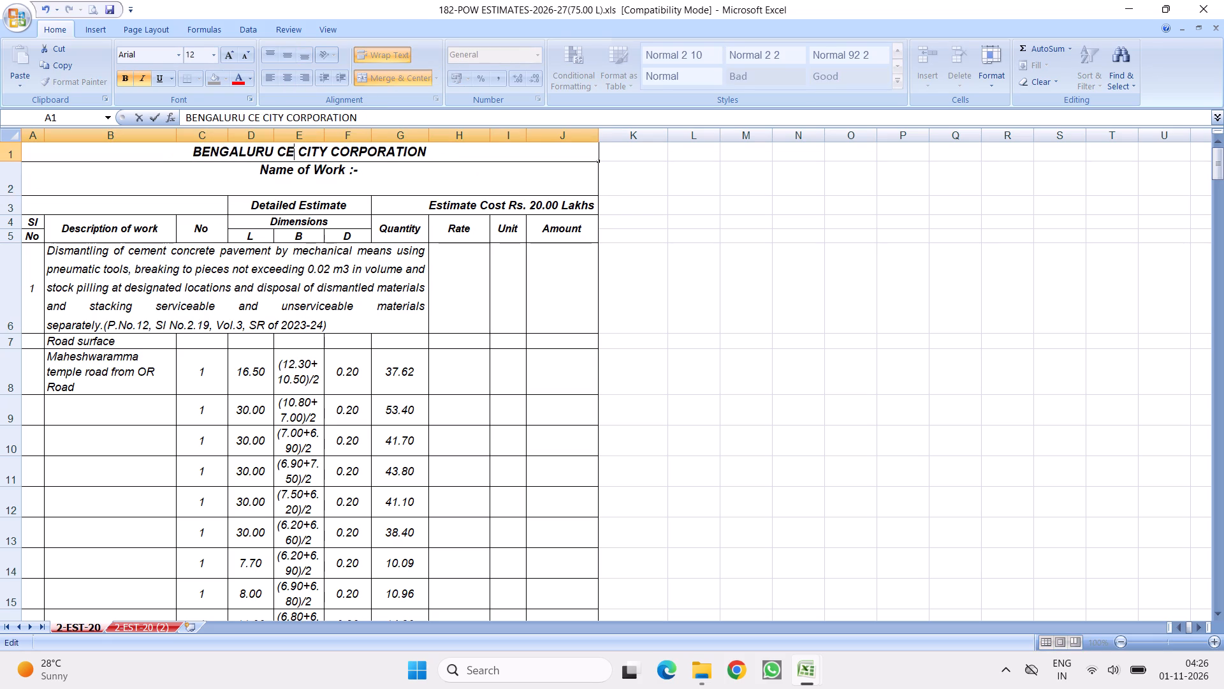
{"action": "key", "text": "BackSpace"}
{"action": "key", "text": "BackSpace"}
{"action": "key", "text": "s"}
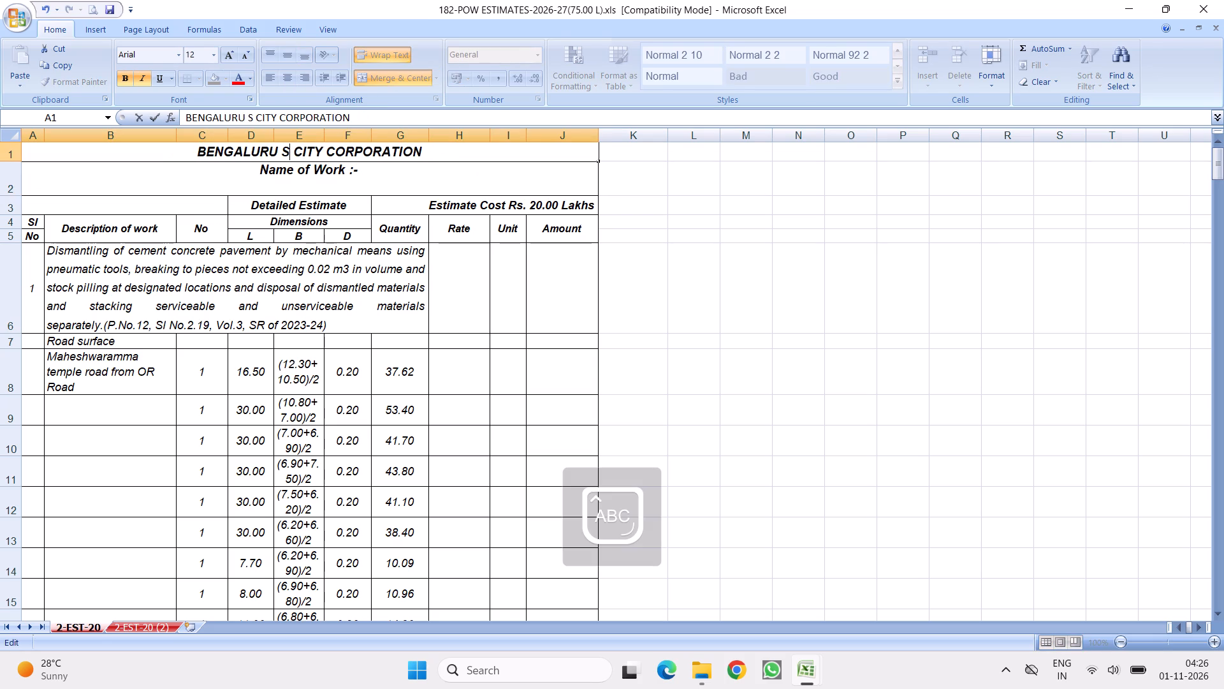
{"action": "type", "text": "OUTH"}
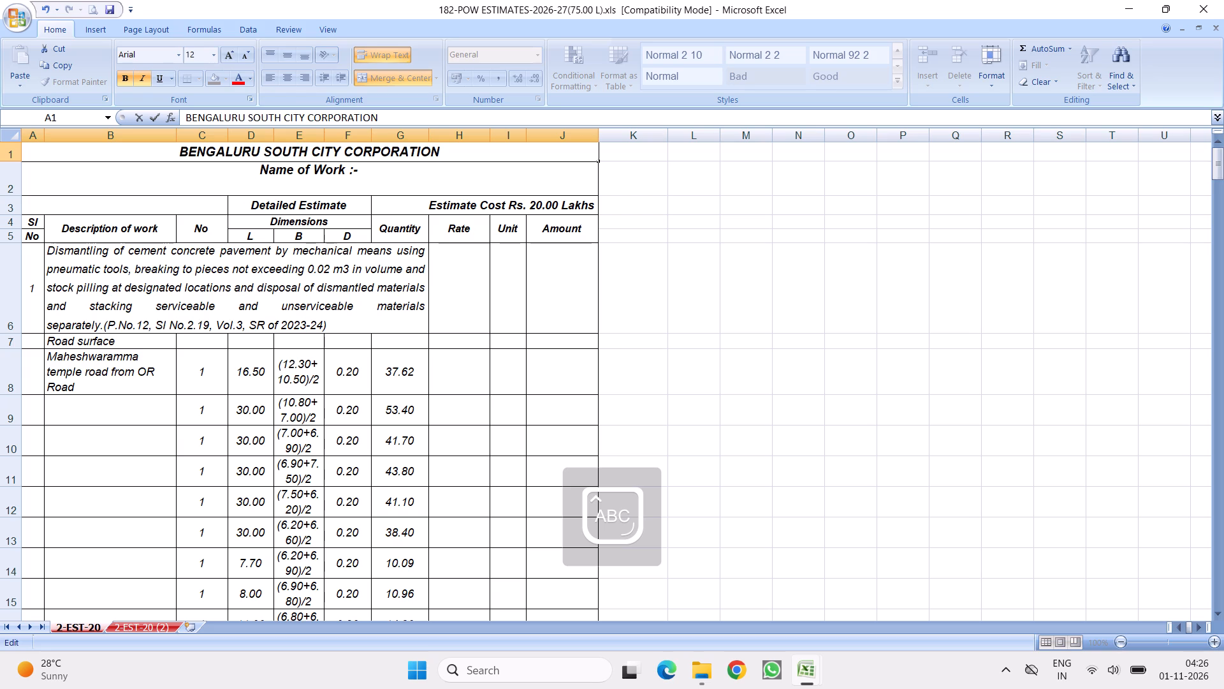
{"action": "left_click", "coordinate": [395, 301]}
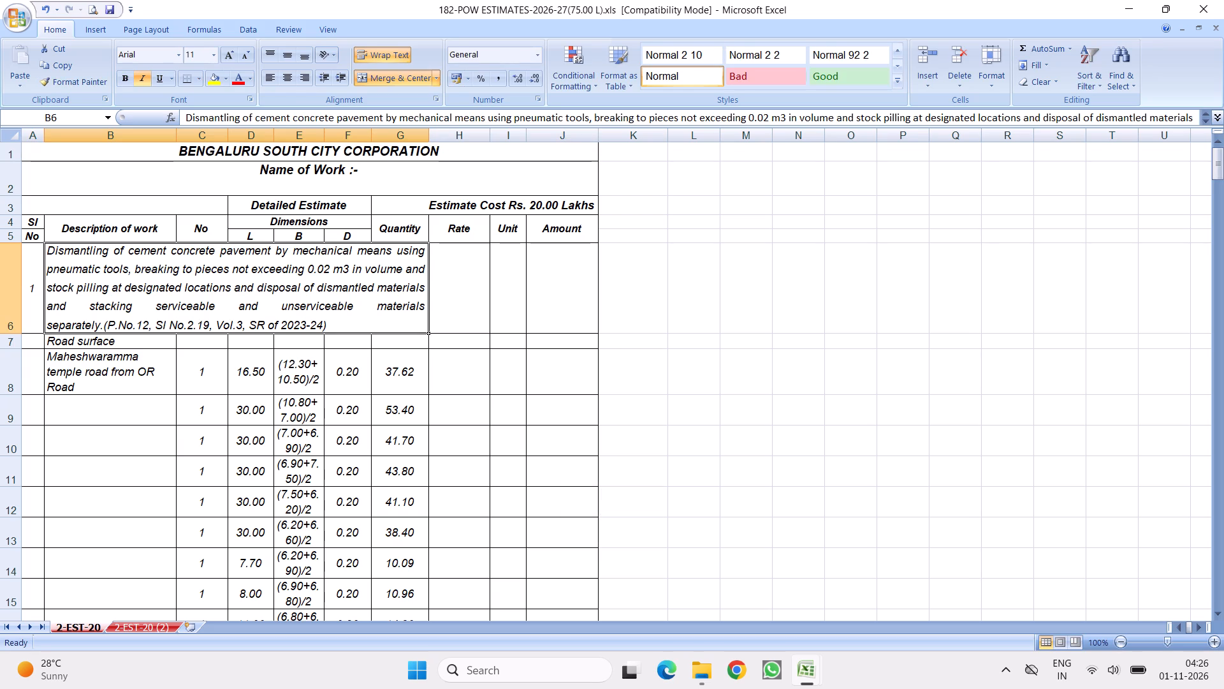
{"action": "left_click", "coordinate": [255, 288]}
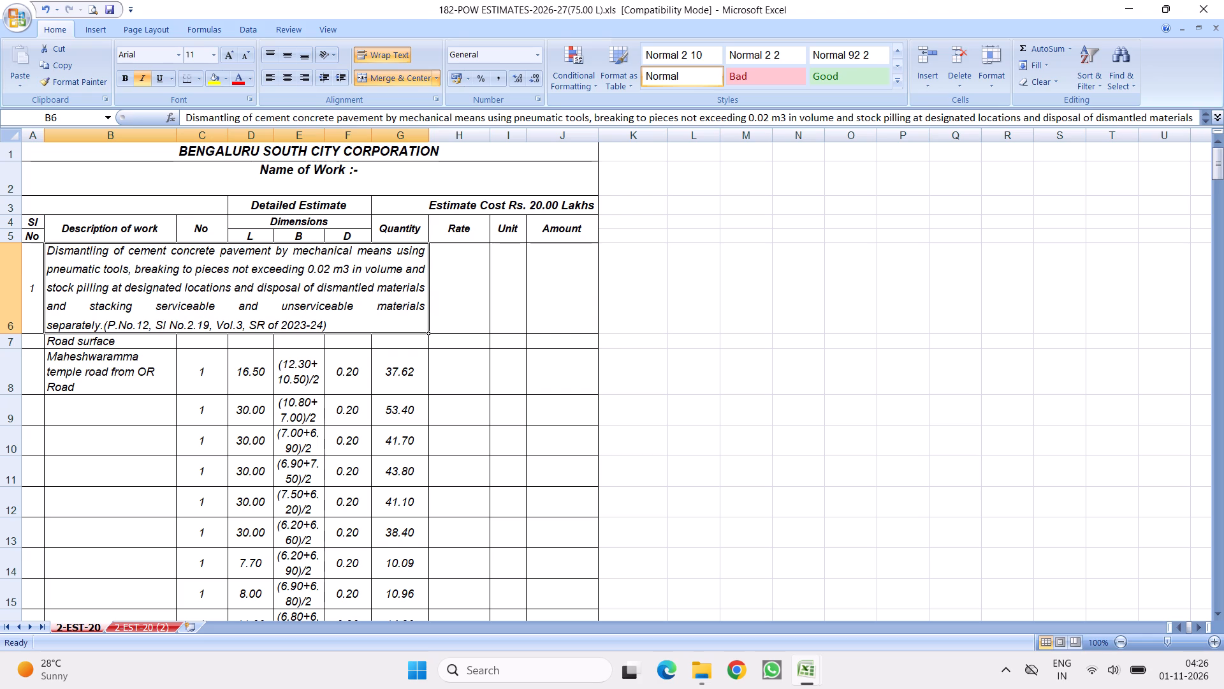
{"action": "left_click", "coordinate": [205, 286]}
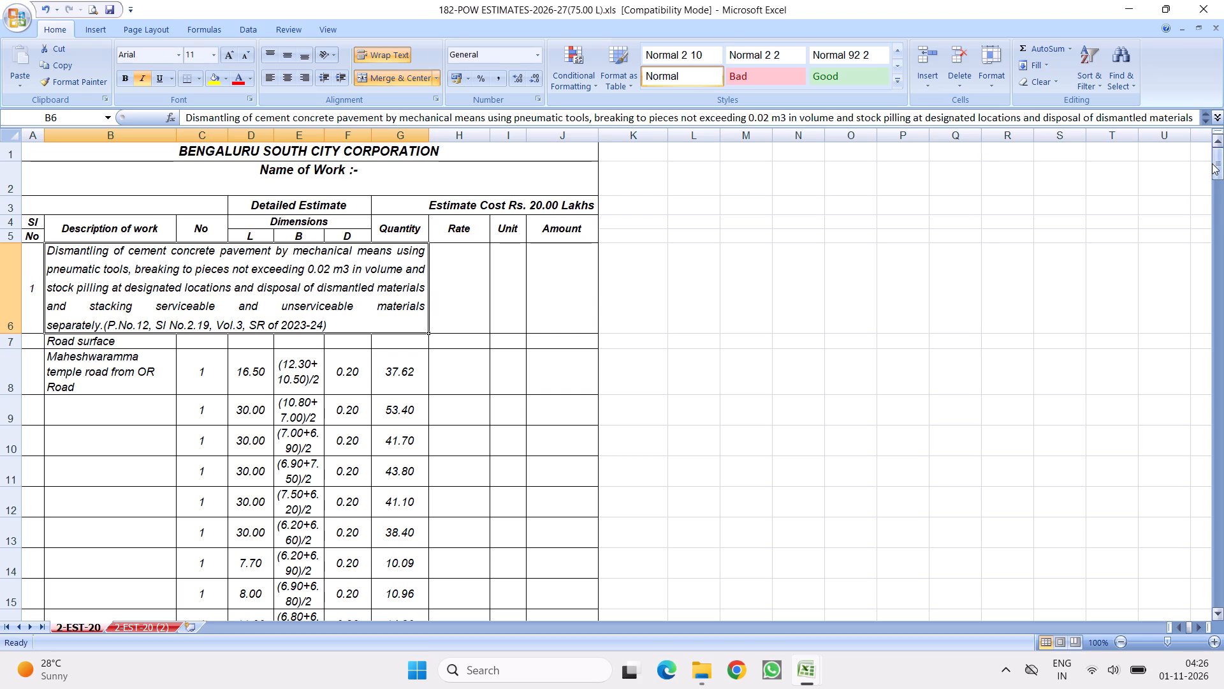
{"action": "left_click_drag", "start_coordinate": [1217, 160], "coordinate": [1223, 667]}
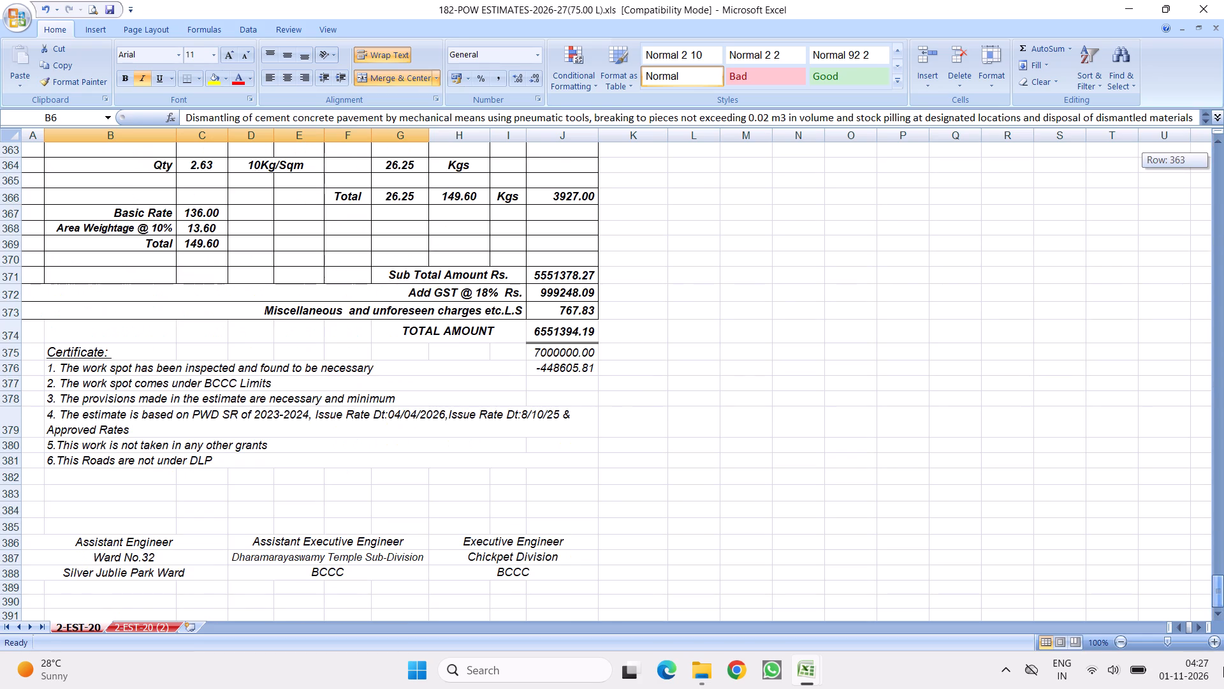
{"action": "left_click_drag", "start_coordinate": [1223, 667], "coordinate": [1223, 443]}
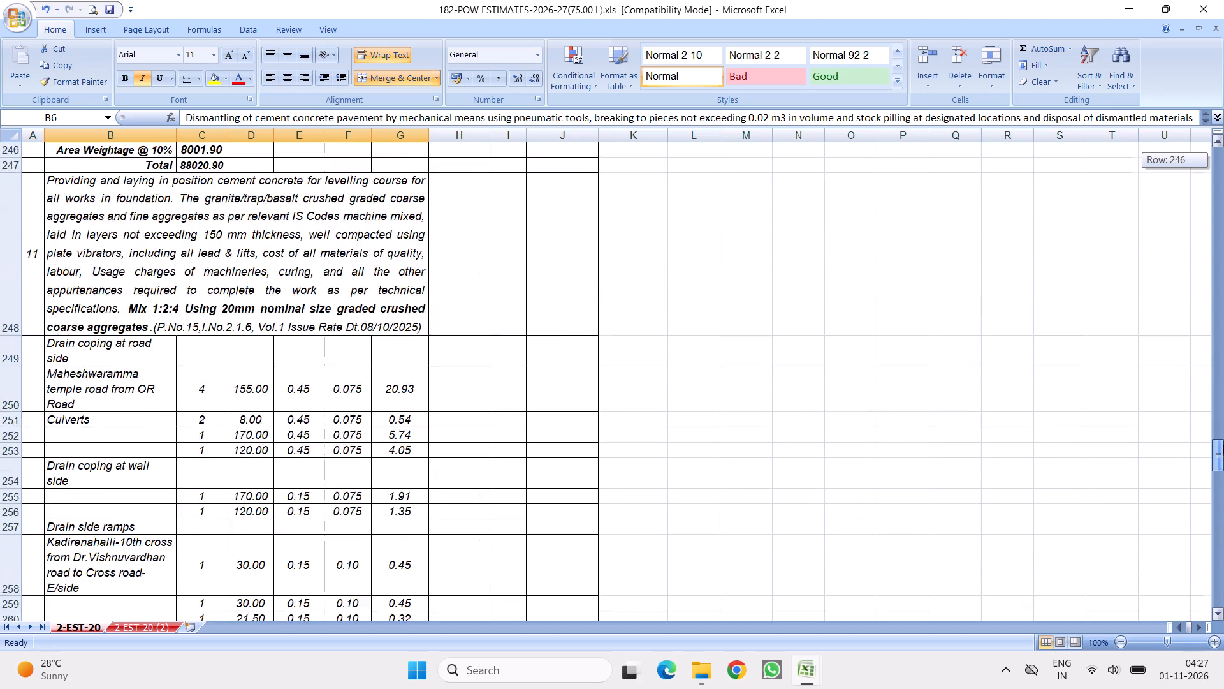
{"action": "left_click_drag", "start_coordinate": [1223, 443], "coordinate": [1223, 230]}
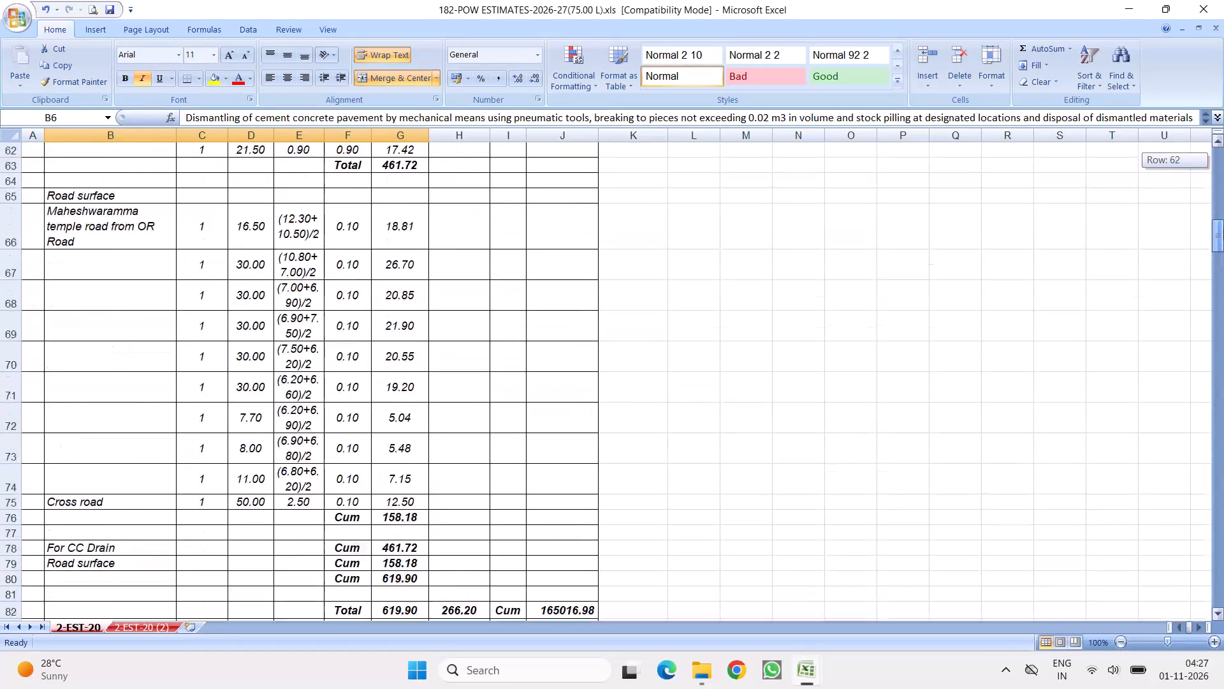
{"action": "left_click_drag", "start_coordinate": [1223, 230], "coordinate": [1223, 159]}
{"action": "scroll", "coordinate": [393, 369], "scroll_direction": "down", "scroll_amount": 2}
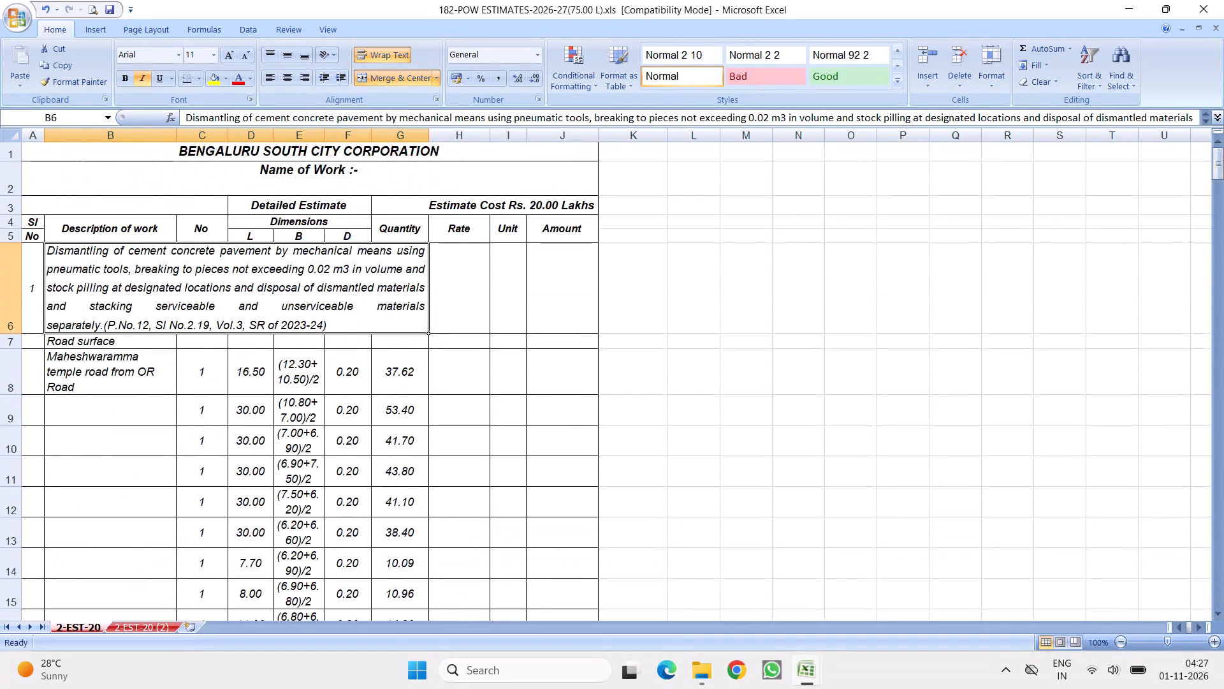
Copy the 20% deduction row of the dismantling item and insert it above the Road surface subtotal in the earthwork excavation item.
{"action": "scroll", "coordinate": [394, 371], "scroll_direction": "down", "scroll_amount": 5}
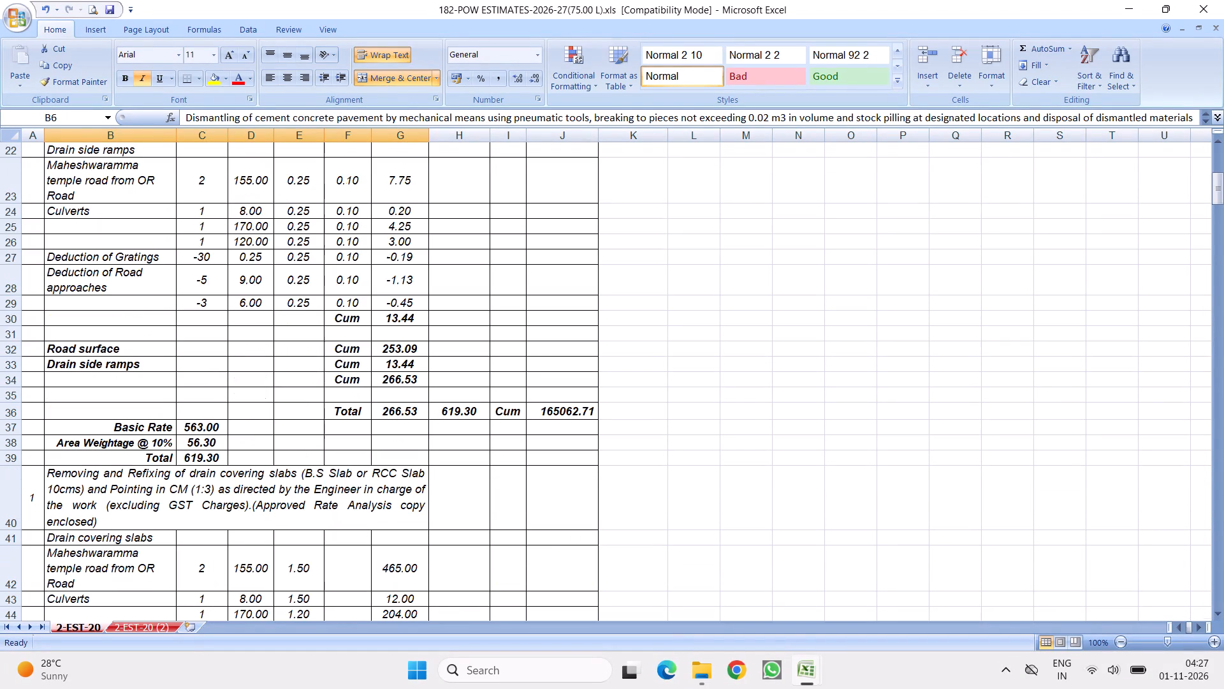
{"action": "scroll", "coordinate": [394, 330], "scroll_direction": "up", "scroll_amount": 3}
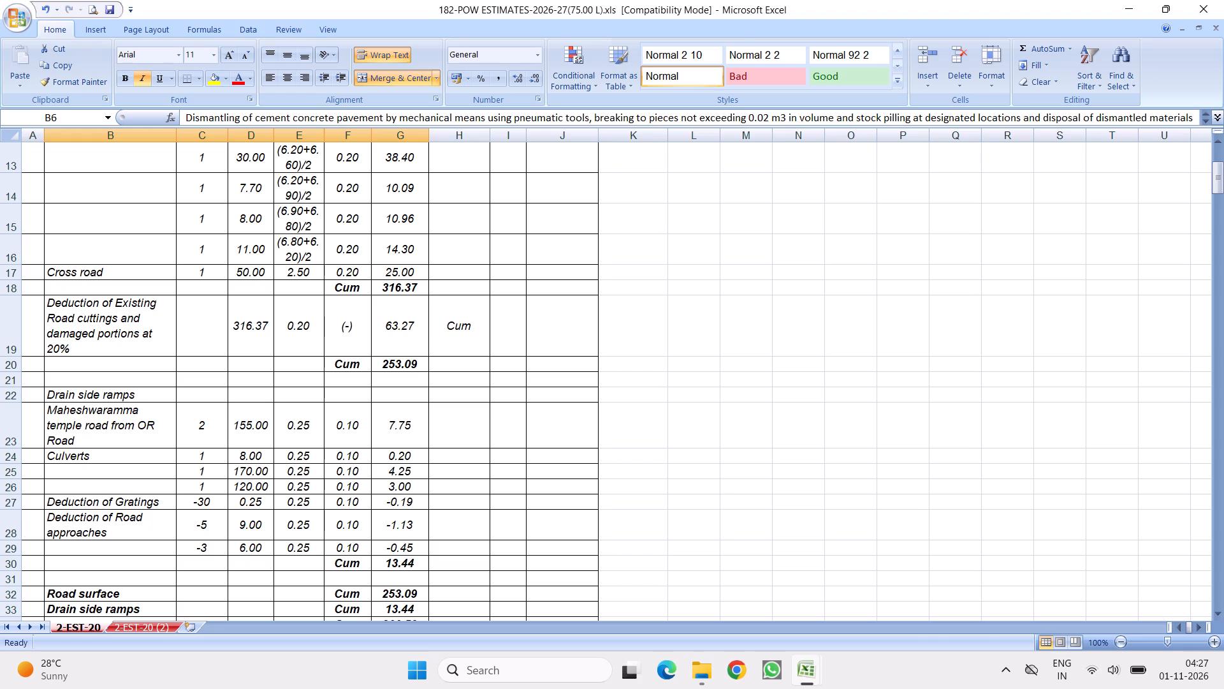
{"action": "left_click", "coordinate": [0, 332]}
{"action": "right_click", "coordinate": [0, 332]}
{"action": "left_click", "coordinate": [33, 360]}
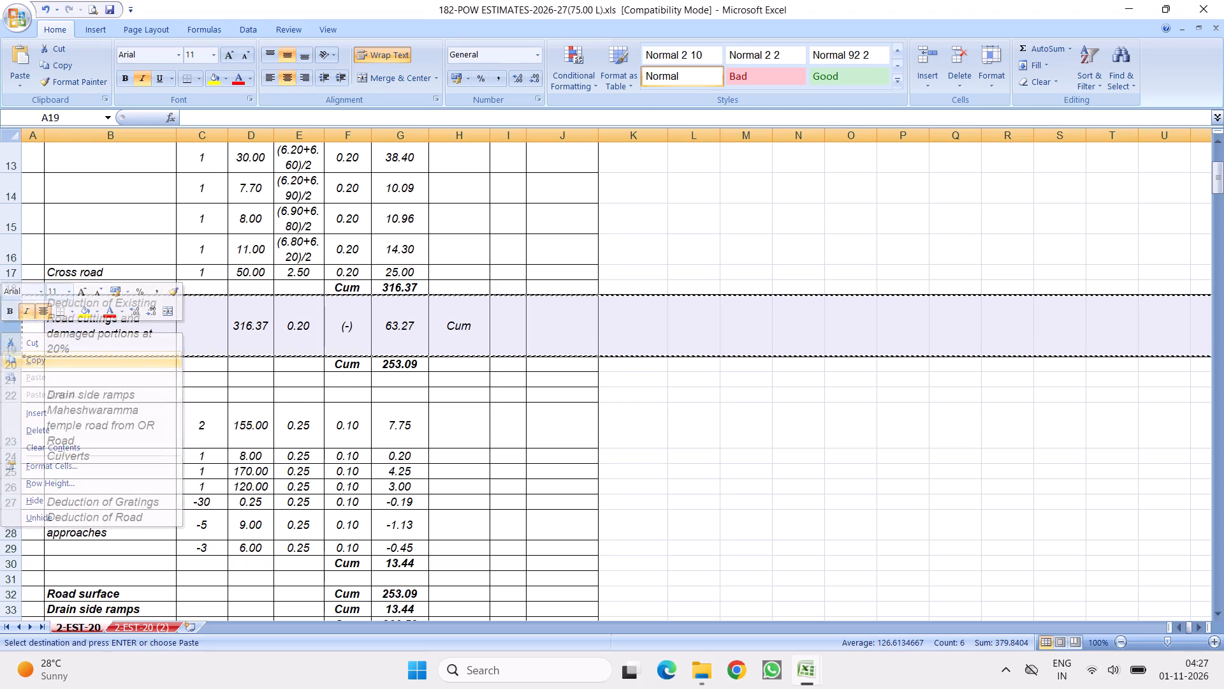
{"action": "scroll", "coordinate": [369, 366], "scroll_direction": "down", "scroll_amount": 3}
{"action": "scroll", "coordinate": [323, 332], "scroll_direction": "down", "scroll_amount": 3}
{"action": "scroll", "coordinate": [259, 328], "scroll_direction": "down", "scroll_amount": 3}
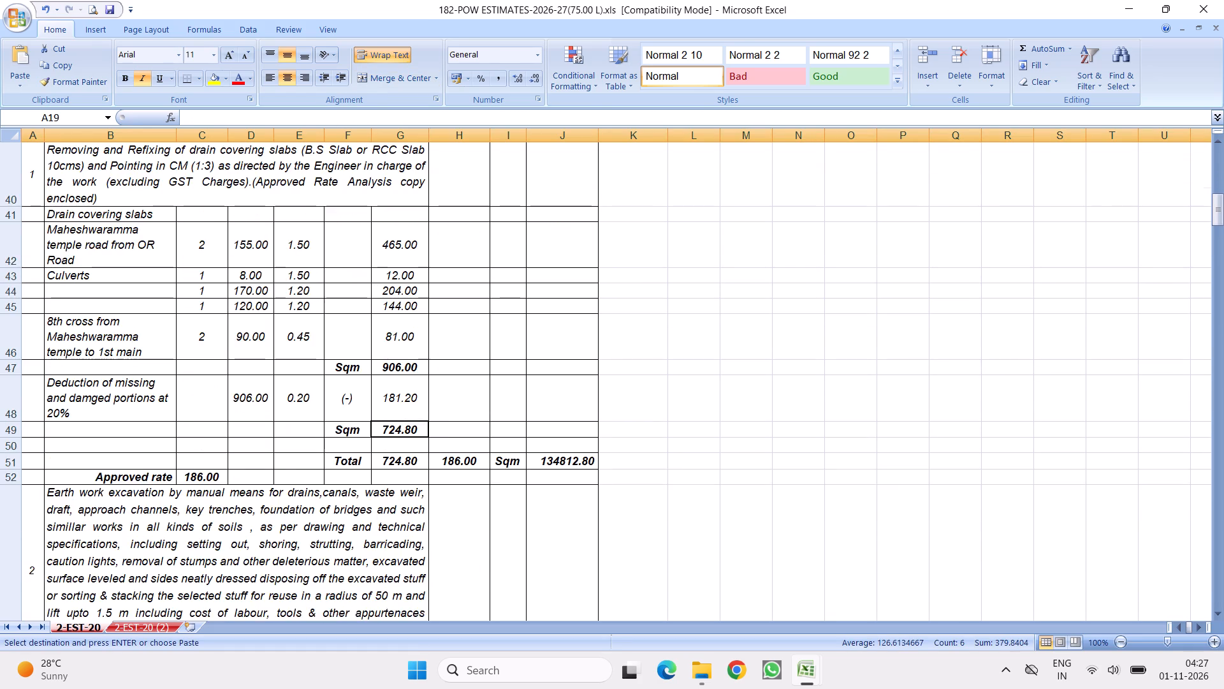
{"action": "scroll", "coordinate": [249, 343], "scroll_direction": "down", "scroll_amount": 6}
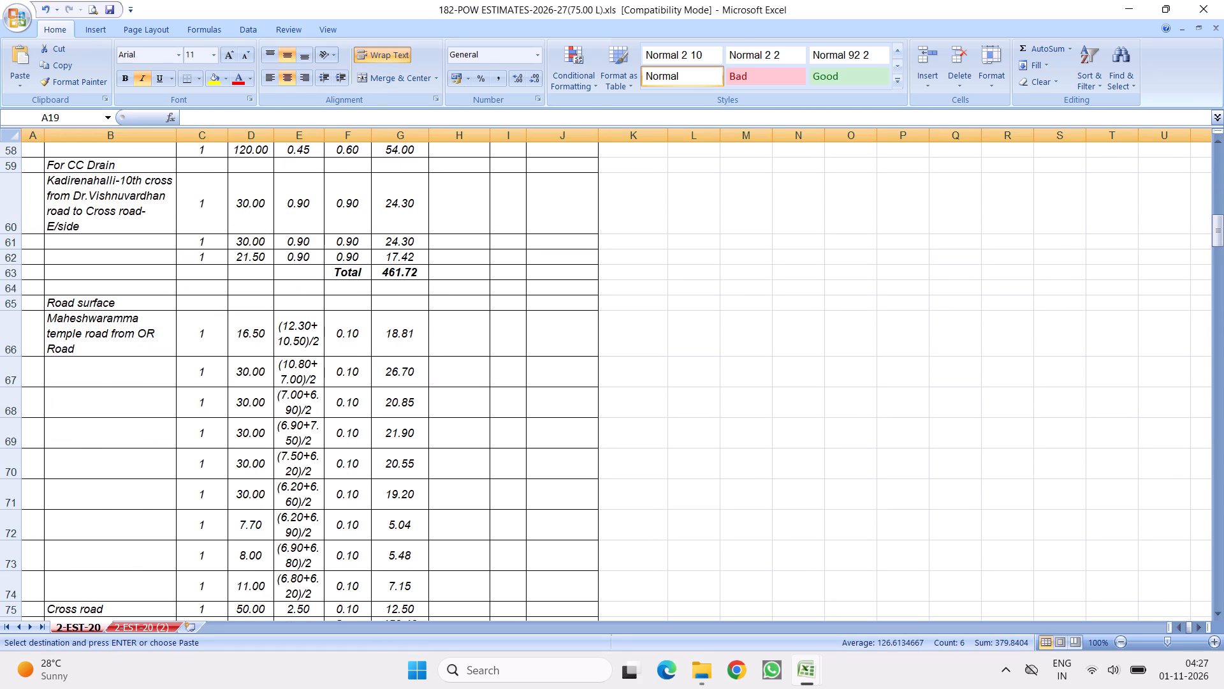
{"action": "scroll", "coordinate": [349, 387], "scroll_direction": "down", "scroll_amount": 4}
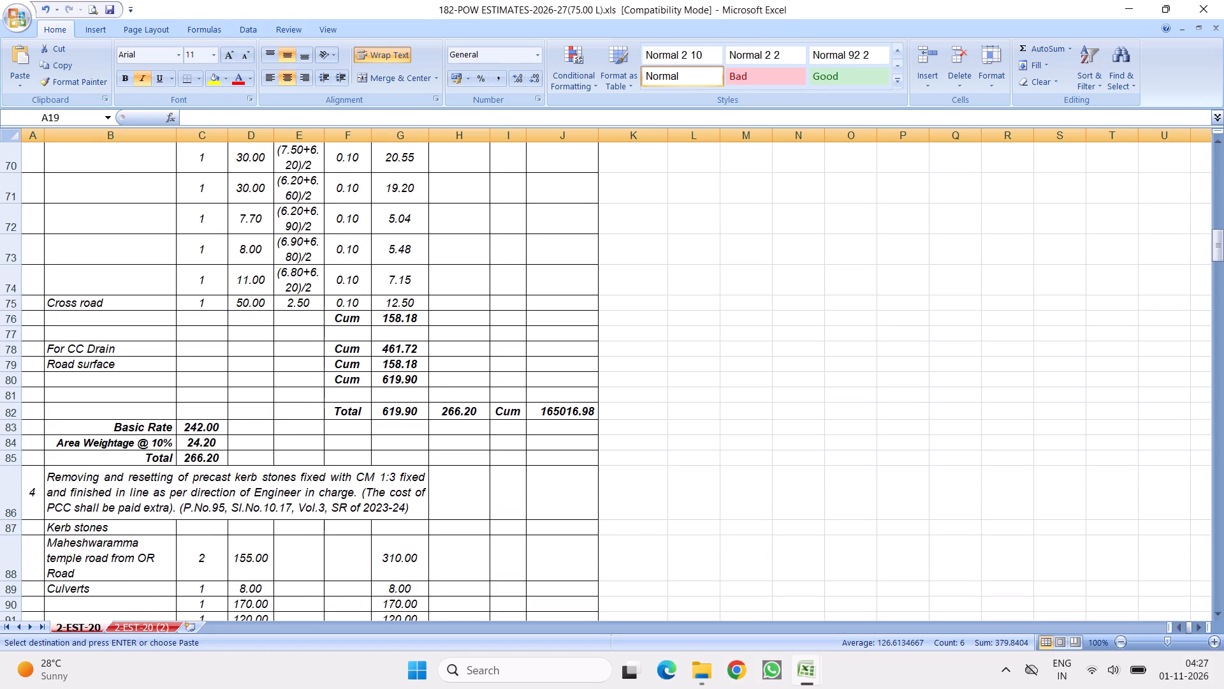
{"action": "scroll", "coordinate": [237, 297], "scroll_direction": "up", "scroll_amount": 9}
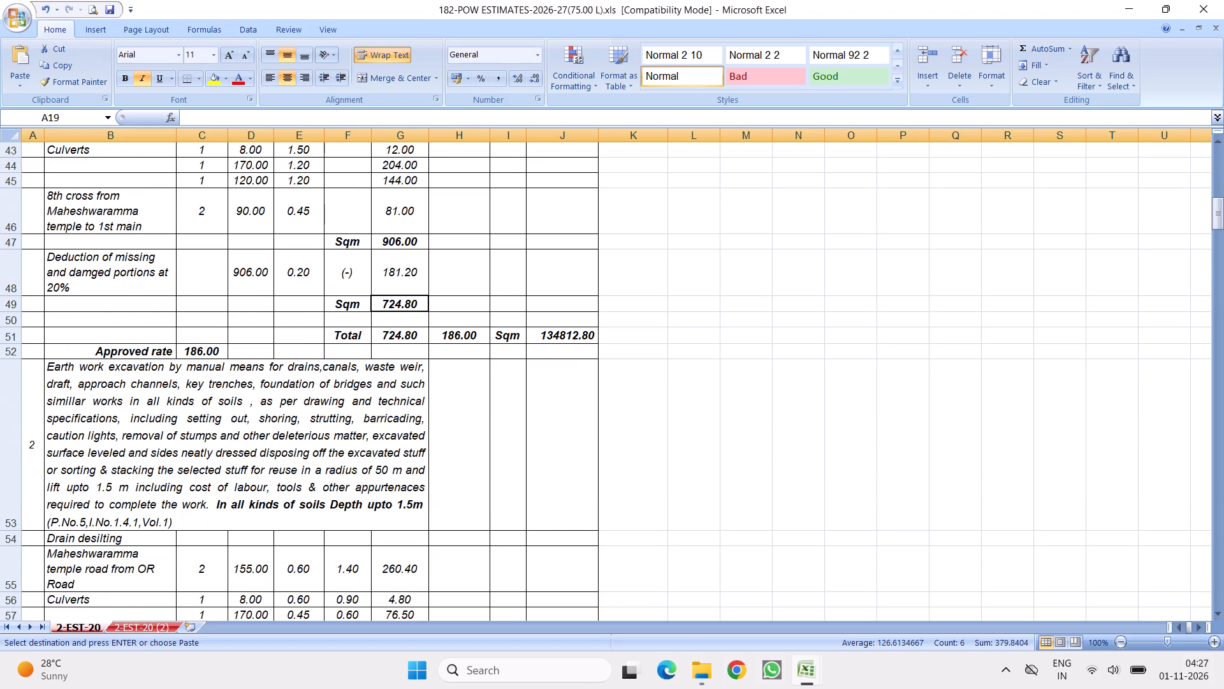
{"action": "scroll", "coordinate": [265, 352], "scroll_direction": "down", "scroll_amount": 5}
{"action": "scroll", "coordinate": [268, 297], "scroll_direction": "down", "scroll_amount": 4}
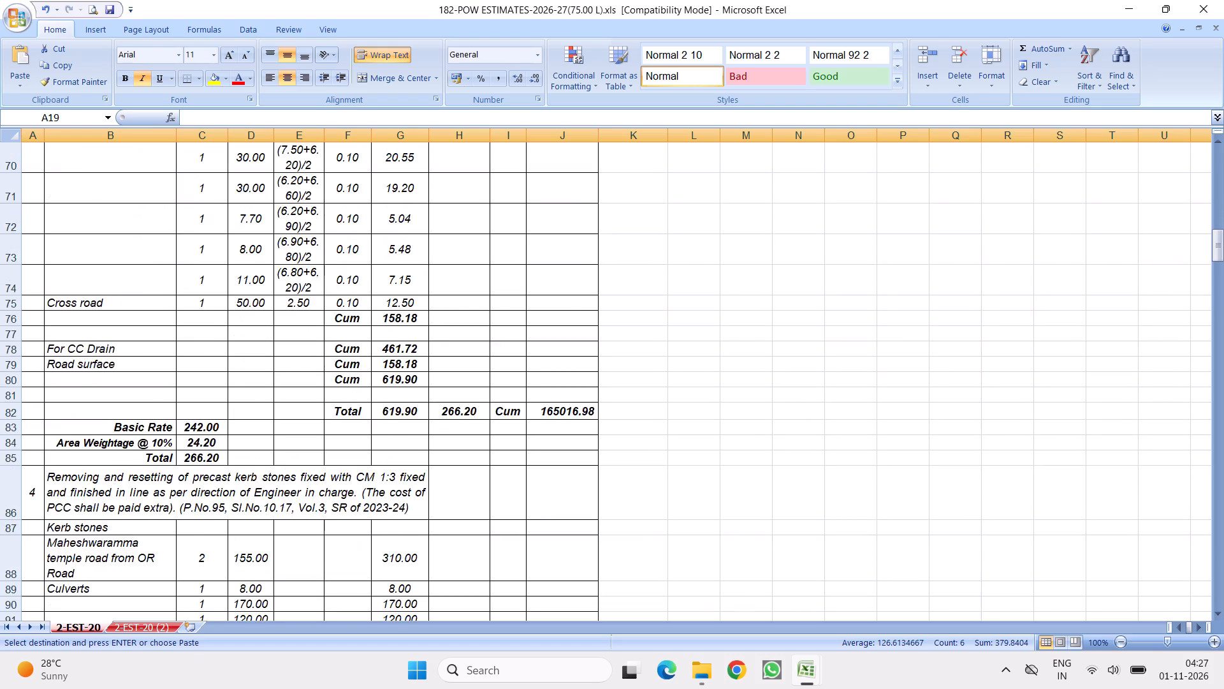
{"action": "scroll", "coordinate": [258, 293], "scroll_direction": "down", "scroll_amount": 3}
{"action": "scroll", "coordinate": [240, 288], "scroll_direction": "up", "scroll_amount": 3}
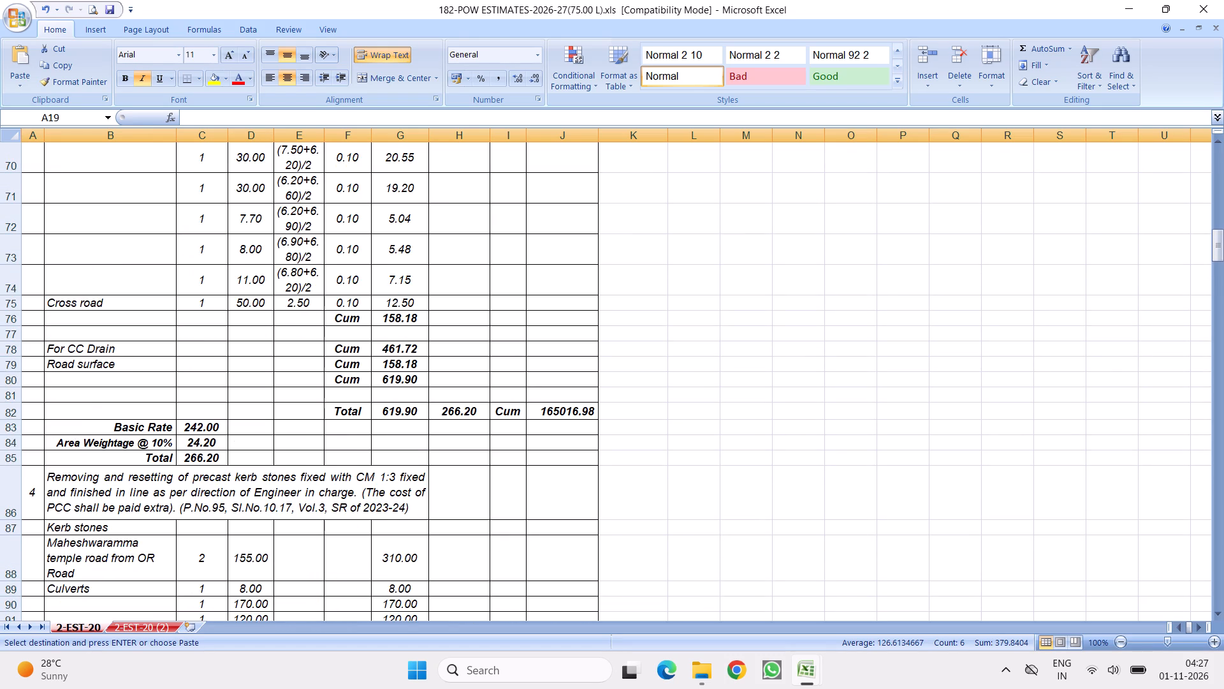
{"action": "left_click", "coordinate": [8, 319]}
{"action": "right_click", "coordinate": [8, 319]}
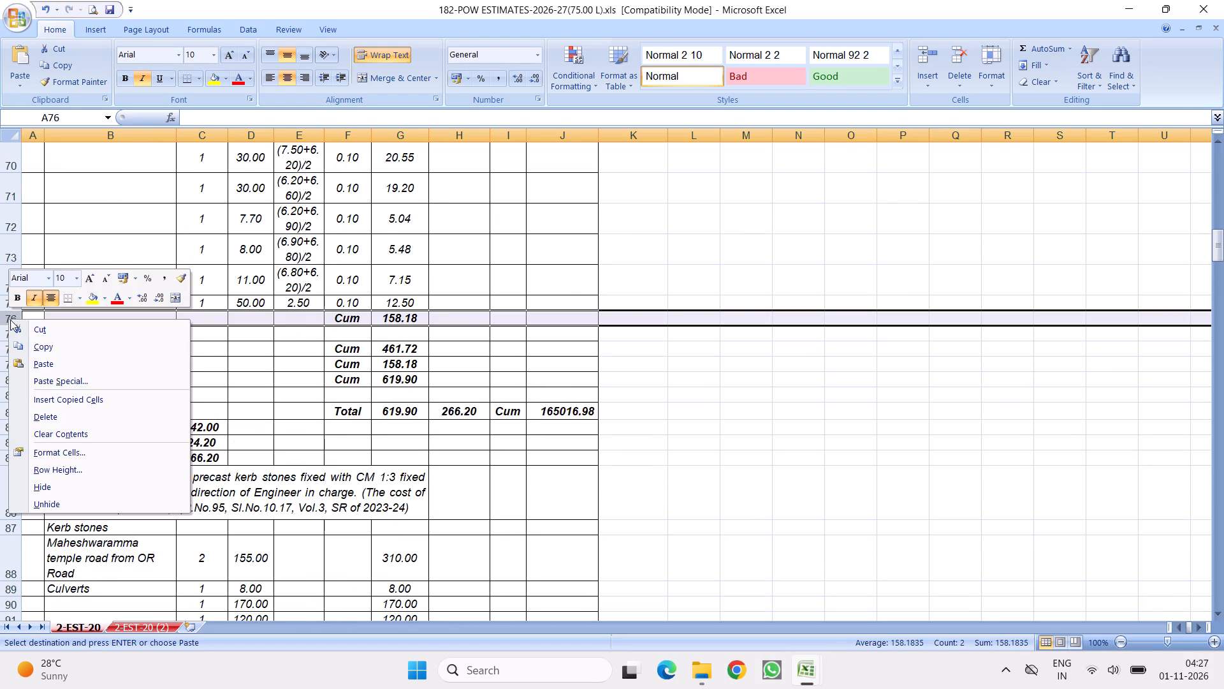
{"action": "left_click", "coordinate": [88, 400]}
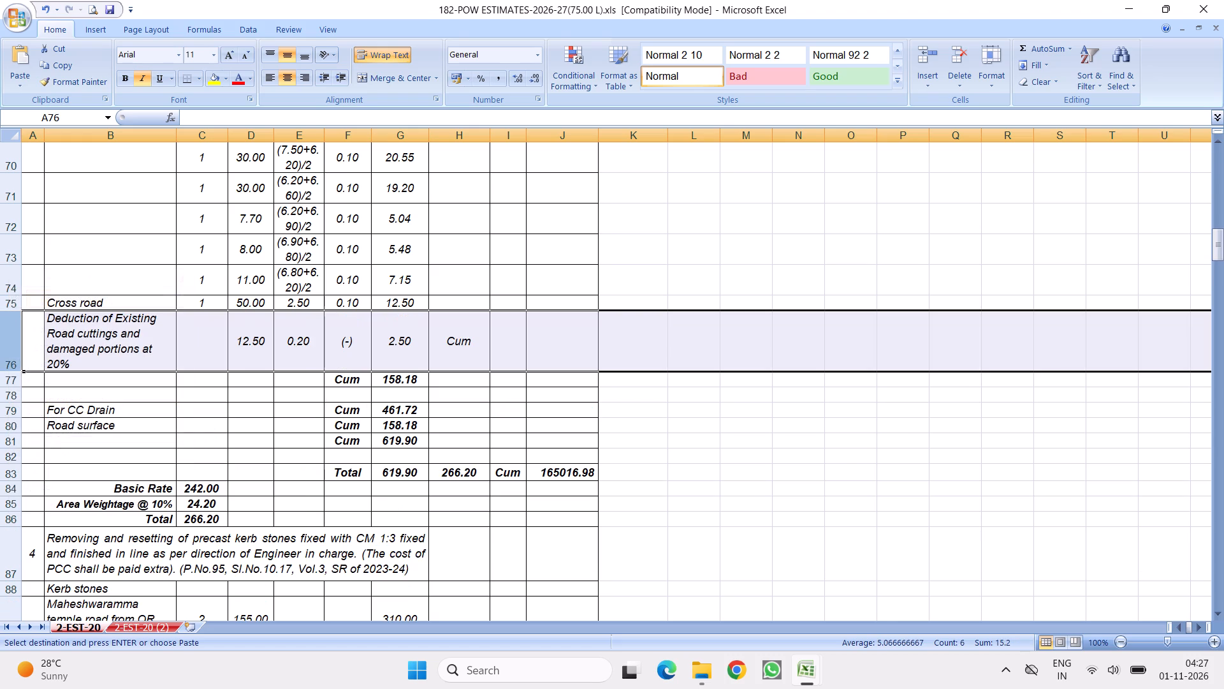
Link the inserted row's length cell to the dismantling item's Road surface quantity before deduction, using =G18.
{"action": "left_click", "coordinate": [256, 342]}
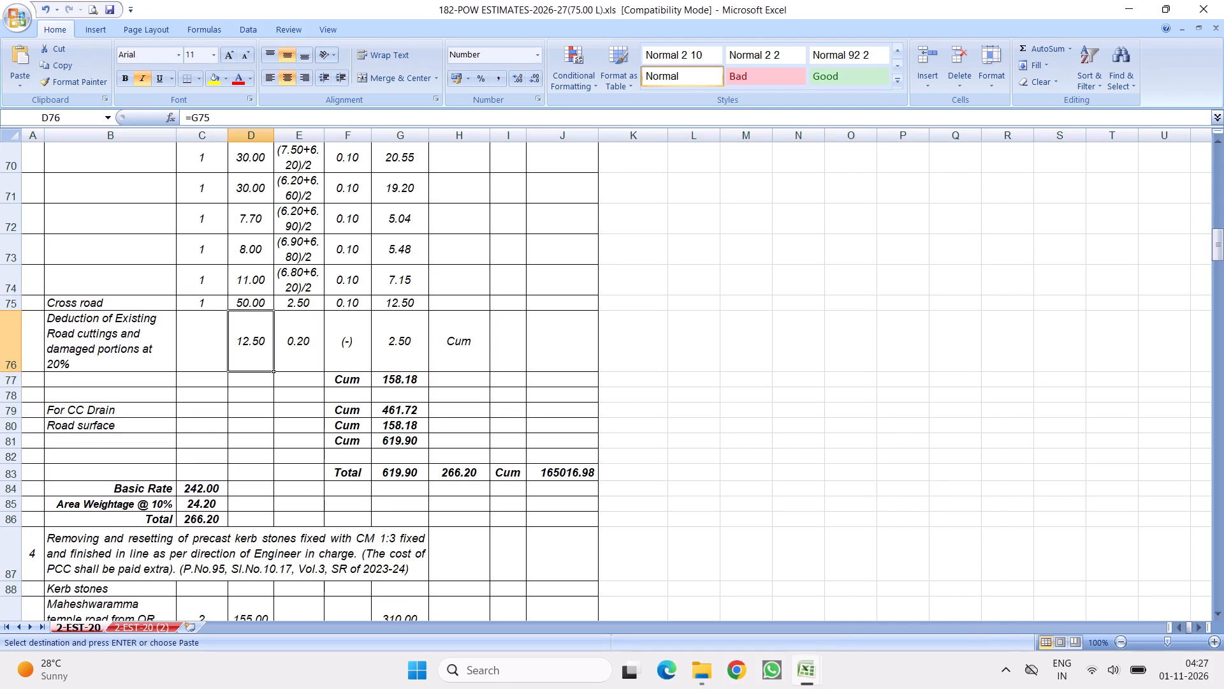
{"action": "key", "text": "equal"}
{"action": "scroll", "coordinate": [400, 286], "scroll_direction": "up", "scroll_amount": 12}
{"action": "scroll", "coordinate": [451, 256], "scroll_direction": "up", "scroll_amount": 5}
{"action": "scroll", "coordinate": [386, 278], "scroll_direction": "up", "scroll_amount": 7}
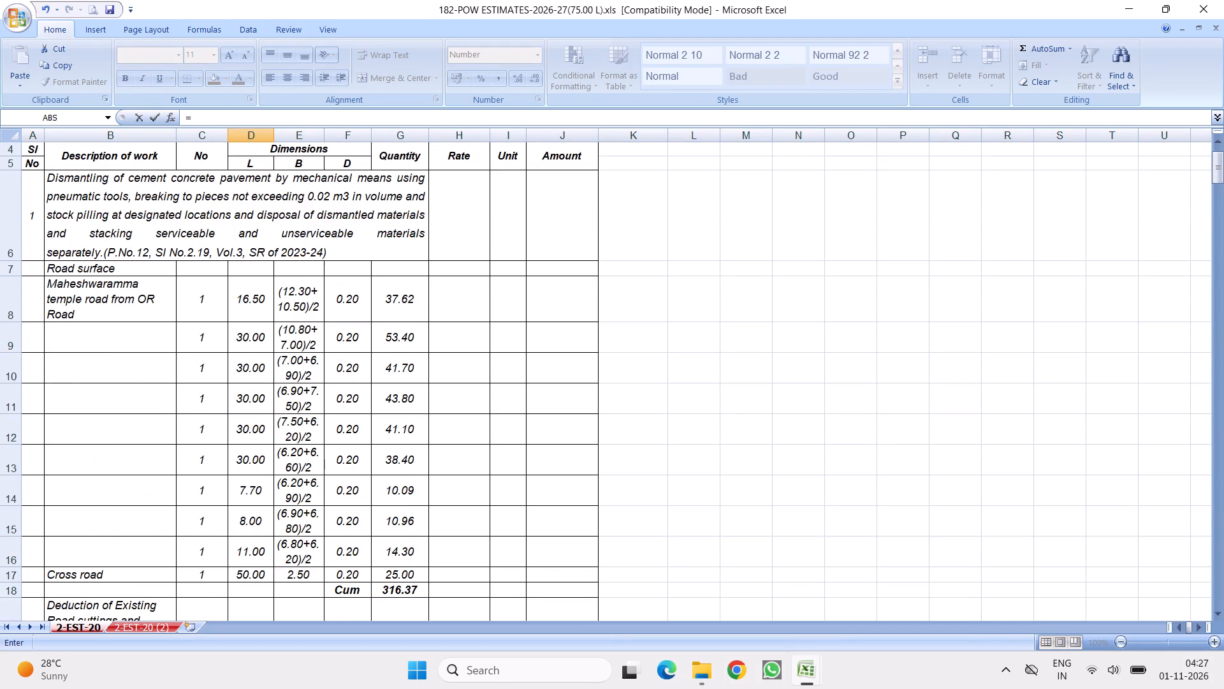
{"action": "scroll", "coordinate": [372, 304], "scroll_direction": "down", "scroll_amount": 3}
{"action": "left_click", "coordinate": [390, 290]}
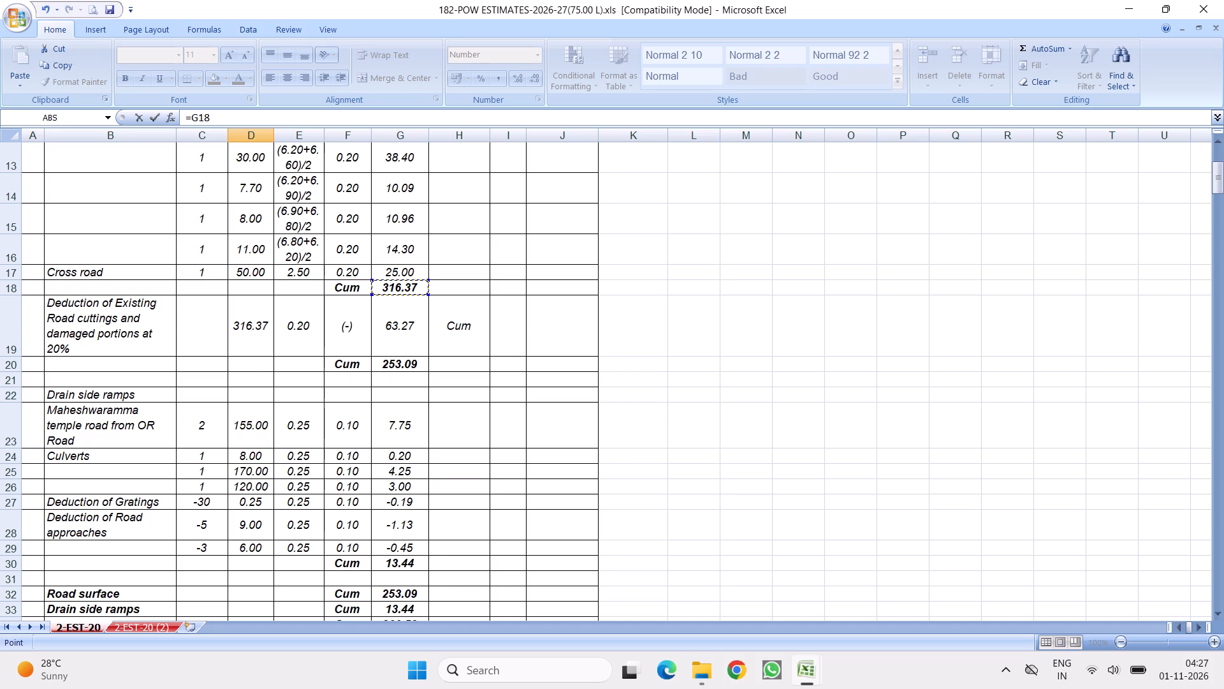
{"action": "scroll", "coordinate": [346, 310], "scroll_direction": "up", "scroll_amount": 3}
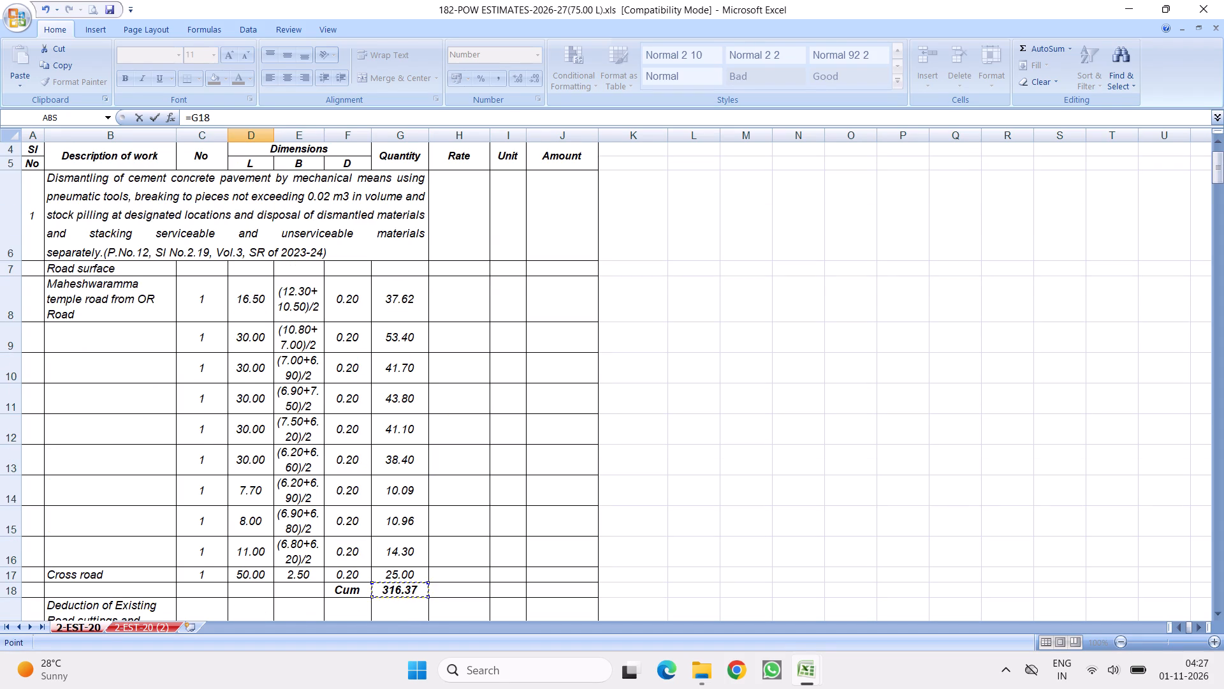
{"action": "key", "text": "Return"}
Clear the (-) sign and the Cum unit from the inserted 20% row in the earthwork item.
{"action": "scroll", "coordinate": [309, 457], "scroll_direction": "down", "scroll_amount": 3}
{"action": "left_click", "coordinate": [340, 348]}
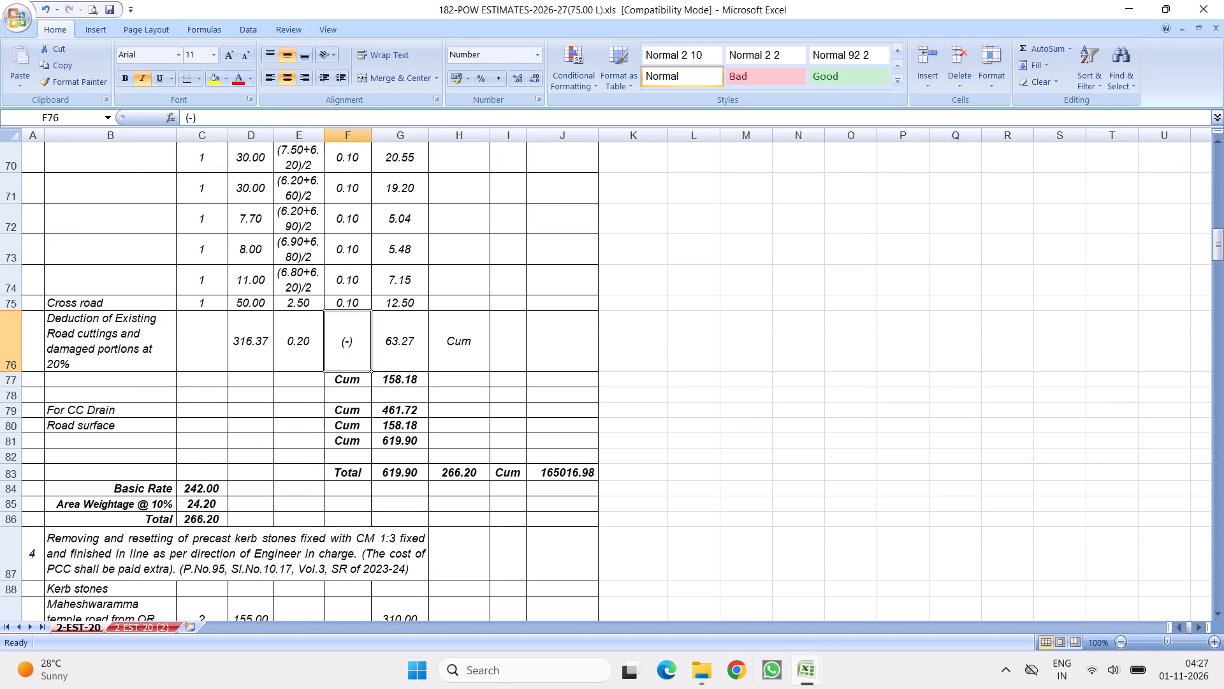
{"action": "key", "text": "Delete"}
{"action": "left_click", "coordinate": [432, 327]}
{"action": "key", "text": "Delete"}
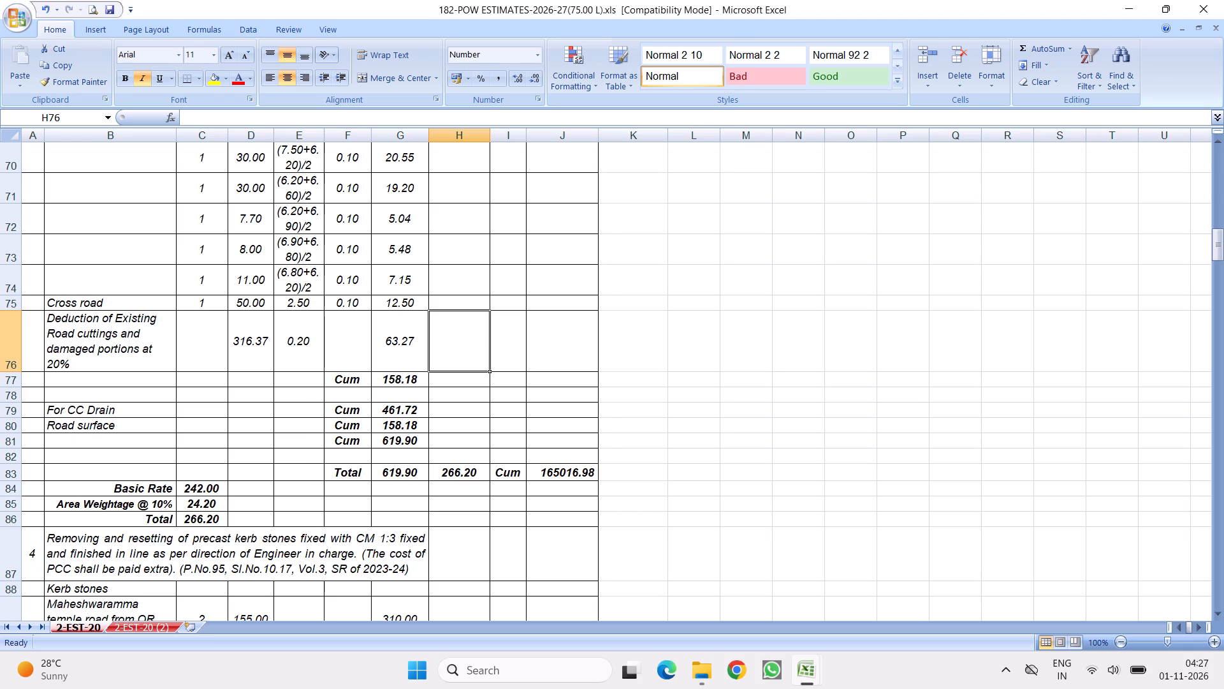
Extend the earthwork Road surface subtotal formula to include the inserted row, making it =SUM(G66:G76).
{"action": "left_click", "coordinate": [393, 376]}
{"action": "left_click", "coordinate": [263, 116]}
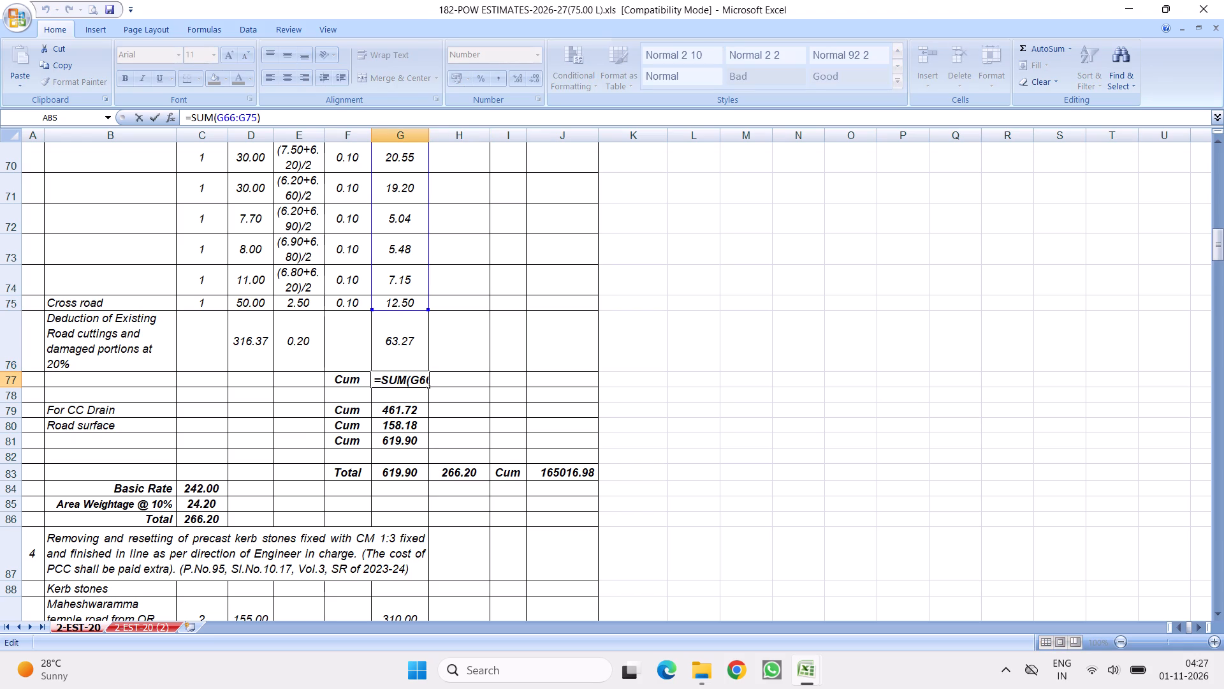
{"action": "left_click_drag", "start_coordinate": [428, 312], "coordinate": [417, 353]}
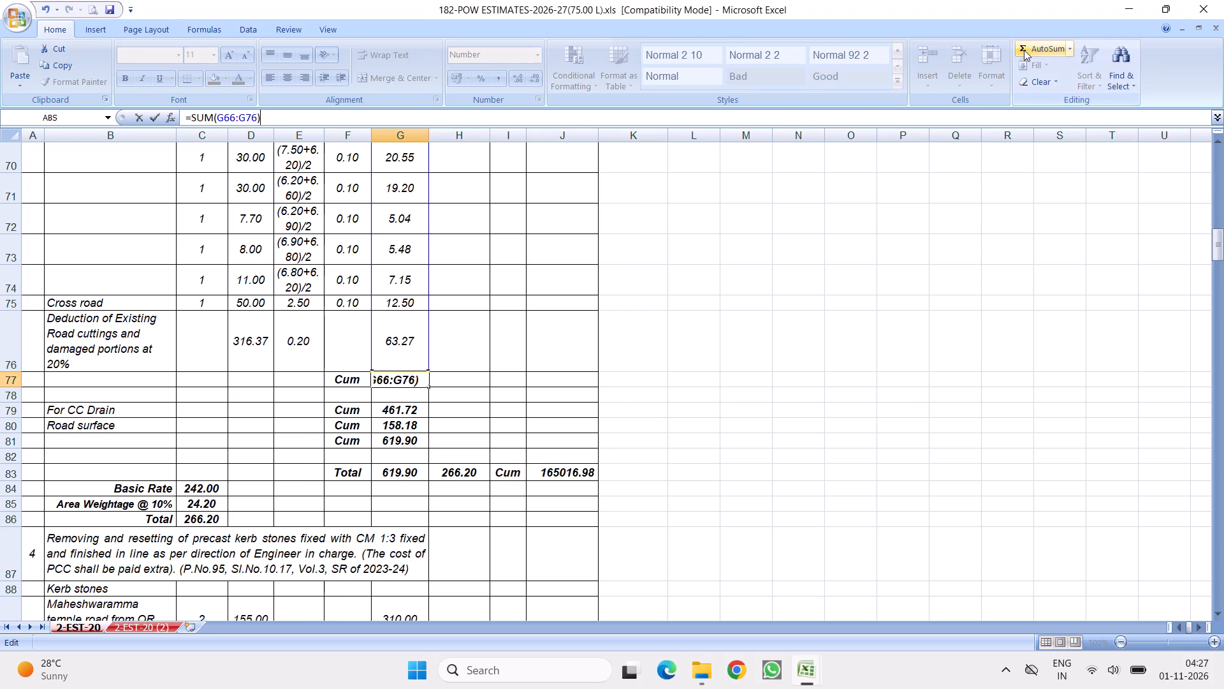
{"action": "left_click", "coordinate": [1024, 50]}
Replace "Deduction" with "Considered" in the inserted row's description, giving "Considered of Existing Road cuttings and damaged portions at 20%".
{"action": "double_click", "coordinate": [59, 353]}
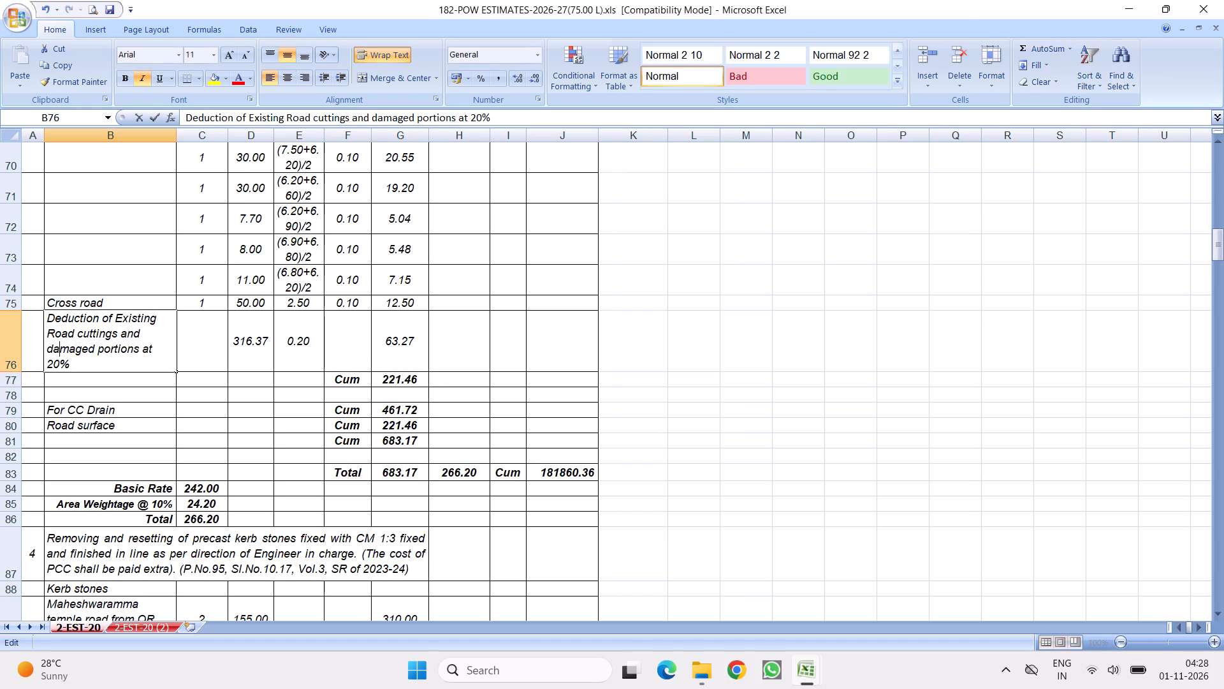
{"action": "left_click", "coordinate": [99, 319]}
{"action": "key", "text": "BackSpace"}
{"action": "key", "text": "BackSpace"}
{"action": "key", "text": "BackSpace"}
{"action": "key", "text": "BackSpace"}
{"action": "key", "text": "BackSpace"}
{"action": "key", "text": "BackSpace"}
{"action": "key", "text": "BackSpace"}
{"action": "key", "text": "BackSpace"}
{"action": "key", "text": "BackSpace"}
{"action": "key", "text": "BackSpace"}
{"action": "key", "text": "BackSpace"}
{"action": "key", "text": "BackSpace"}
{"action": "key", "text": "BackSpace"}
{"action": "key", "text": "BackSpace"}
{"action": "key", "text": "BackSpace"}
{"action": "key", "text": "BackSpace"}
{"action": "key", "text": "BackSpace"}
{"action": "key", "text": "BackSpace"}
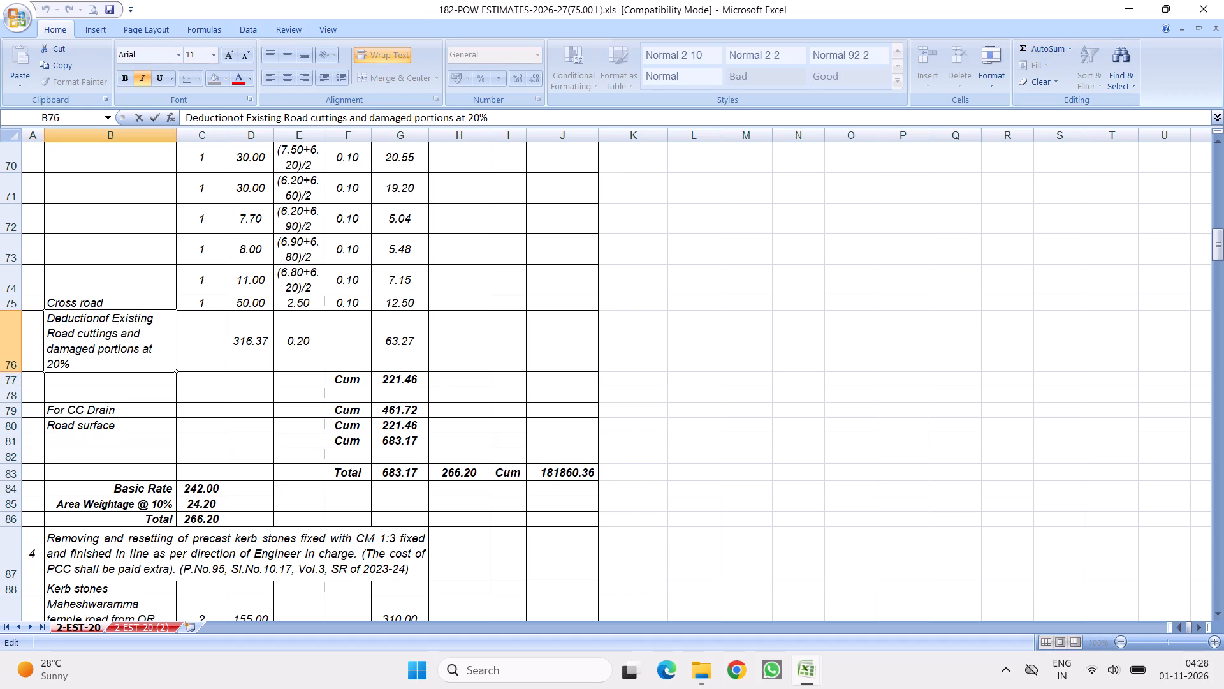
{"action": "key", "text": "shift+c"}
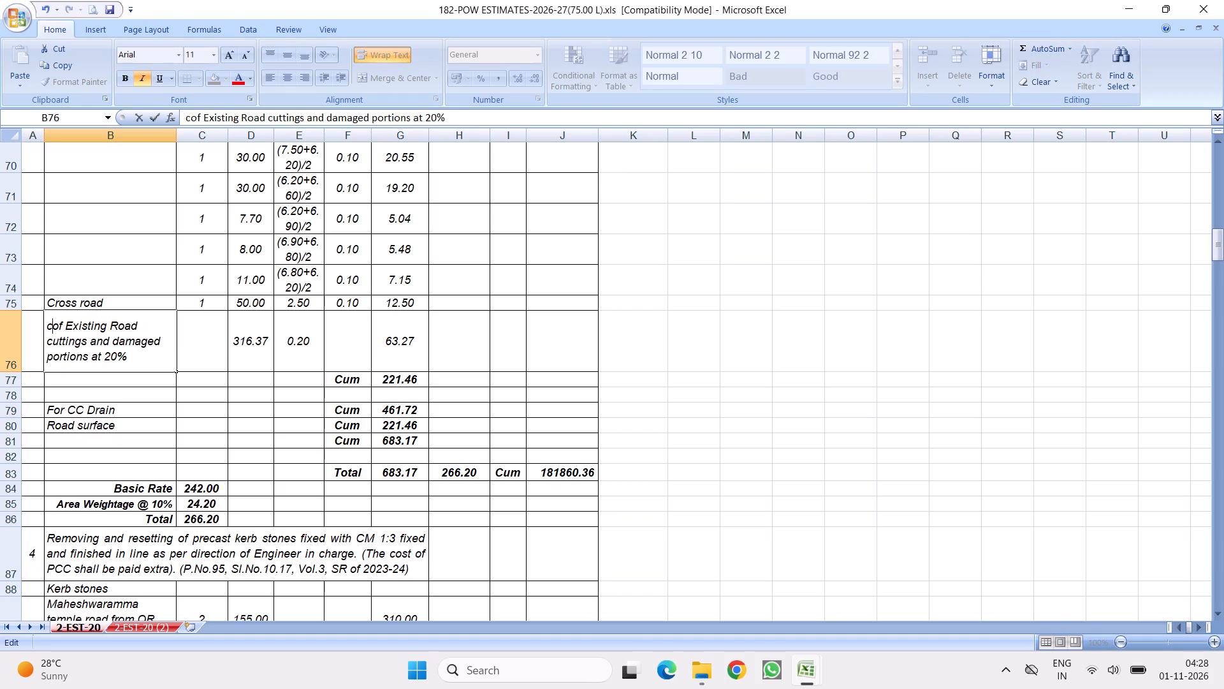
{"action": "type", "text": "Coni"}
{"action": "key", "text": "BackSpace"}
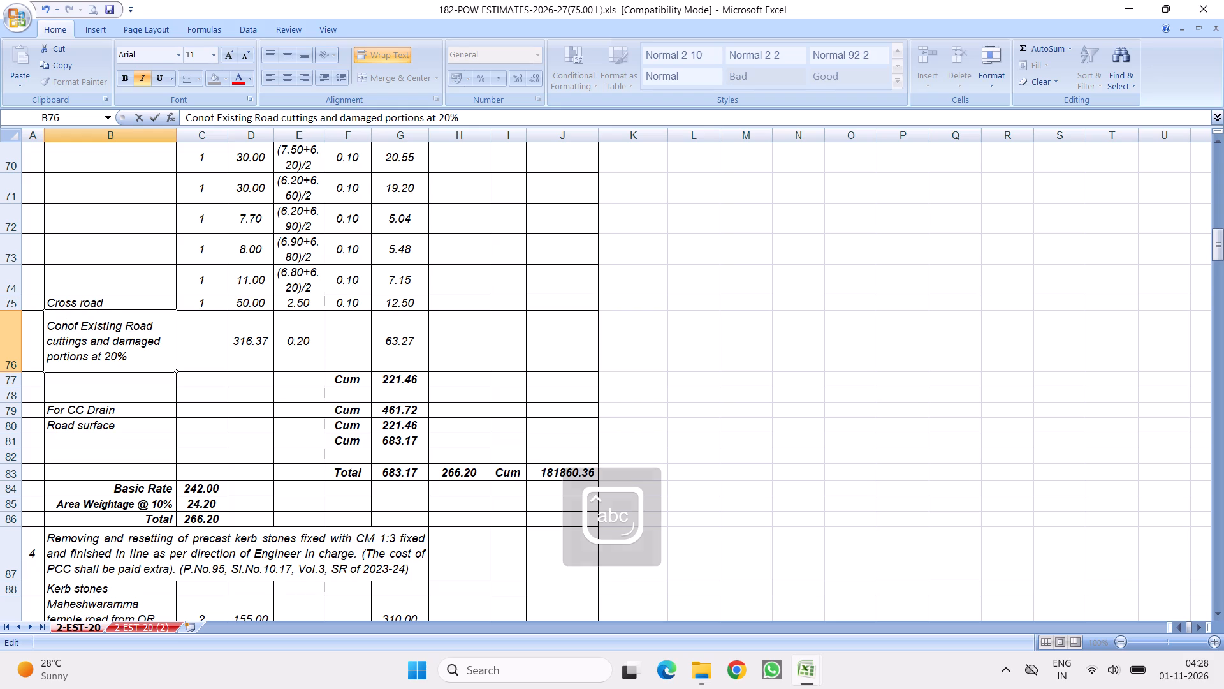
{"action": "type", "text": "sd"}
{"action": "key", "text": "BackSpace"}
{"action": "type", "text": "idere"}
{"action": "type", "text": "d"}
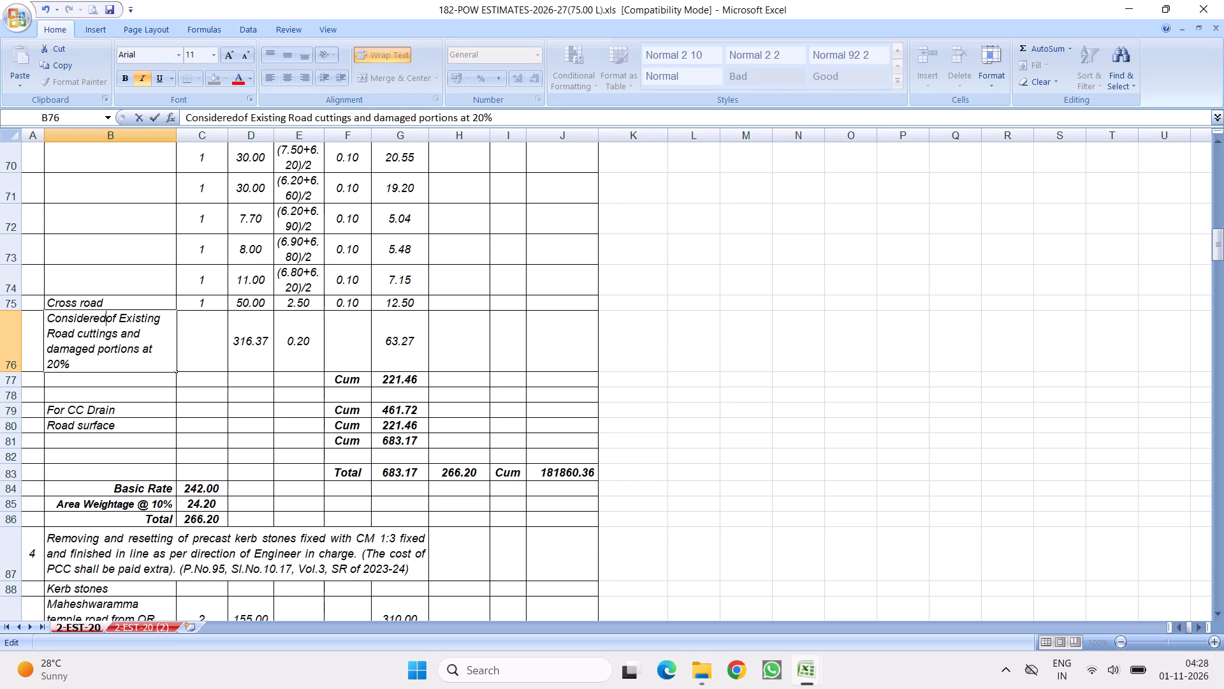
{"action": "key", "text": "space"}
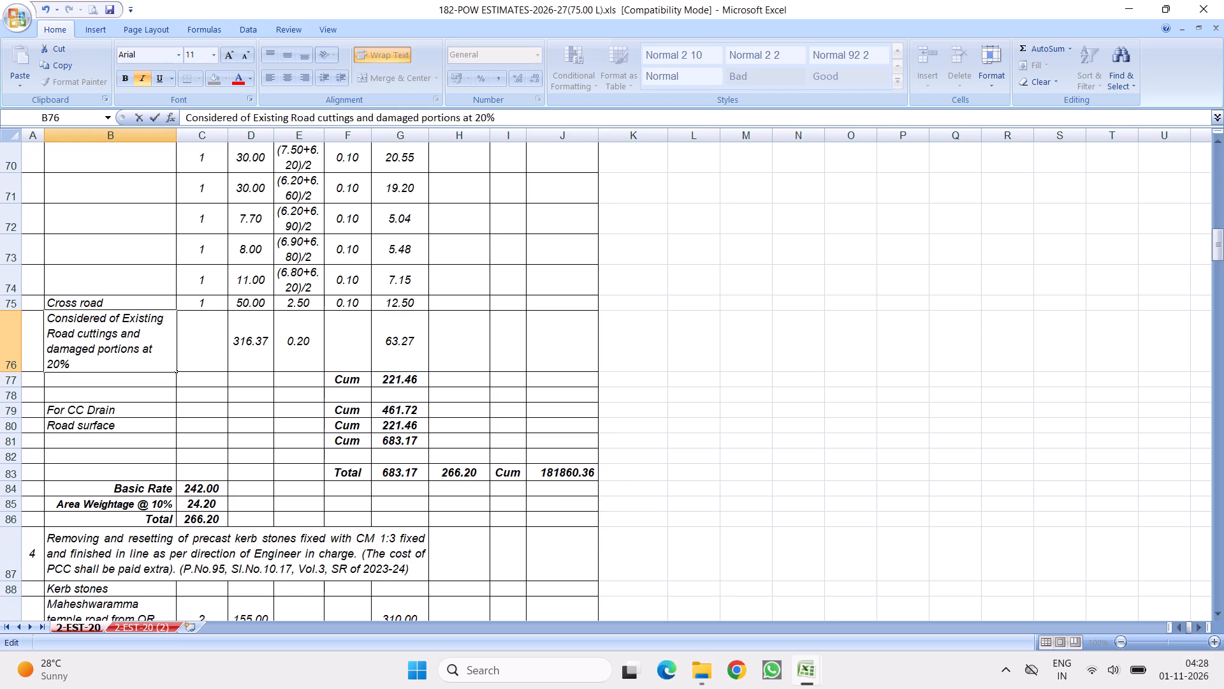
{"action": "left_click", "coordinate": [273, 431]}
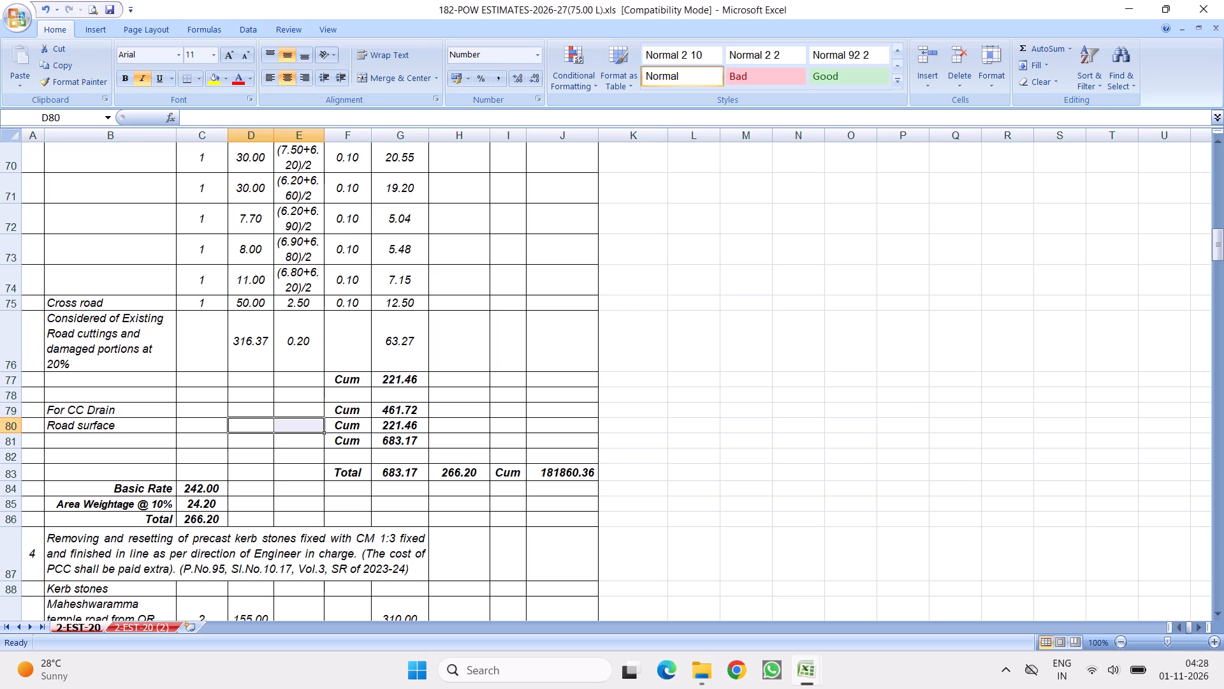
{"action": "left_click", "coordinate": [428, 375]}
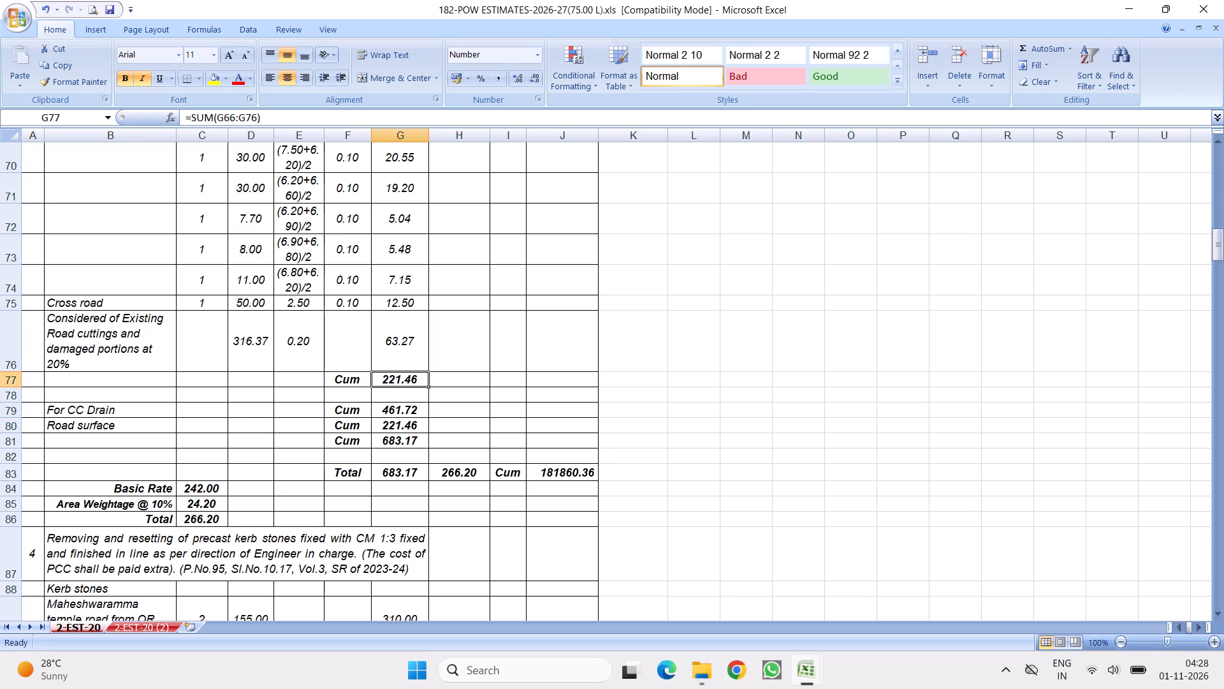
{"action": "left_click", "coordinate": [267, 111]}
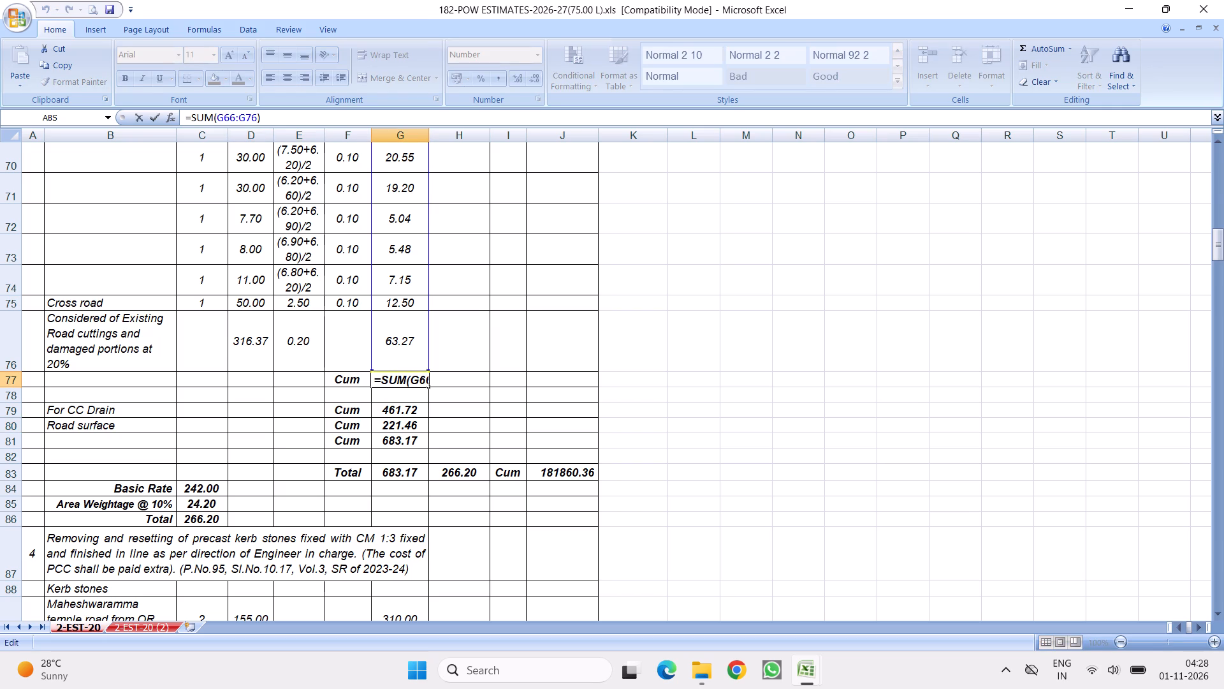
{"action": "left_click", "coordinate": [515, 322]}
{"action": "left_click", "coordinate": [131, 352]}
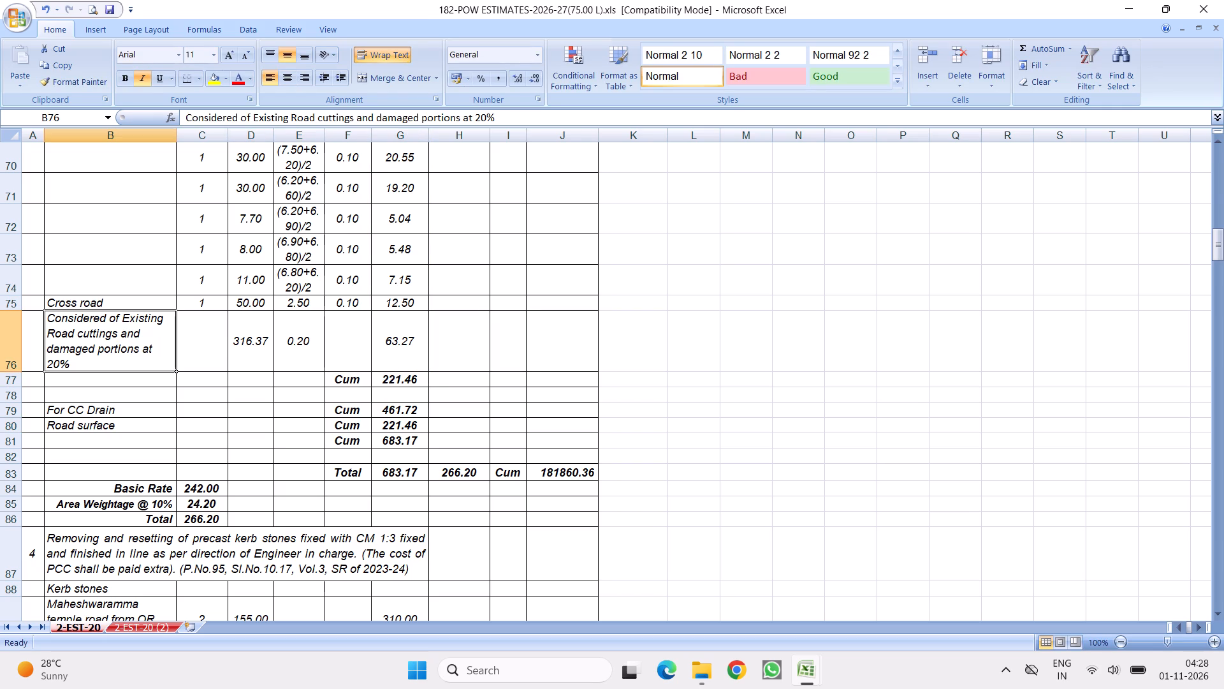
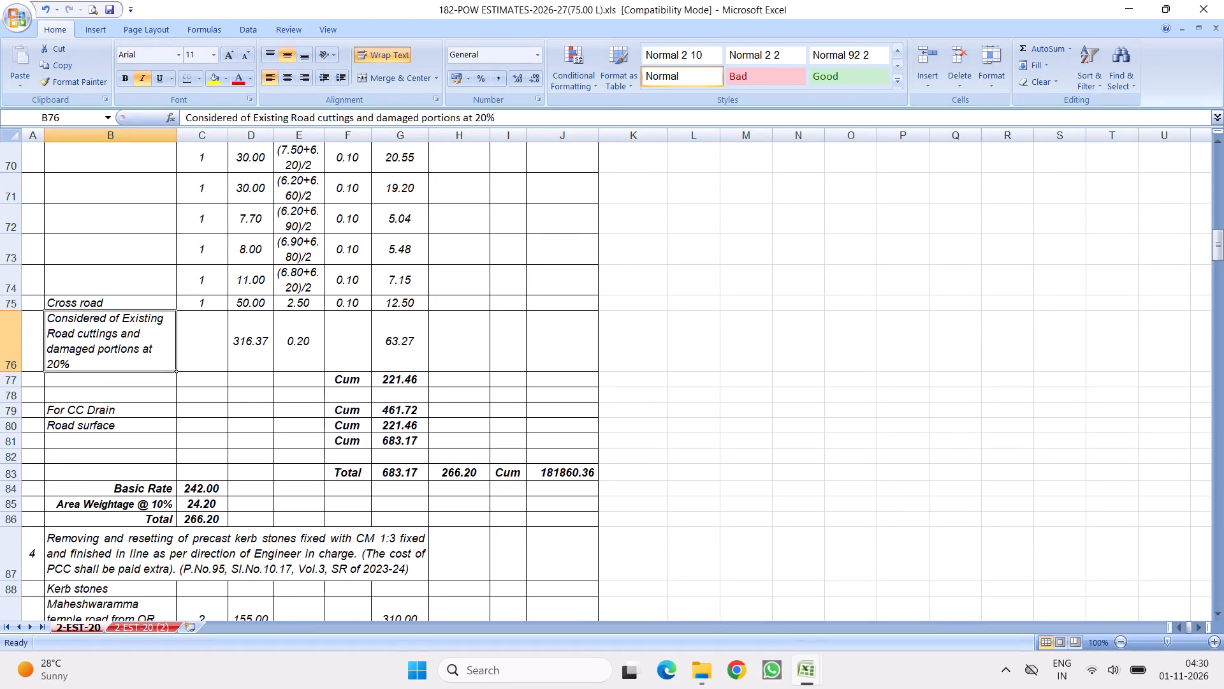
Review the estimate from the concrete pavement dismantling item through the size stone masonry item, rechecking the earthwork and kerb stone quantities.
{"action": "left_click", "coordinate": [560, 255]}
{"action": "scroll", "coordinate": [282, 369], "scroll_direction": "up", "scroll_amount": 5}
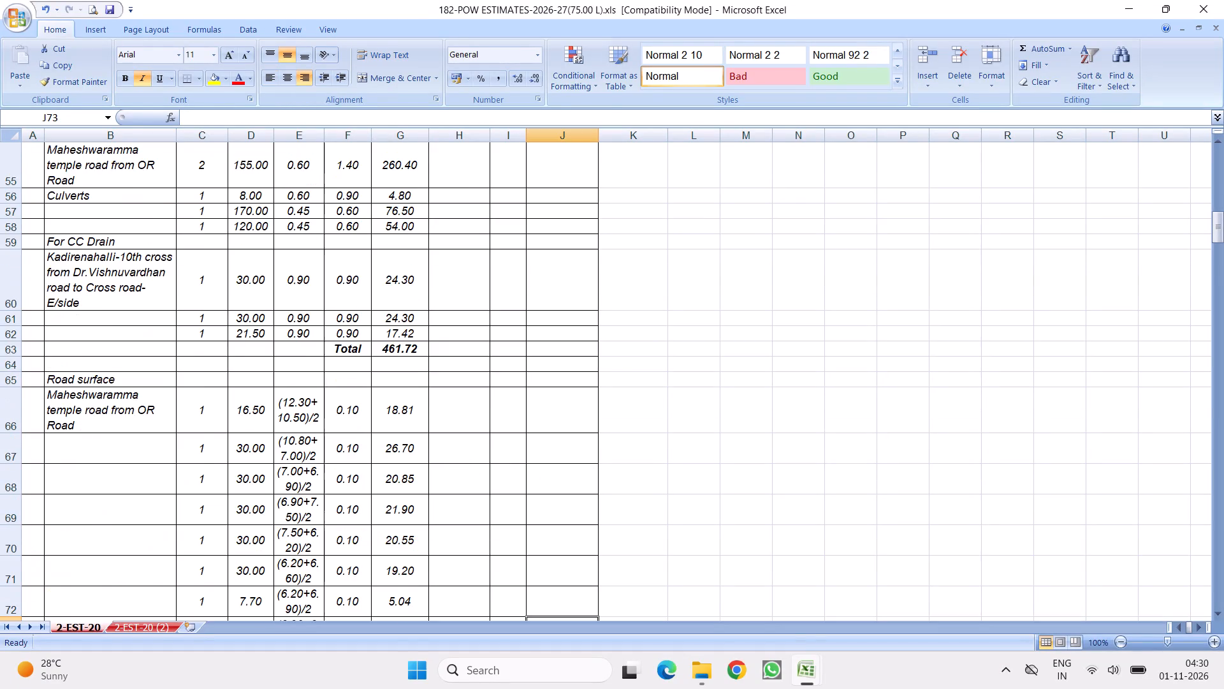
{"action": "scroll", "coordinate": [274, 369], "scroll_direction": "up", "scroll_amount": 20}
{"action": "scroll", "coordinate": [274, 369], "scroll_direction": "up", "scroll_amount": 9}
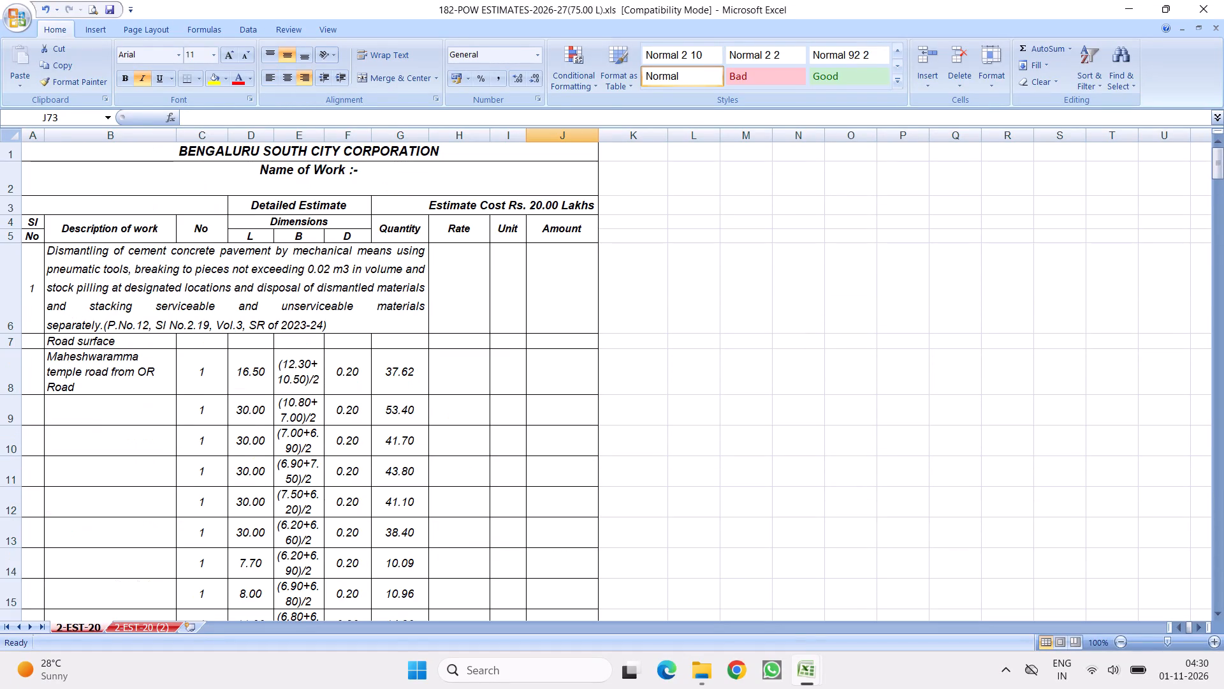
{"action": "left_click", "coordinate": [215, 271]}
{"action": "scroll", "coordinate": [285, 324], "scroll_direction": "down", "scroll_amount": 17}
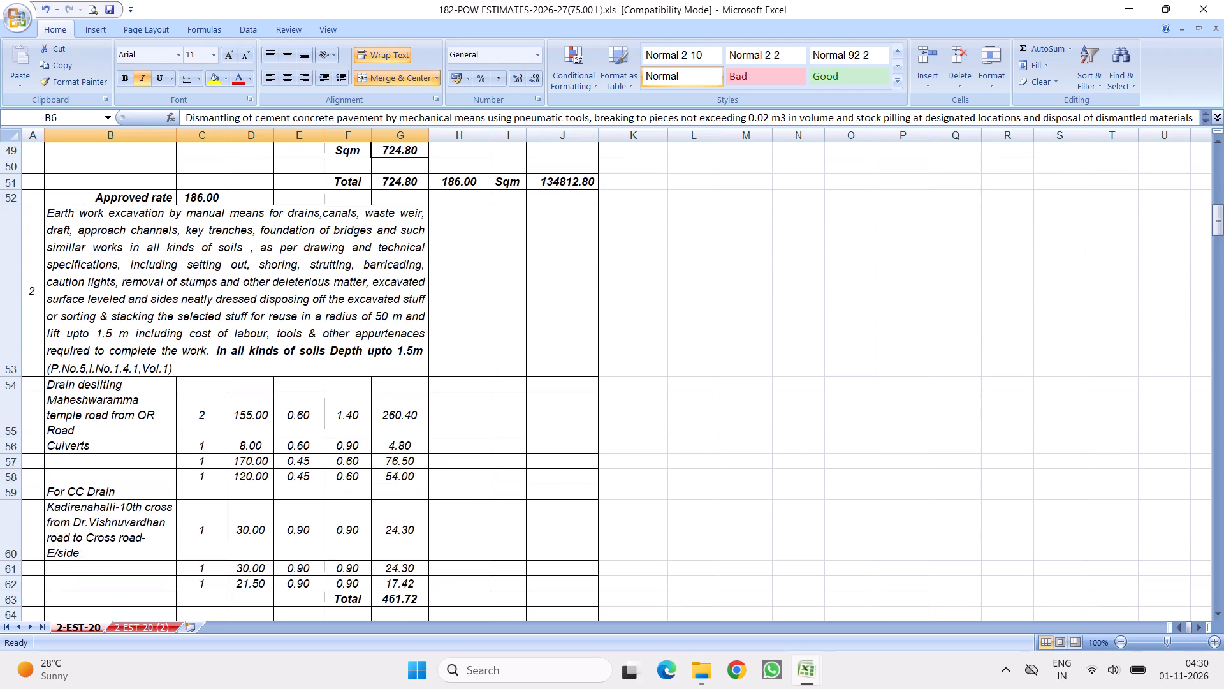
{"action": "scroll", "coordinate": [291, 339], "scroll_direction": "down", "scroll_amount": 8}
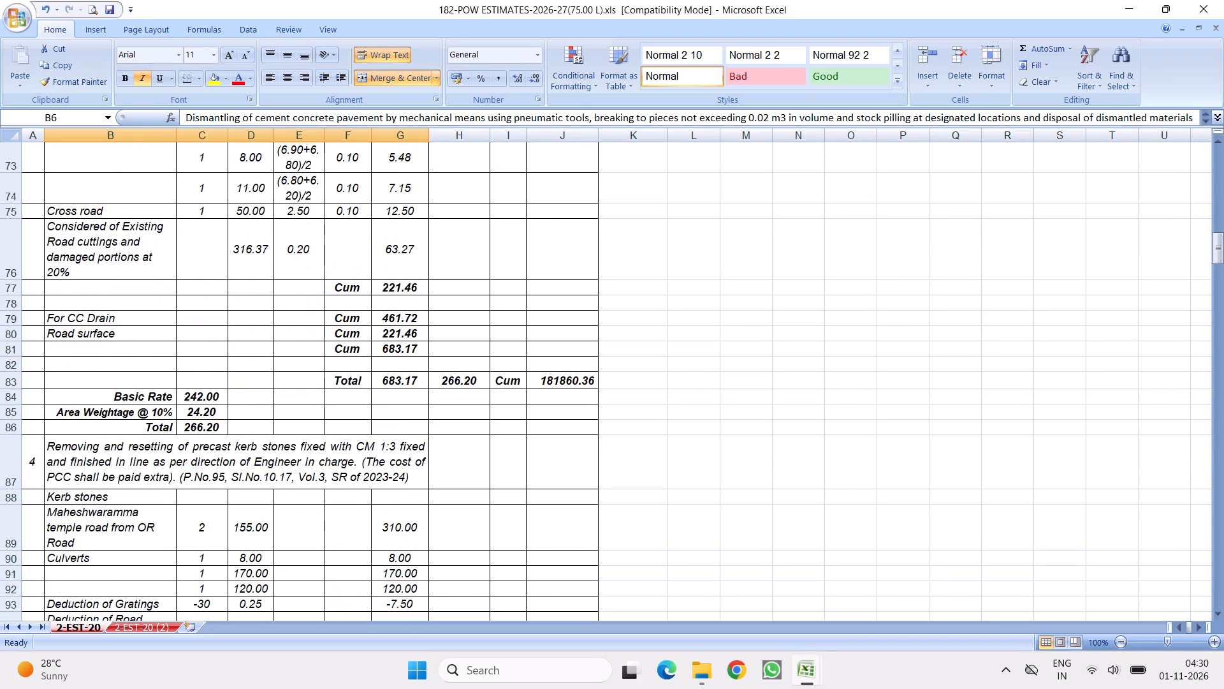
{"action": "scroll", "coordinate": [296, 292], "scroll_direction": "down", "scroll_amount": 2}
{"action": "scroll", "coordinate": [339, 324], "scroll_direction": "down", "scroll_amount": 7}
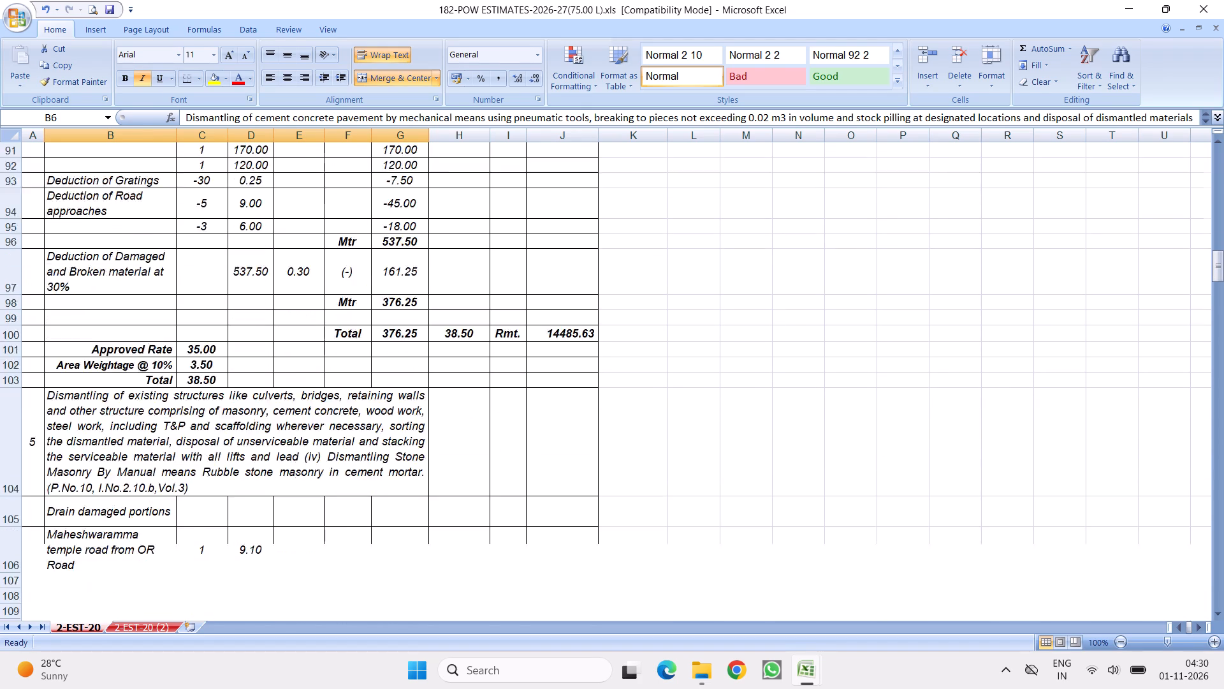
{"action": "scroll", "coordinate": [322, 305], "scroll_direction": "down", "scroll_amount": 10}
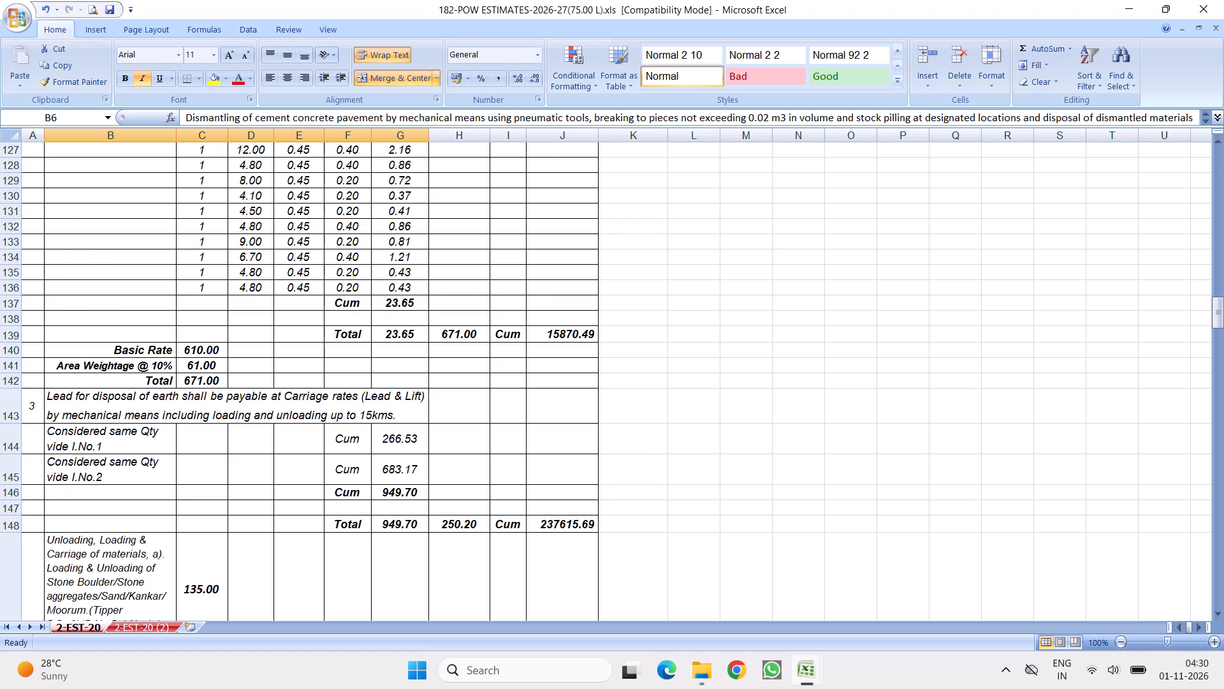
{"action": "scroll", "coordinate": [317, 307], "scroll_direction": "down", "scroll_amount": 5}
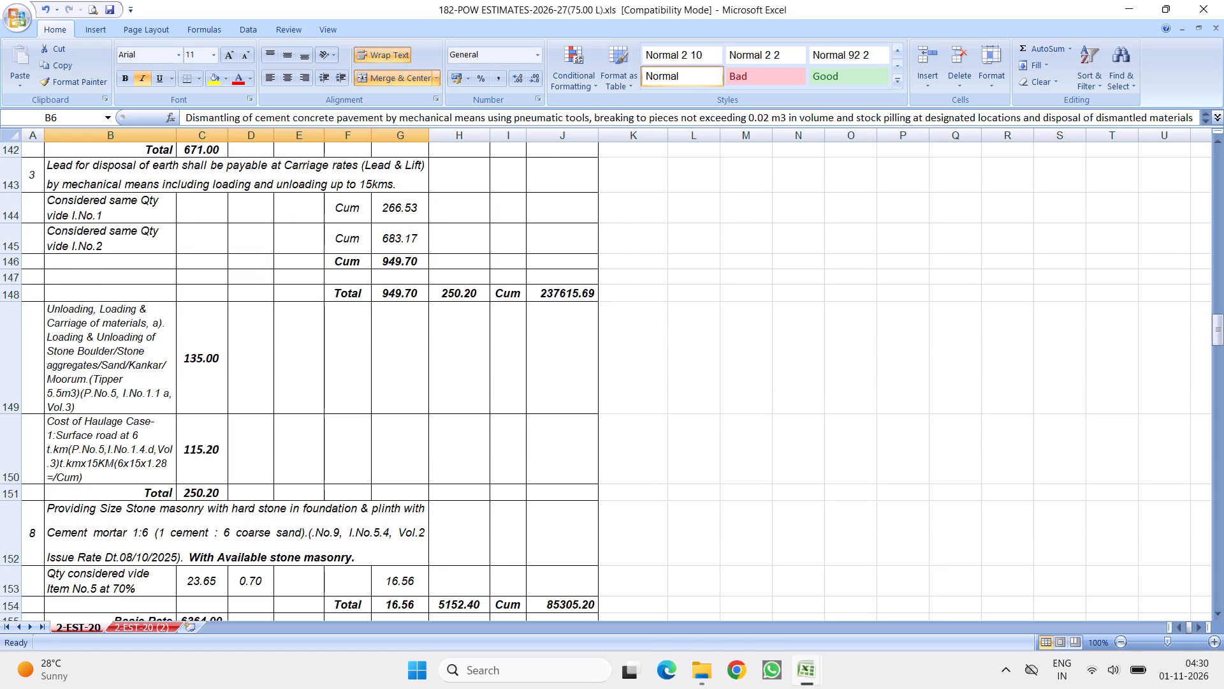
{"action": "scroll", "coordinate": [309, 263], "scroll_direction": "up", "scroll_amount": 13}
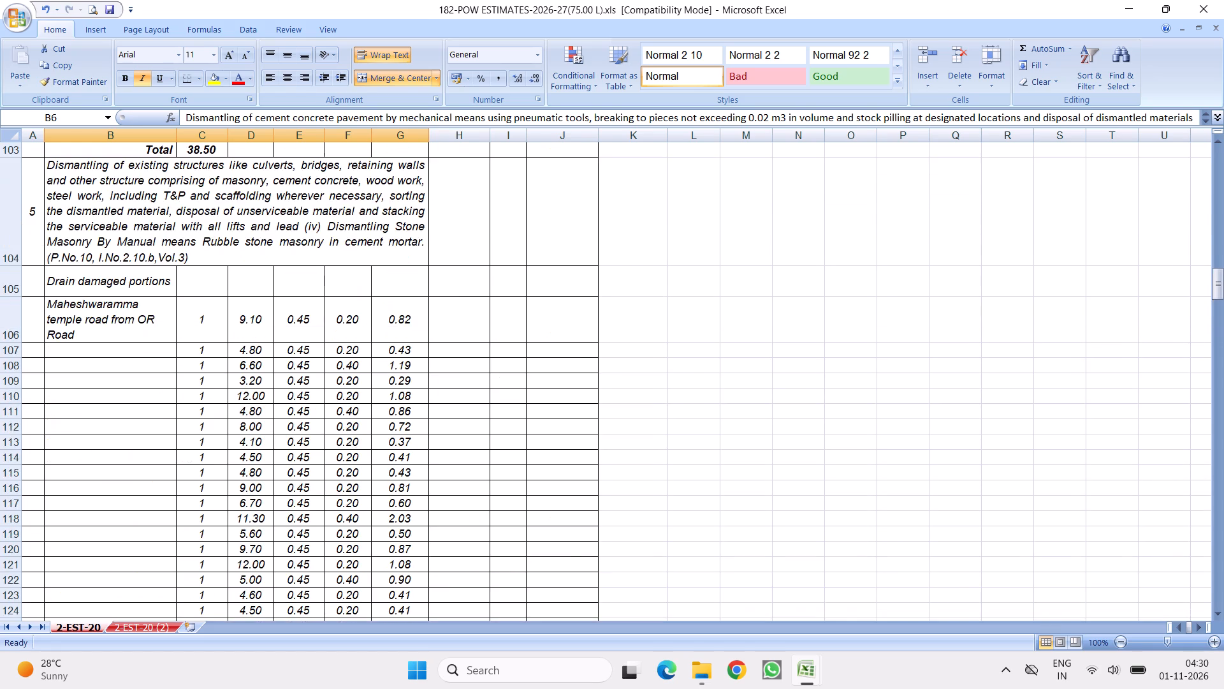
{"action": "scroll", "coordinate": [274, 259], "scroll_direction": "up", "scroll_amount": 12}
{"action": "scroll", "coordinate": [289, 288], "scroll_direction": "down", "scroll_amount": 3}
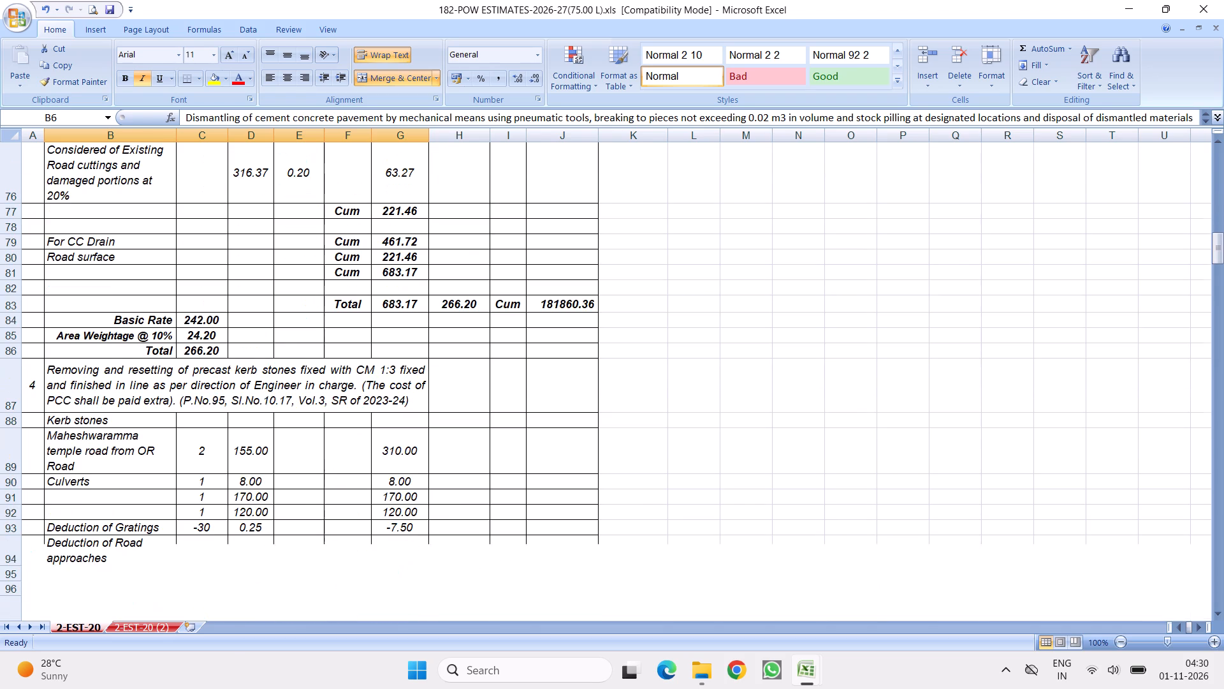
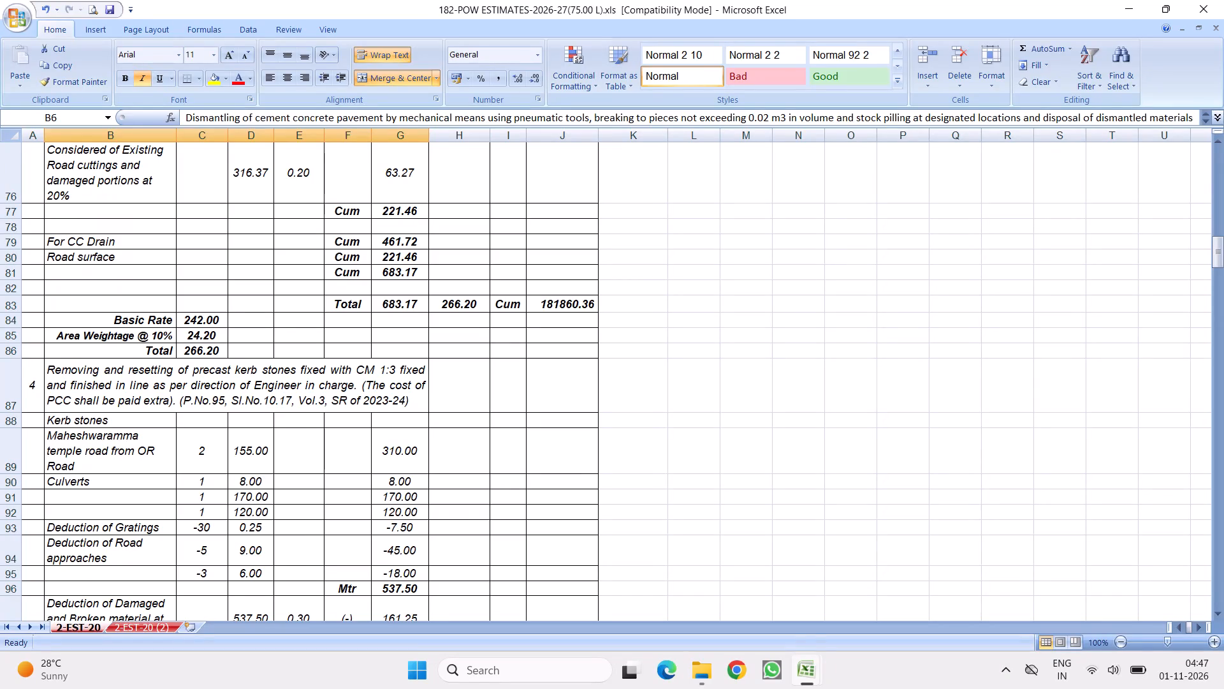
Copy the formatting of the item 5 stone masonry dismantling description onto the item 4 kerb stone resetting description.
{"action": "left_click", "coordinate": [386, 286]}
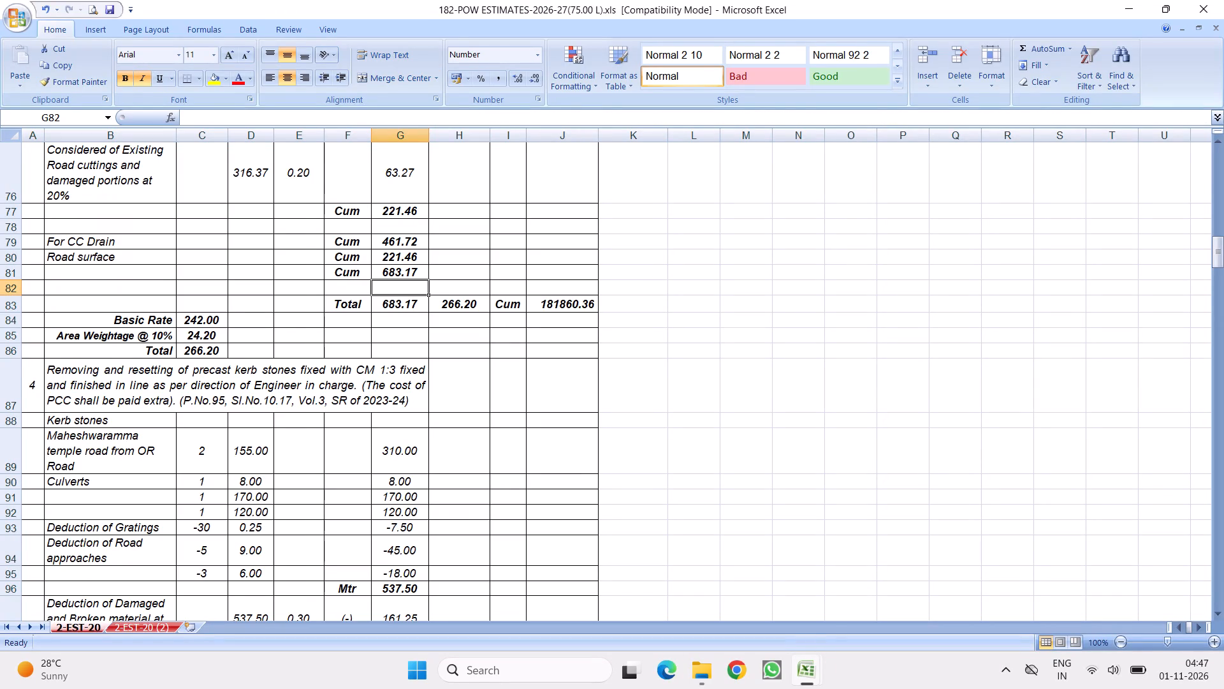
{"action": "scroll", "coordinate": [329, 328], "scroll_direction": "down", "scroll_amount": 4}
{"action": "scroll", "coordinate": [305, 319], "scroll_direction": "up", "scroll_amount": 2}
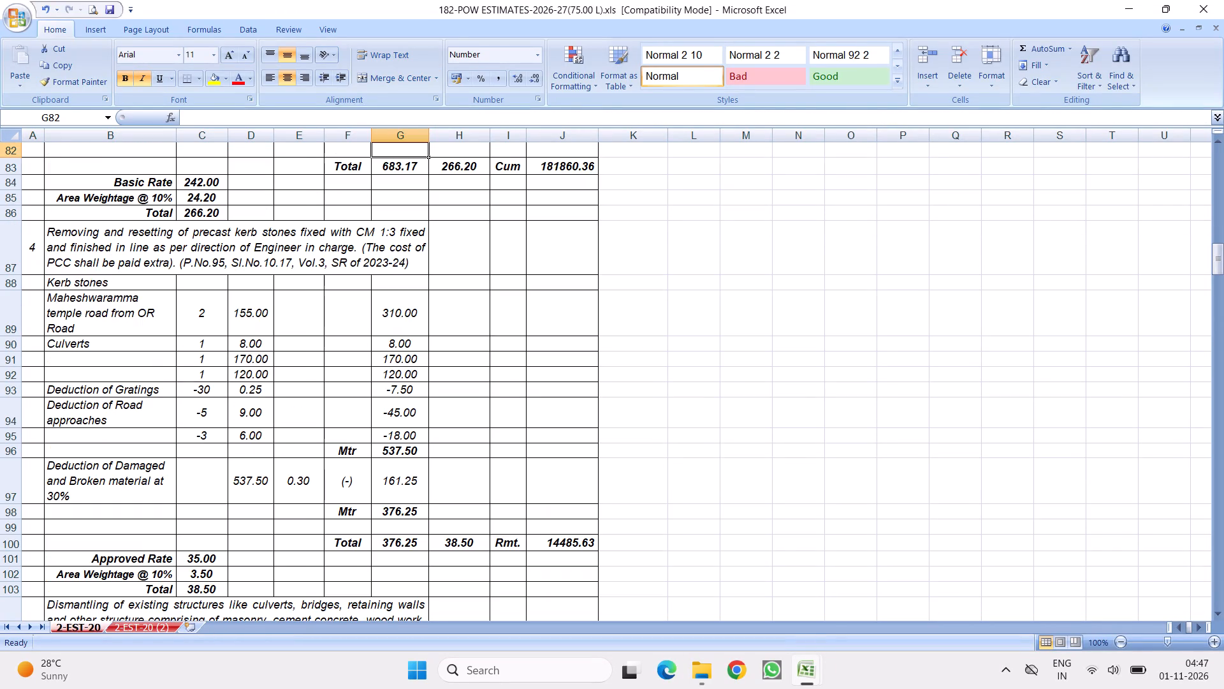
{"action": "left_click", "coordinate": [249, 230]}
{"action": "scroll", "coordinate": [421, 362], "scroll_direction": "down", "scroll_amount": 2}
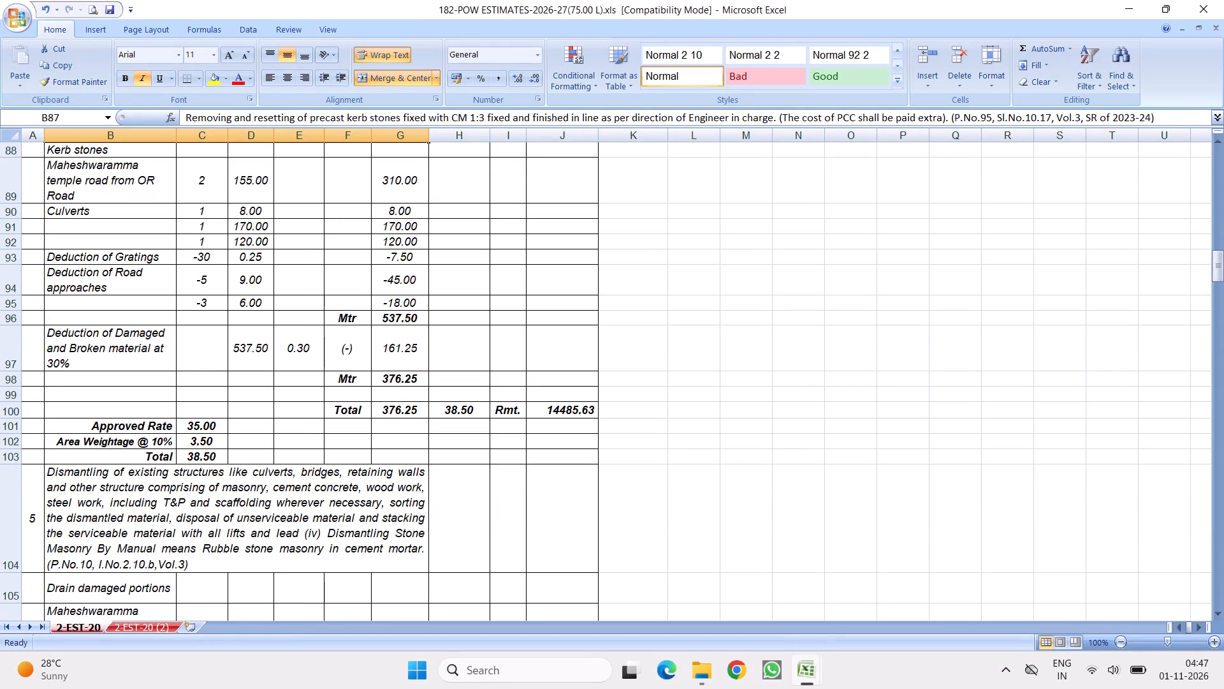
{"action": "left_click", "coordinate": [257, 495]}
{"action": "left_click", "coordinate": [47, 78]}
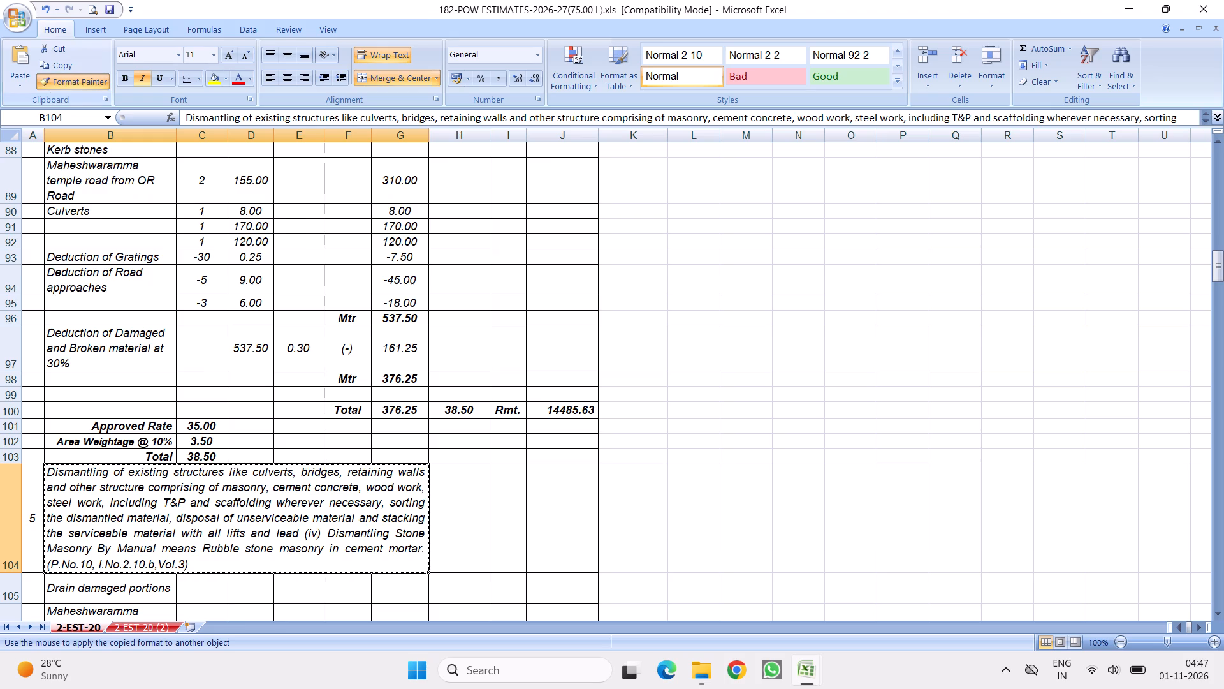
{"action": "scroll", "coordinate": [365, 261], "scroll_direction": "up", "scroll_amount": 2}
{"action": "left_click", "coordinate": [214, 242]}
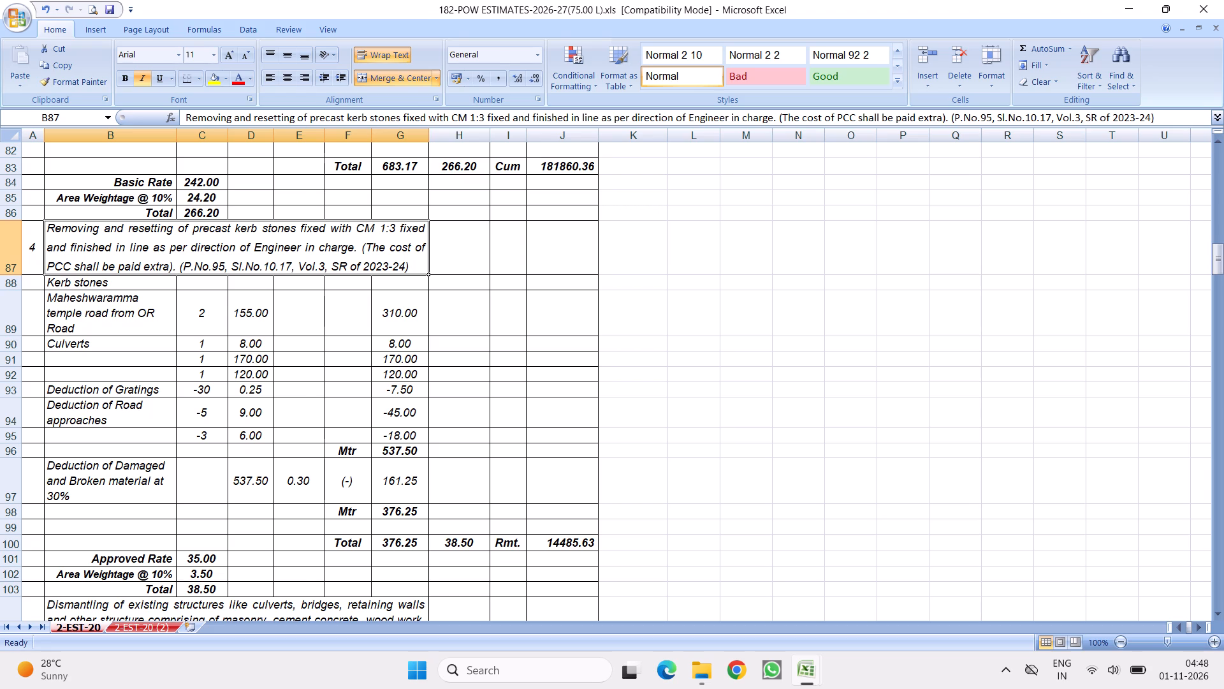
{"action": "left_click", "coordinate": [363, 313]}
{"action": "left_click", "coordinate": [275, 235]}
Insert a blank row in the drain side ramps measurements, directly above their Cum subtotal in row 30.
{"action": "scroll", "coordinate": [370, 323], "scroll_direction": "down", "scroll_amount": 2}
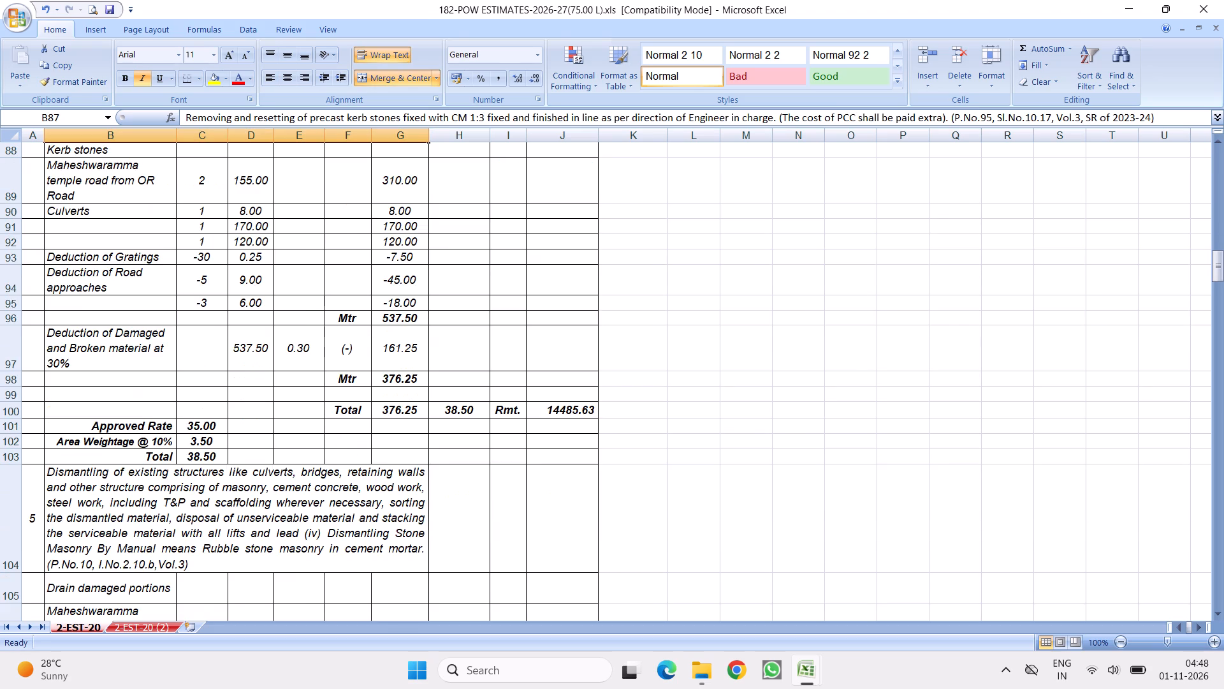
{"action": "scroll", "coordinate": [427, 325], "scroll_direction": "down", "scroll_amount": 4}
{"action": "left_click", "coordinate": [255, 274]}
{"action": "scroll", "coordinate": [330, 315], "scroll_direction": "down", "scroll_amount": 5}
{"action": "scroll", "coordinate": [390, 318], "scroll_direction": "down", "scroll_amount": 5}
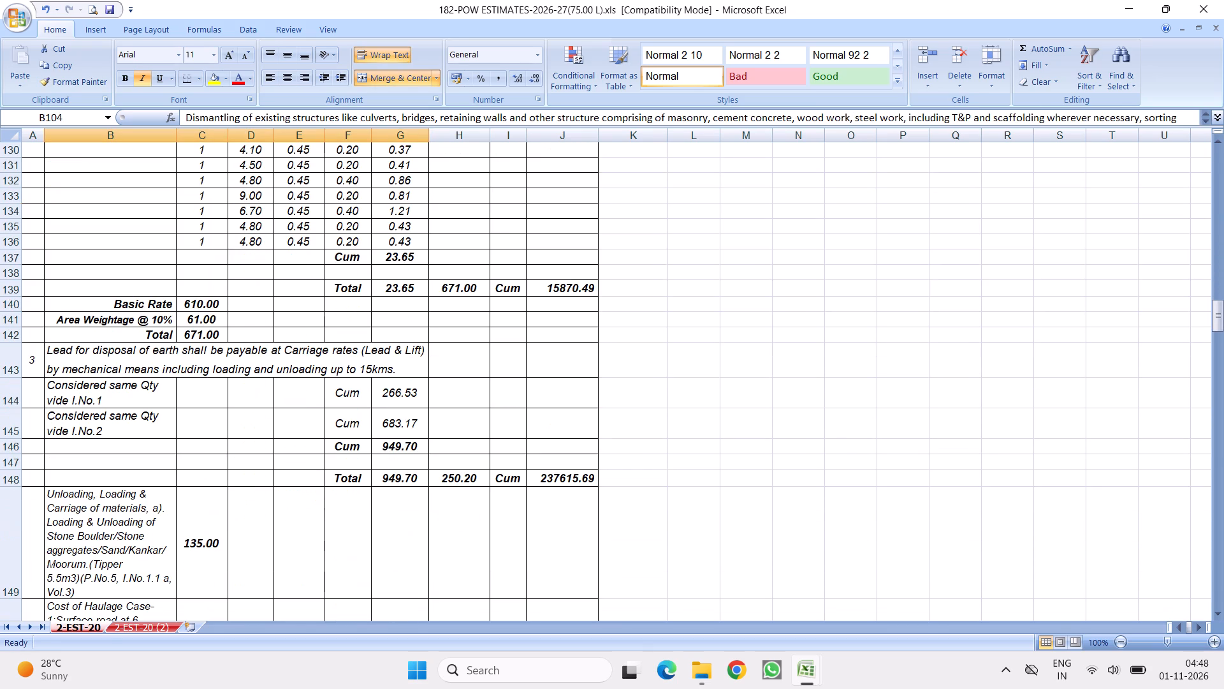
{"action": "left_click_drag", "start_coordinate": [1218, 318], "coordinate": [1223, 231]}
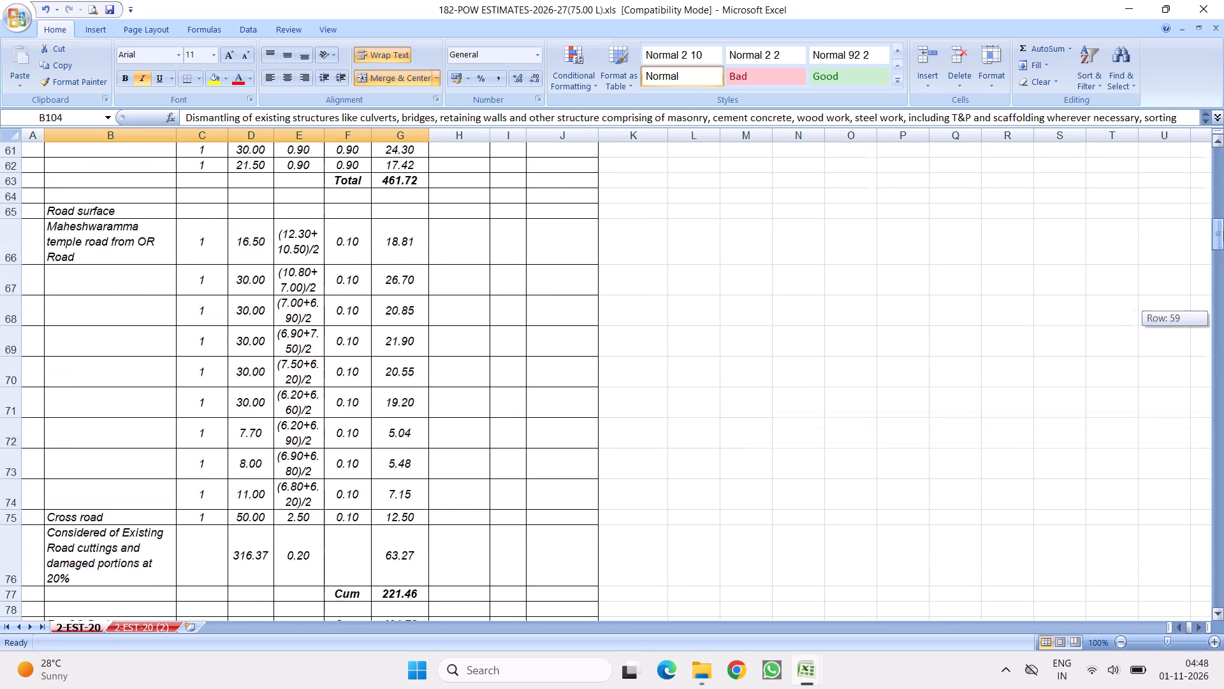
{"action": "left_click_drag", "start_coordinate": [1223, 231], "coordinate": [1223, 146]}
{"action": "scroll", "coordinate": [469, 374], "scroll_direction": "down", "scroll_amount": 5}
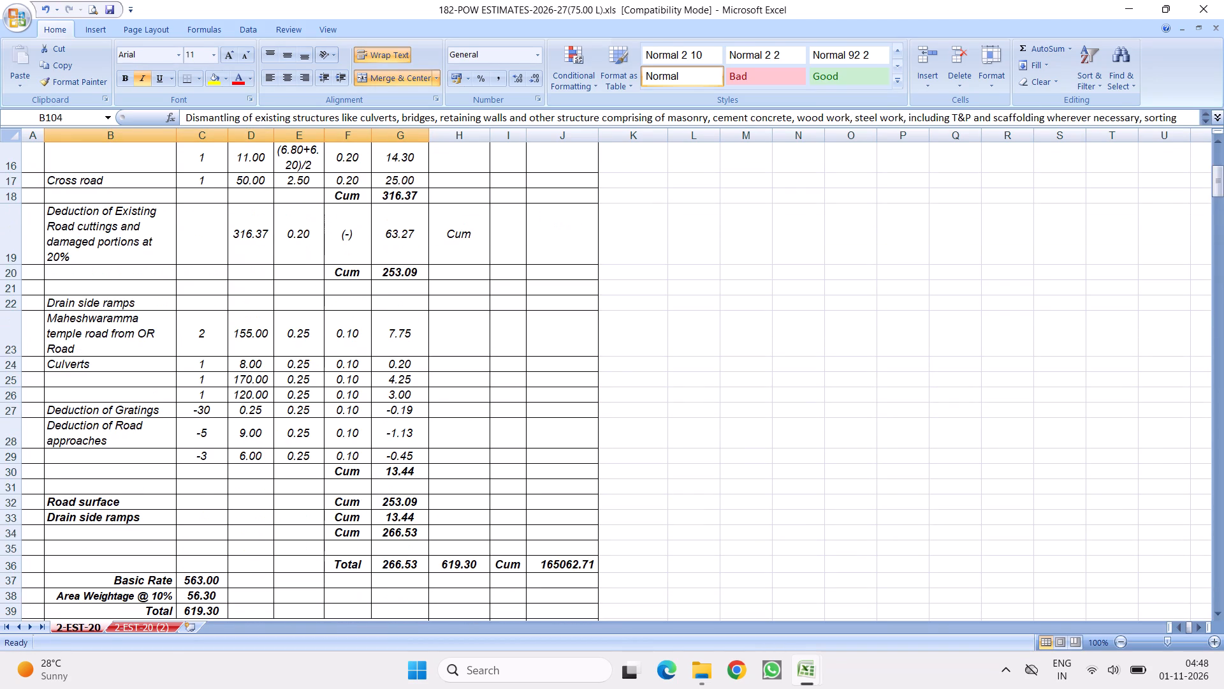
{"action": "scroll", "coordinate": [201, 413], "scroll_direction": "down", "scroll_amount": 1}
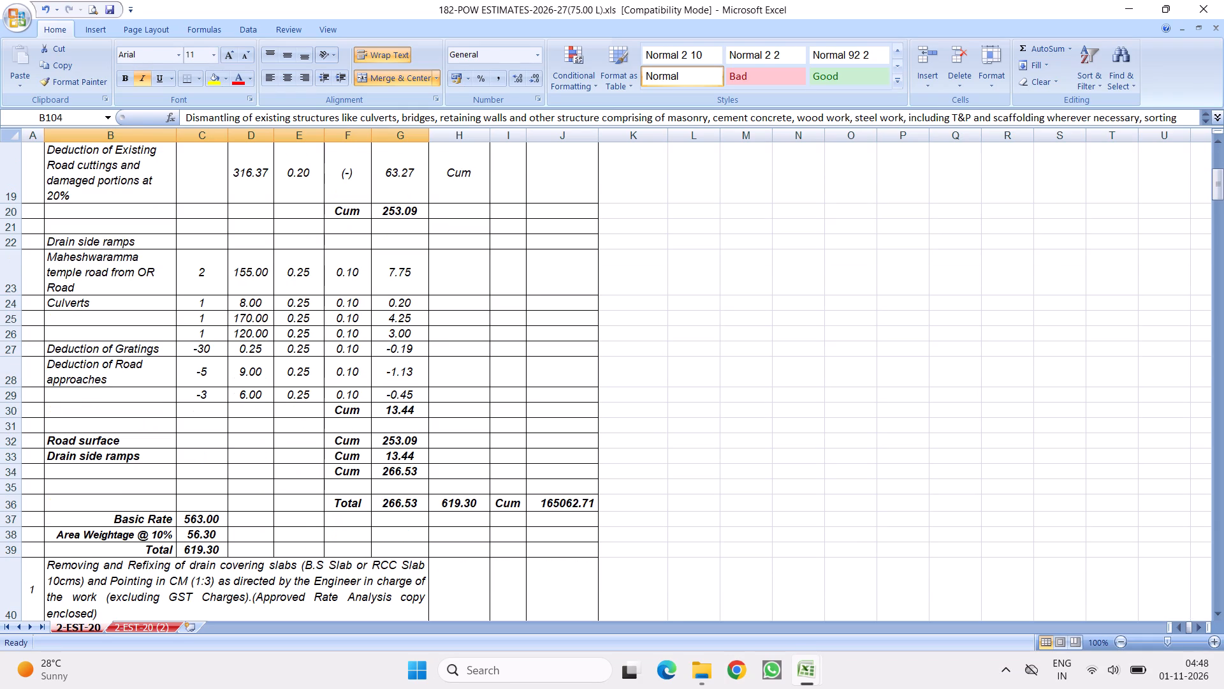
{"action": "left_click", "coordinate": [11, 411]}
{"action": "right_click", "coordinate": [11, 410]}
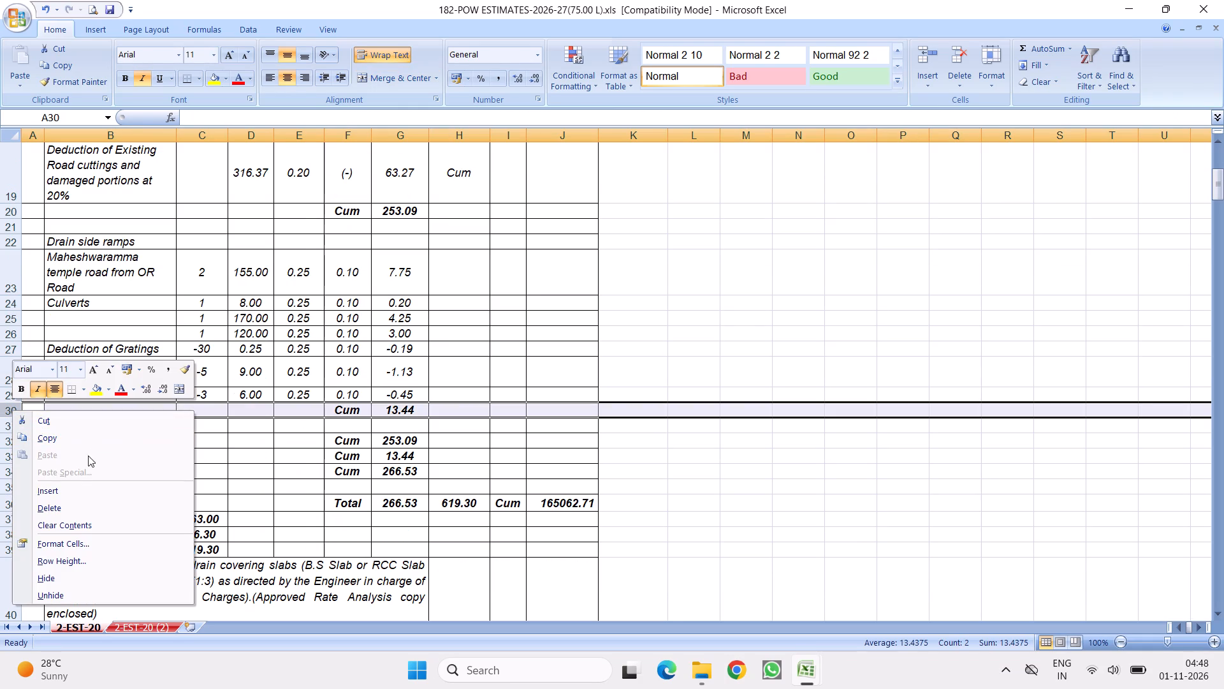
{"action": "left_click", "coordinate": [43, 489]}
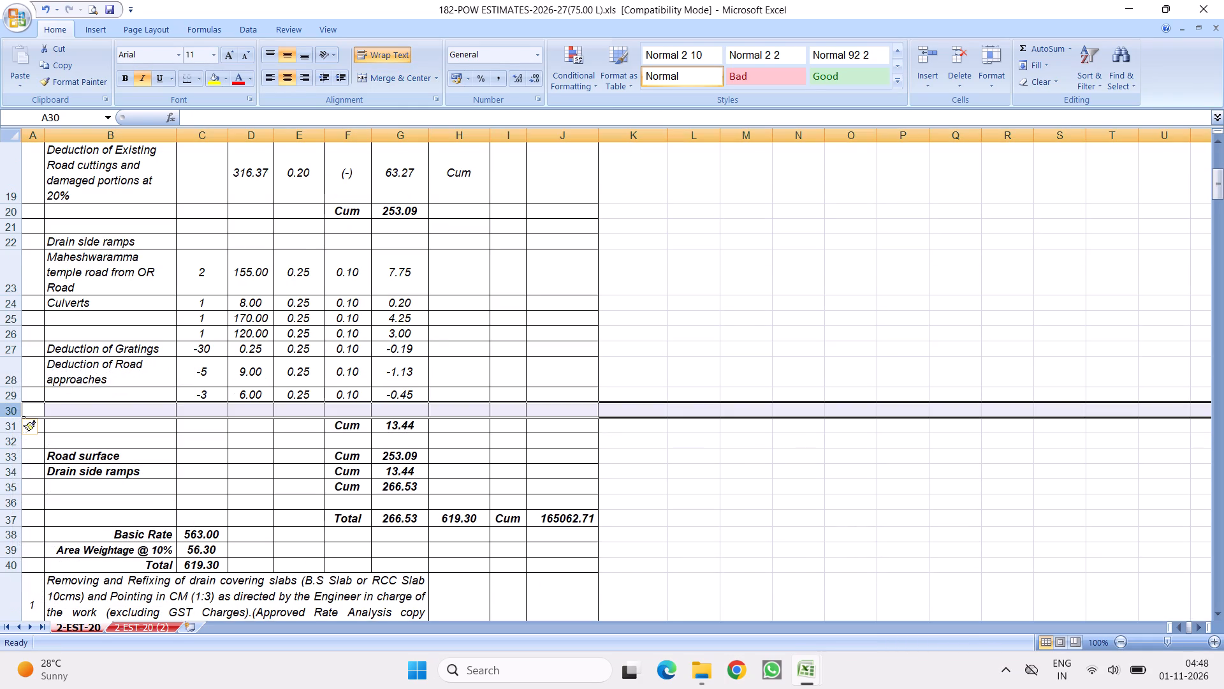
Label the new row "SWD Wall at OR Road".
{"action": "left_click", "coordinate": [68, 408]}
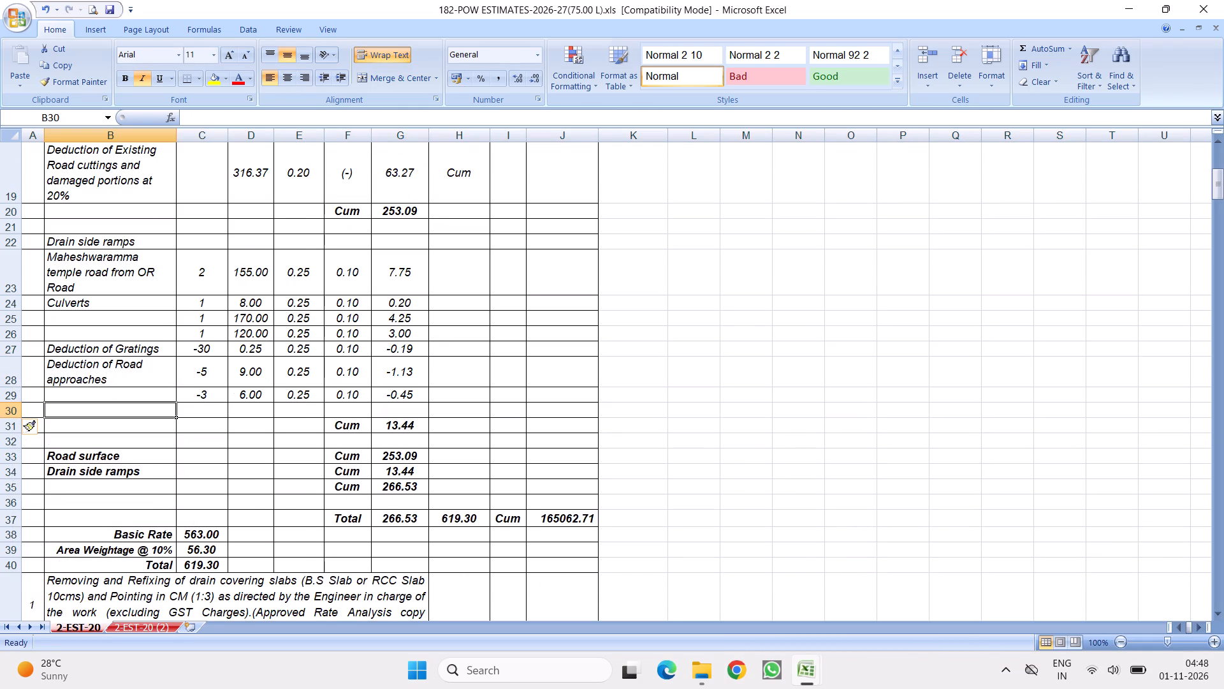
{"action": "type", "text": "Wa"}
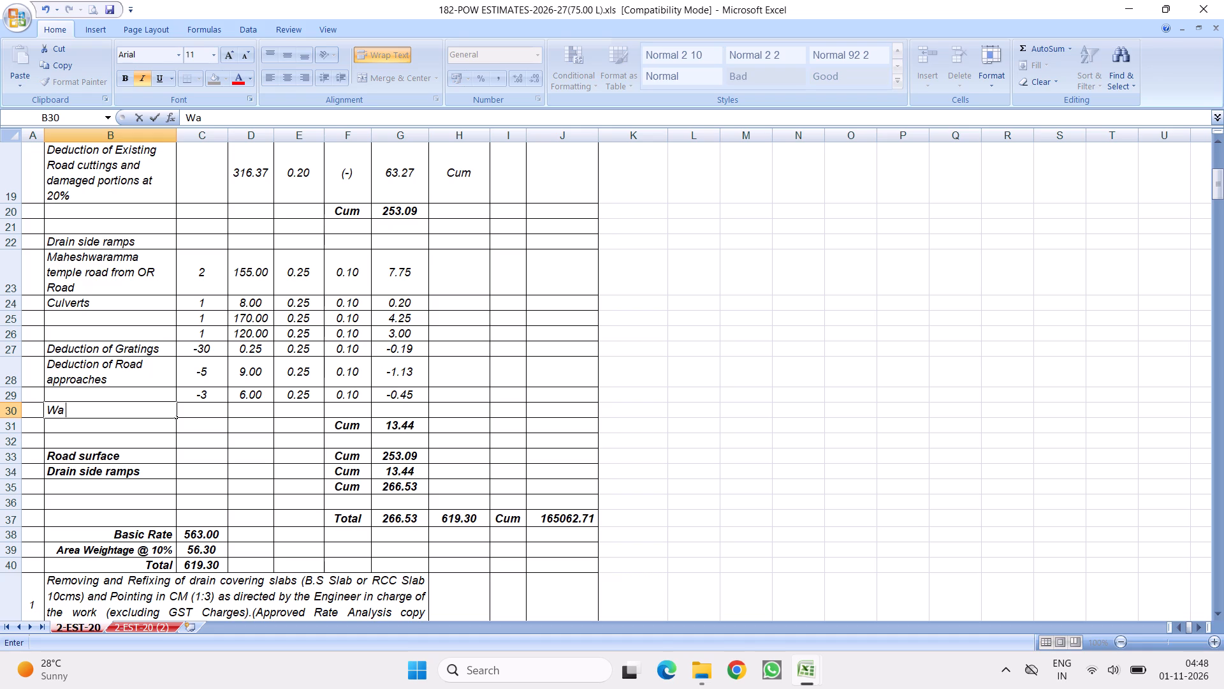
{"action": "key", "text": "BackSpace"}
{"action": "key", "text": "BackSpace"}
{"action": "type", "text": "SWD Wall"}
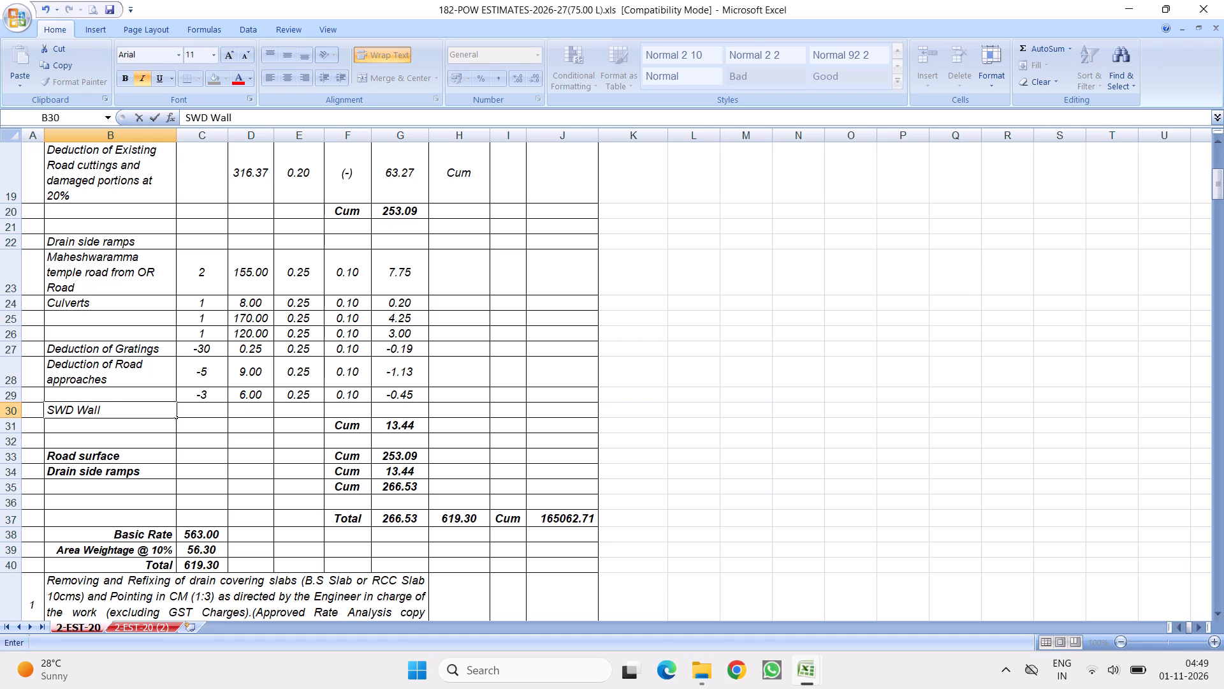
{"action": "key", "text": "space"}
{"action": "type", "text": "surface"}
{"action": "key", "text": "BackSpace"}
{"action": "key", "text": "BackSpace"}
{"action": "key", "text": "BackSpace"}
{"action": "key", "text": "BackSpace"}
{"action": "key", "text": "BackSpace"}
{"action": "key", "text": "BackSpace"}
{"action": "key", "text": "BackSpace"}
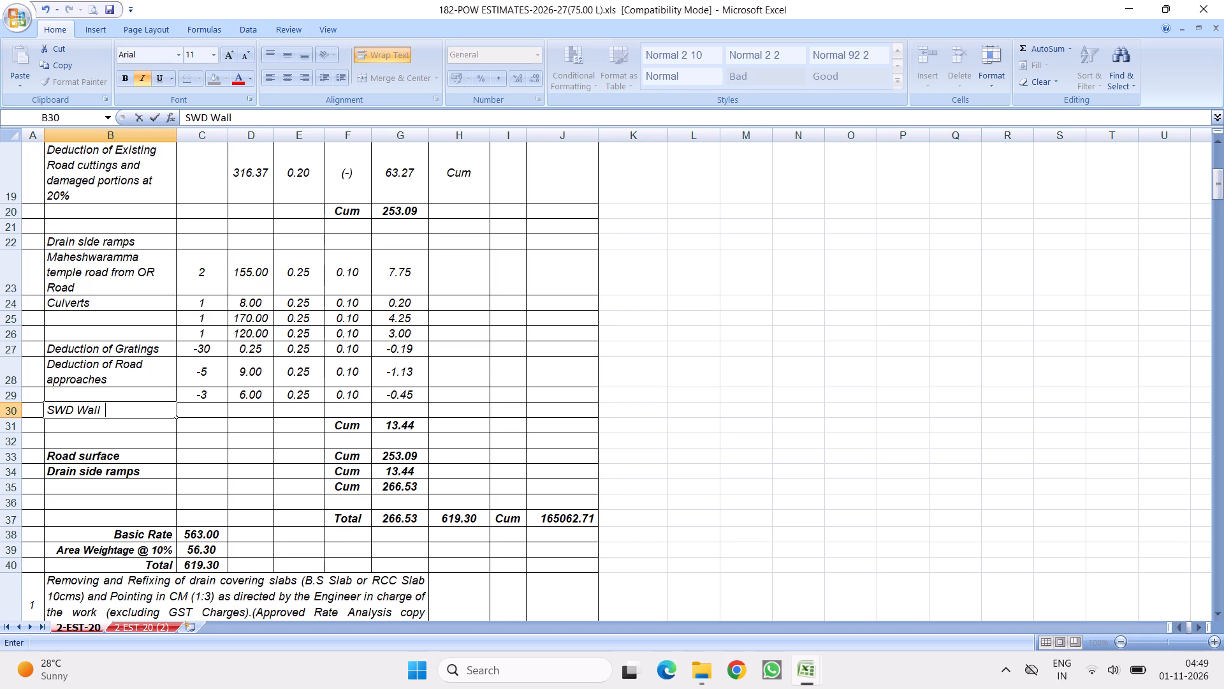
{"action": "type", "text": "at"}
{"action": "key", "text": "space"}
{"action": "type", "text": "OR Road"}
{"action": "left_click", "coordinate": [277, 514]}
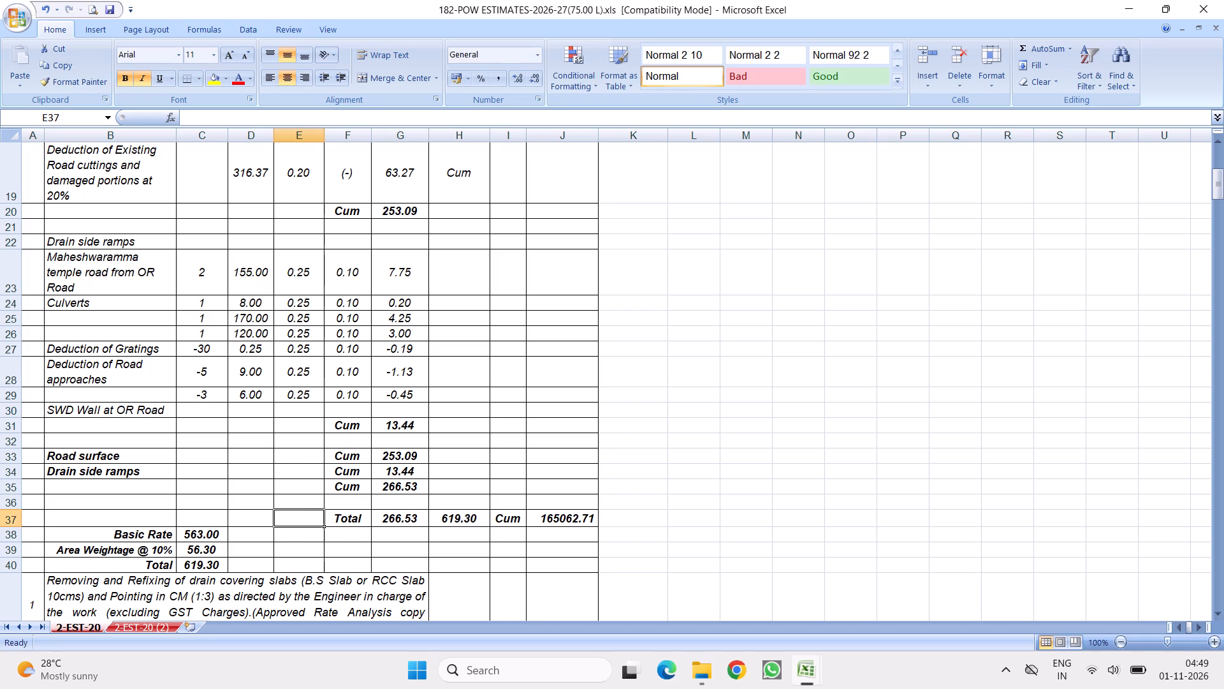
Enter number 2, length 16.5, width 0.45 and depth 0.6 for the SWD Wall at OR Road row.
{"action": "left_click", "coordinate": [203, 399]}
{"action": "left_click", "coordinate": [200, 406]}
{"action": "key", "text": "2"}
{"action": "left_click", "coordinate": [251, 412]}
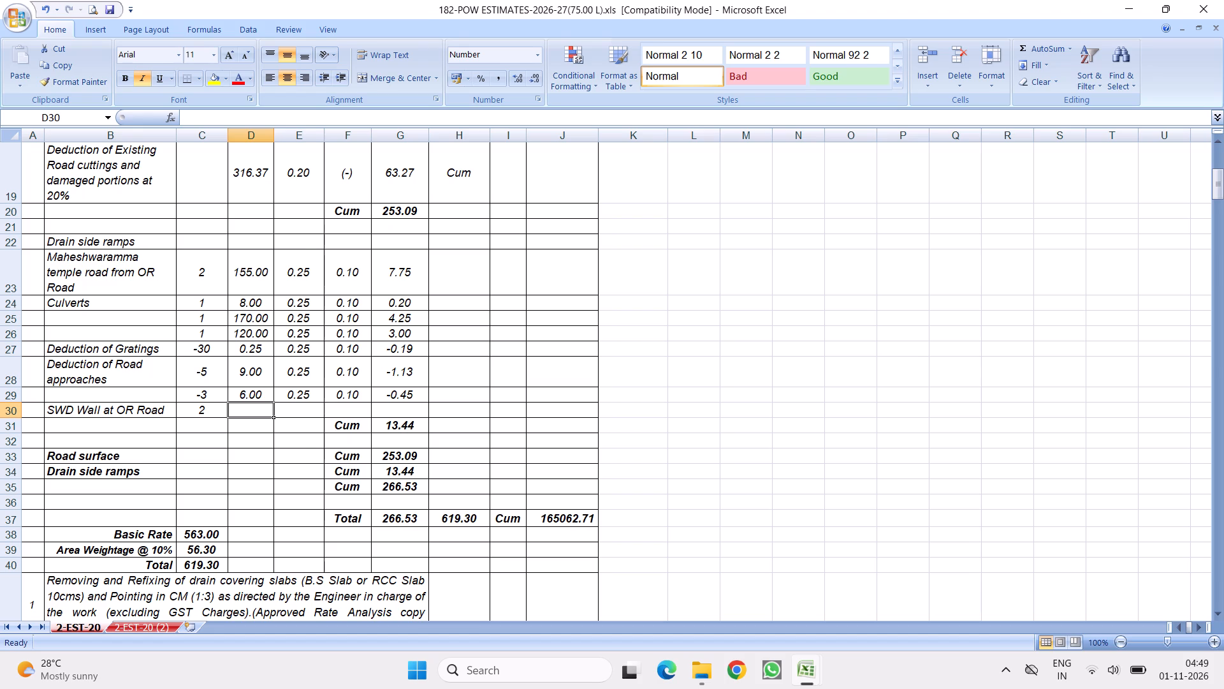
{"action": "key", "text": "1"}
{"action": "key", "text": "6"}
{"action": "key", "text": "period"}
{"action": "key", "text": "5"}
{"action": "left_click", "coordinate": [374, 460]}
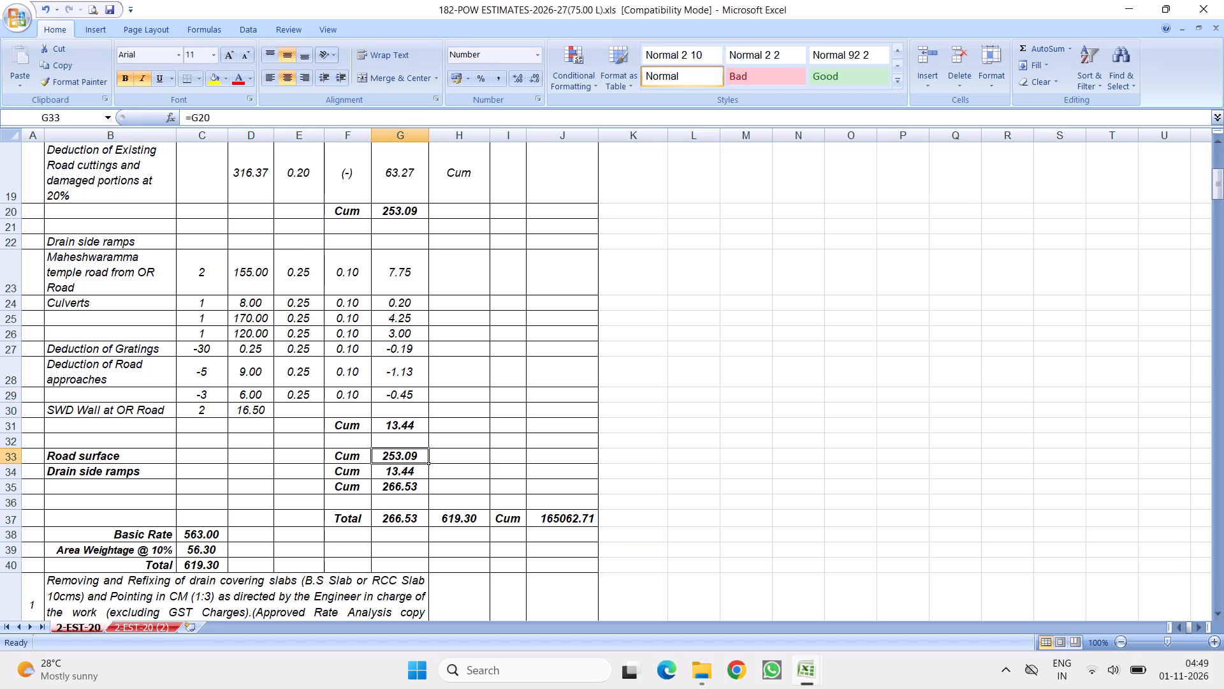
{"action": "left_click", "coordinate": [292, 408]}
{"action": "key", "text": "period"}
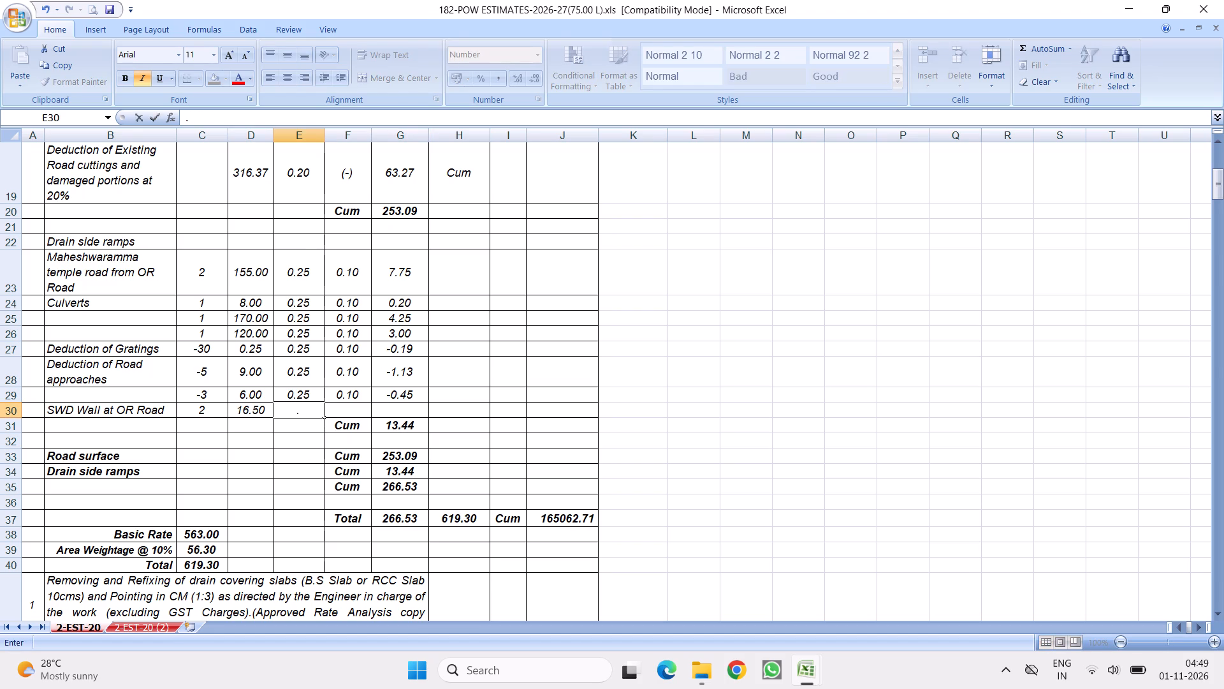
{"action": "key", "text": "4"}
{"action": "key", "text": "5"}
{"action": "left_click", "coordinate": [351, 411]}
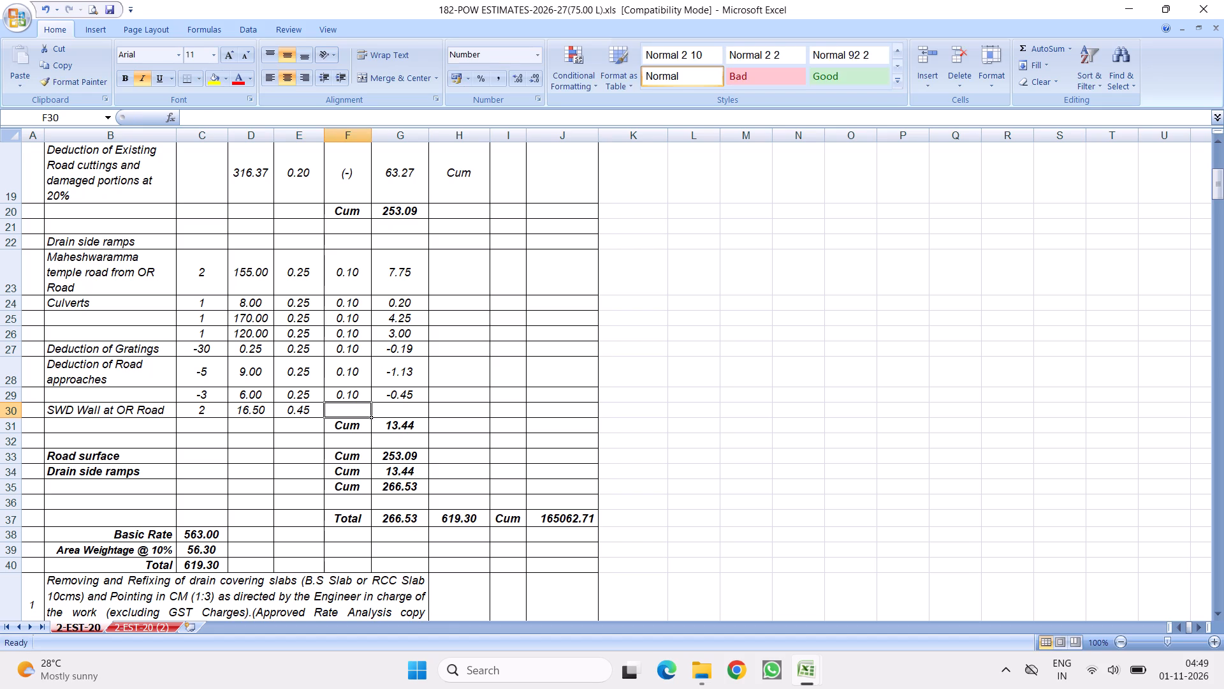
{"action": "key", "text": "period"}
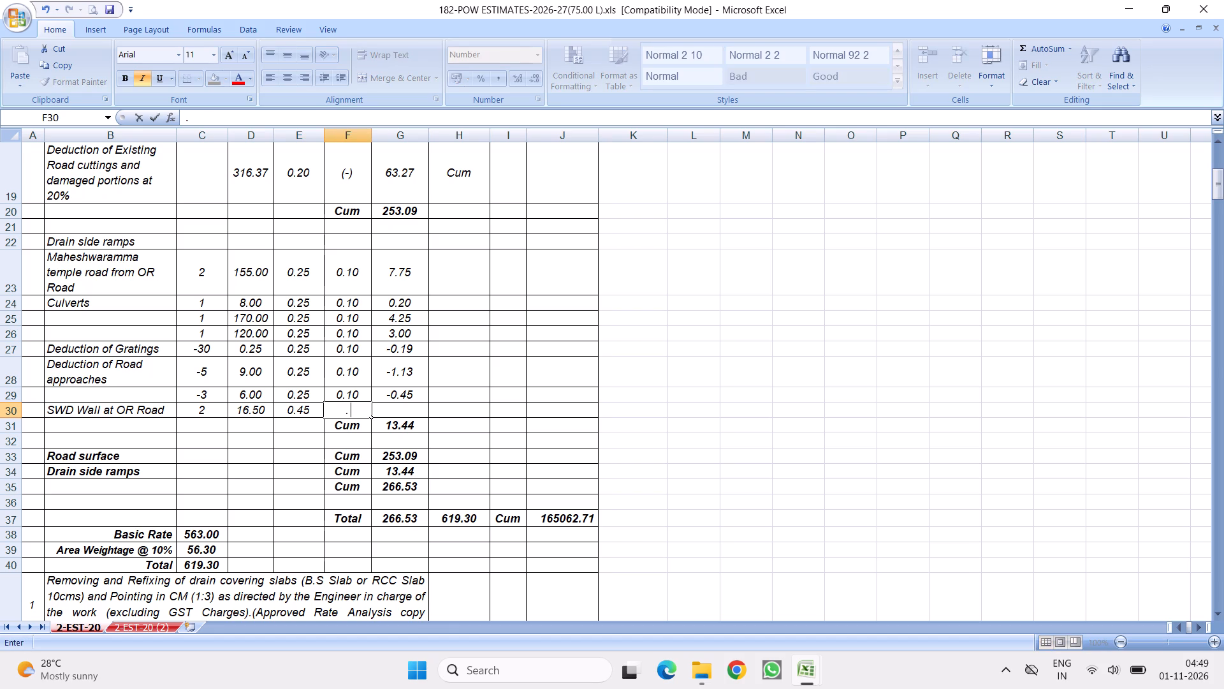
{"action": "key", "text": "6"}
{"action": "left_click", "coordinate": [532, 422]}
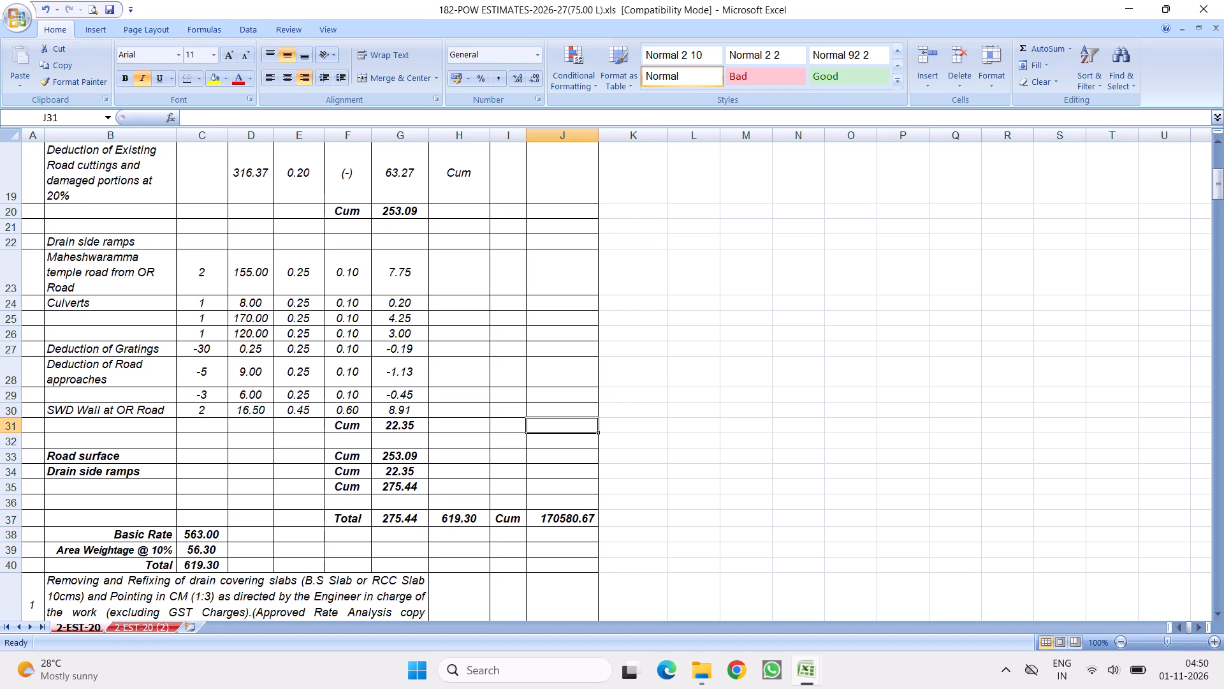
Copy the SWD Wall at OR Road row from the drain side ramps and insert it above item 8's Cum subtotal in row 232.
{"action": "scroll", "coordinate": [379, 380], "scroll_direction": "down", "scroll_amount": 7}
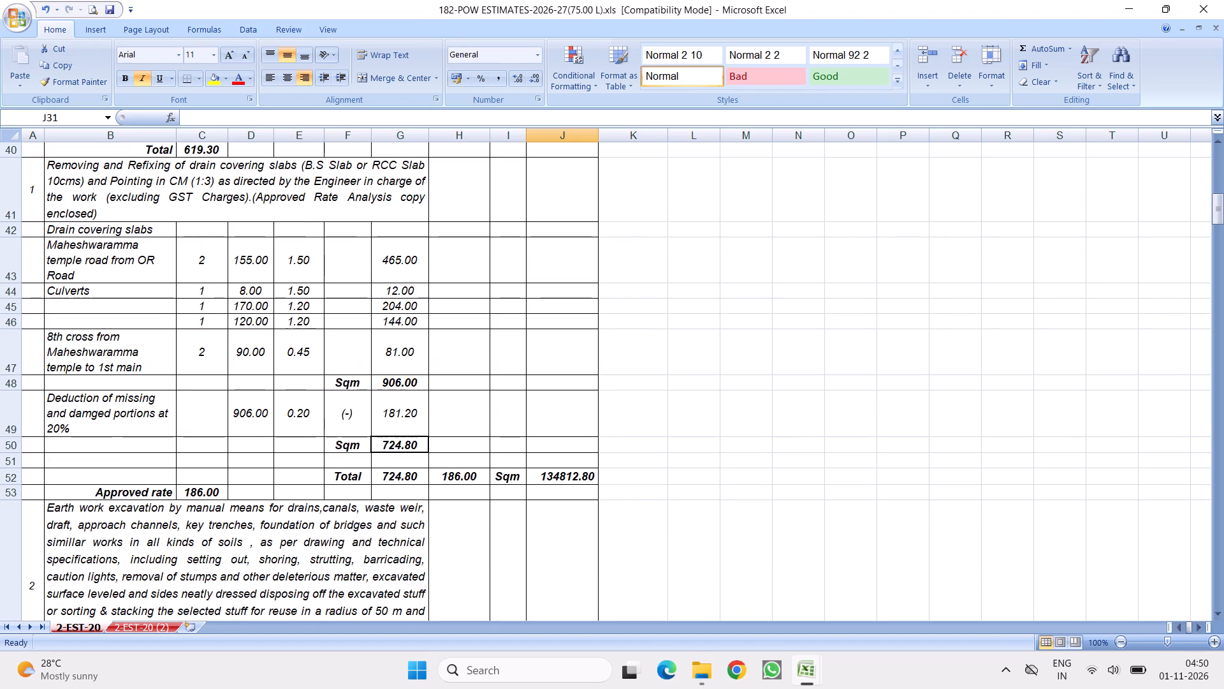
{"action": "scroll", "coordinate": [281, 306], "scroll_direction": "up", "scroll_amount": 4}
{"action": "scroll", "coordinate": [174, 316], "scroll_direction": "up", "scroll_amount": 1}
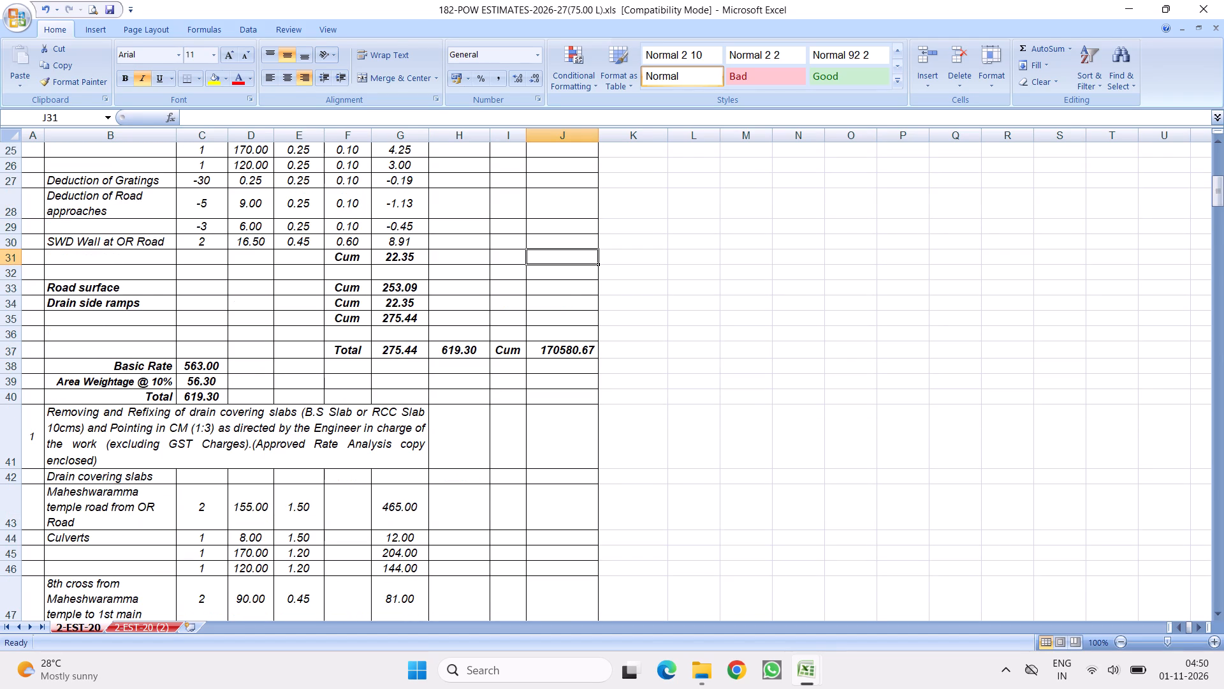
{"action": "right_click", "coordinate": [13, 240]}
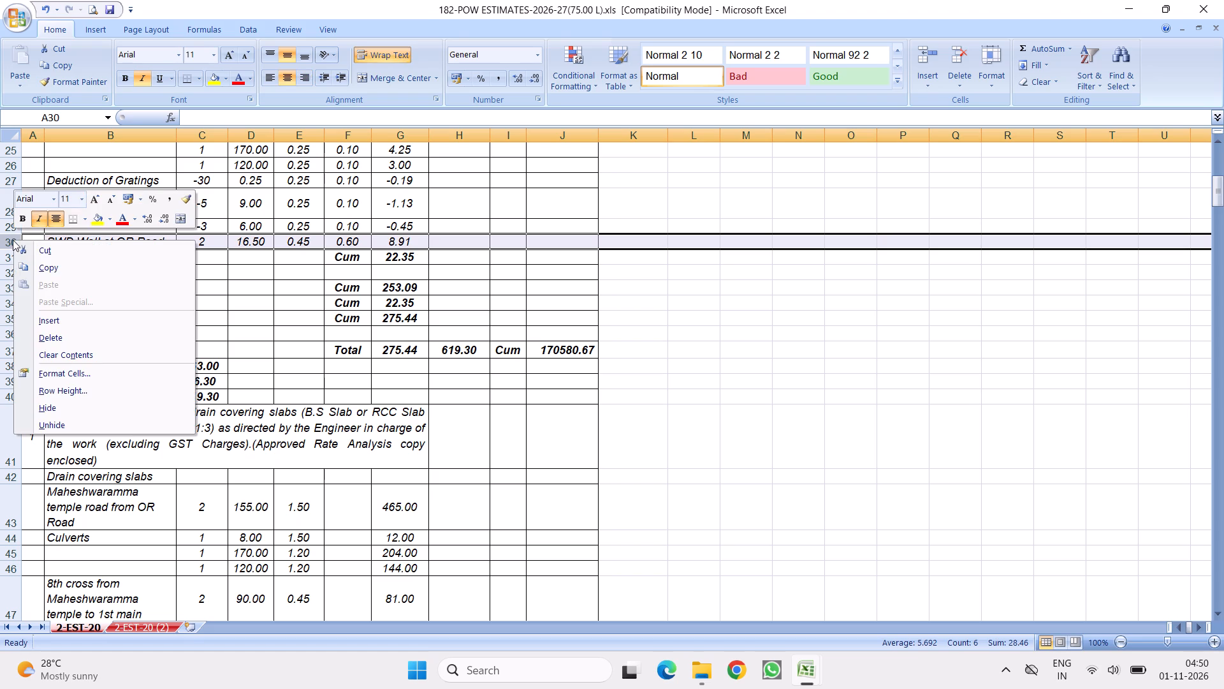
{"action": "left_click", "coordinate": [49, 263]}
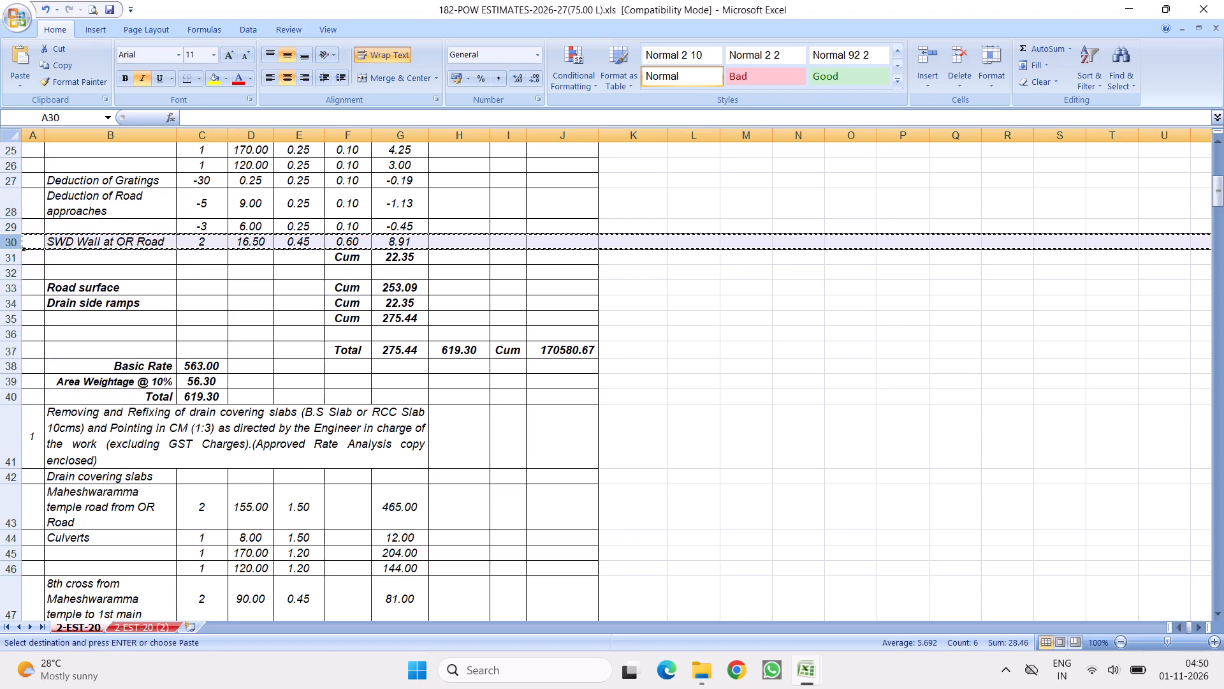
{"action": "scroll", "coordinate": [184, 446], "scroll_direction": "down", "scroll_amount": 5}
{"action": "scroll", "coordinate": [222, 396], "scroll_direction": "down", "scroll_amount": 6}
{"action": "scroll", "coordinate": [381, 371], "scroll_direction": "down", "scroll_amount": 7}
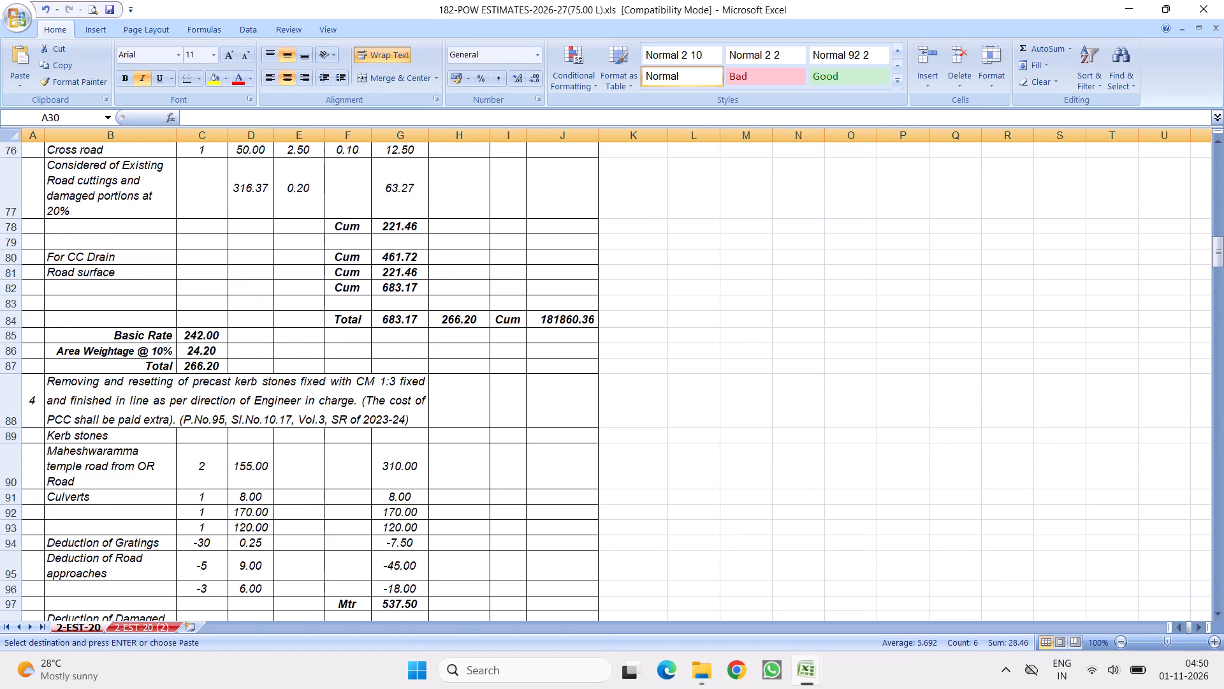
{"action": "scroll", "coordinate": [421, 348], "scroll_direction": "down", "scroll_amount": 20}
{"action": "scroll", "coordinate": [421, 348], "scroll_direction": "down", "scroll_amount": 15}
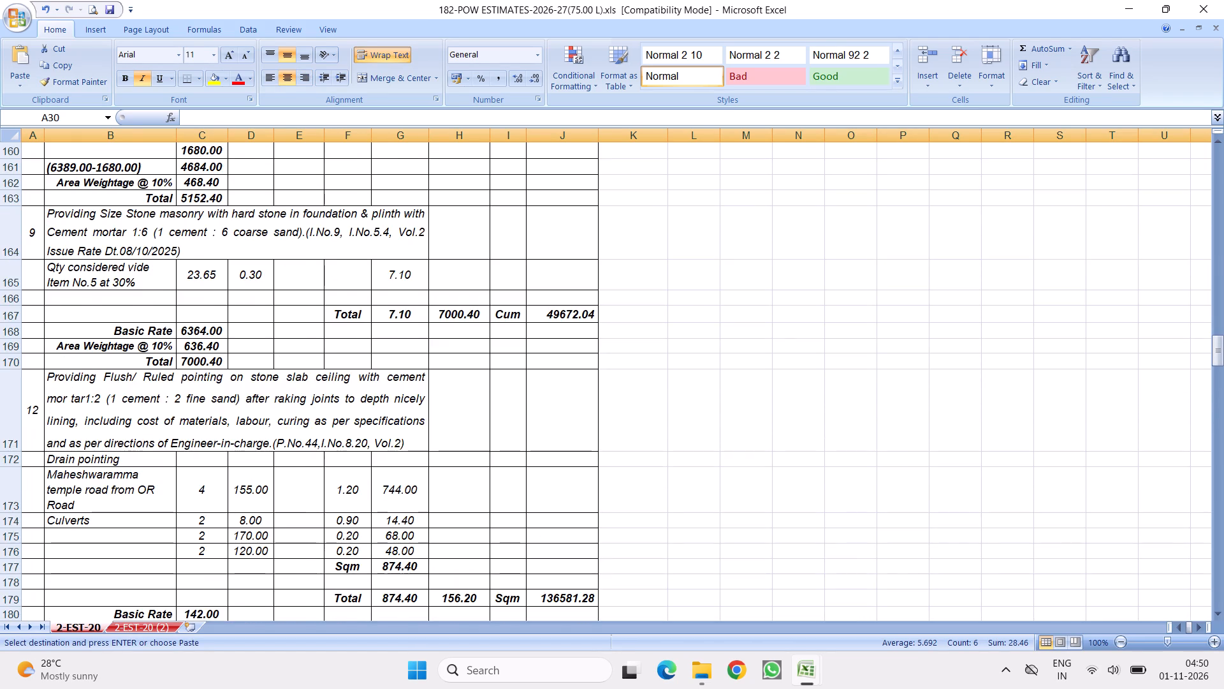
{"action": "scroll", "coordinate": [342, 355], "scroll_direction": "down", "scroll_amount": 20}
{"action": "scroll", "coordinate": [342, 355], "scroll_direction": "down", "scroll_amount": 5}
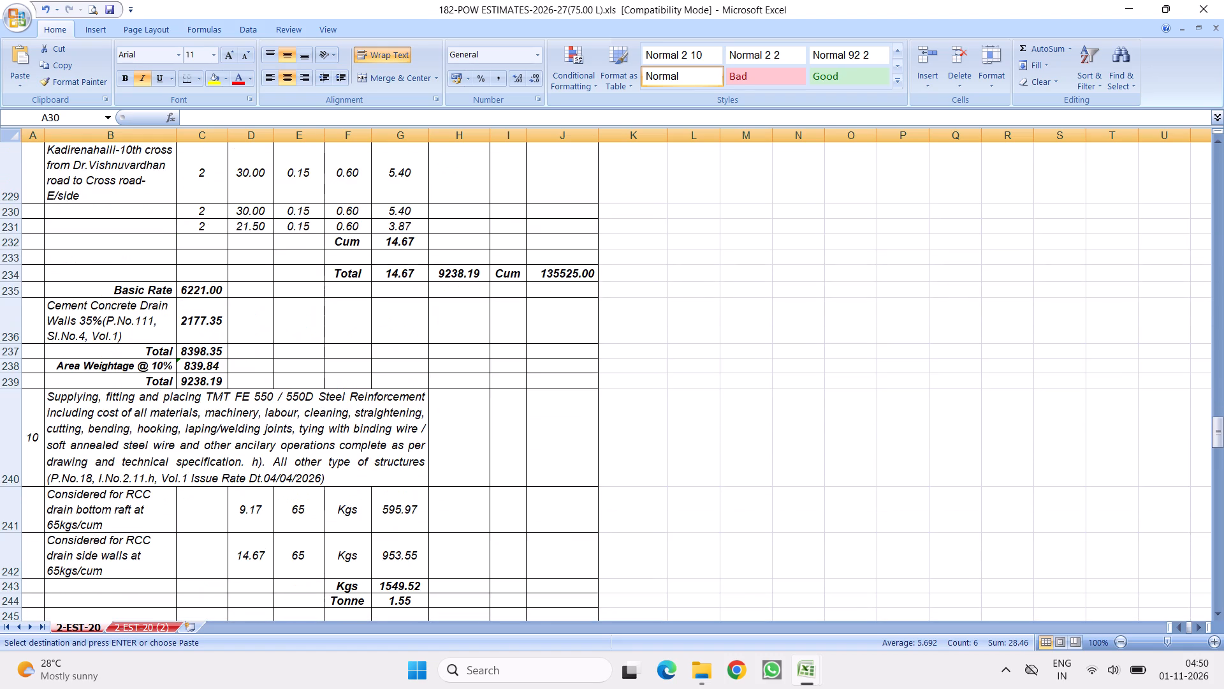
{"action": "scroll", "coordinate": [291, 354], "scroll_direction": "down", "scroll_amount": 4}
{"action": "scroll", "coordinate": [290, 344], "scroll_direction": "up", "scroll_amount": 7}
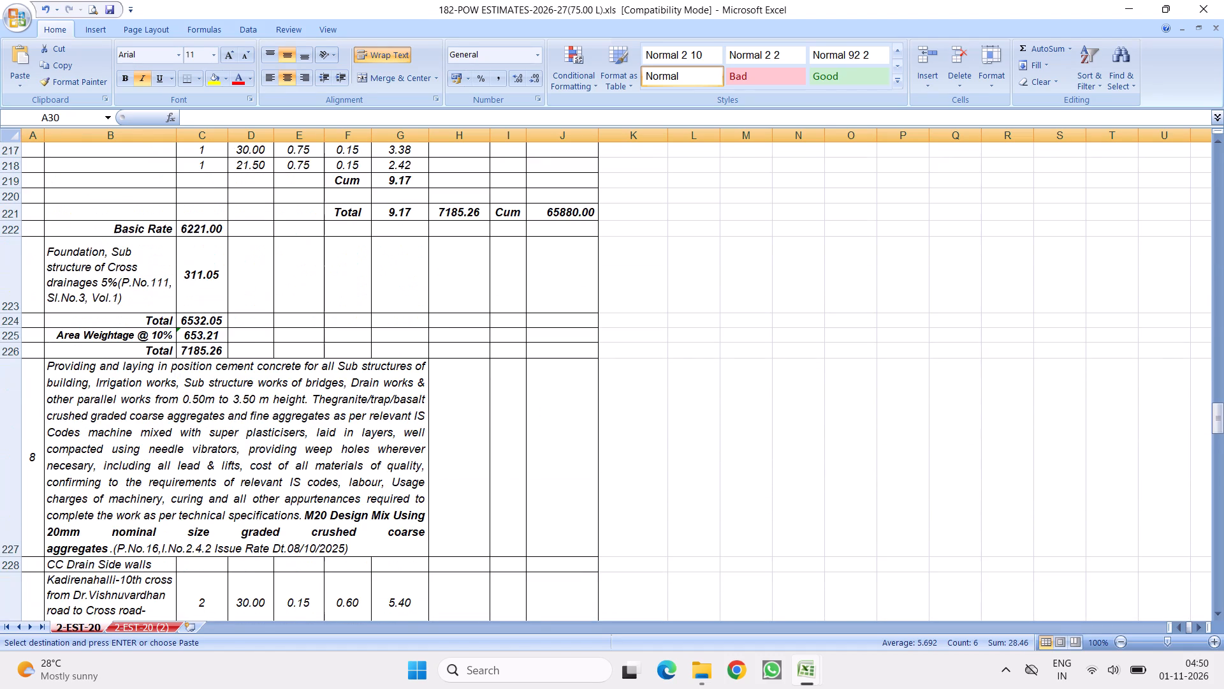
{"action": "scroll", "coordinate": [303, 375], "scroll_direction": "down", "scroll_amount": 2}
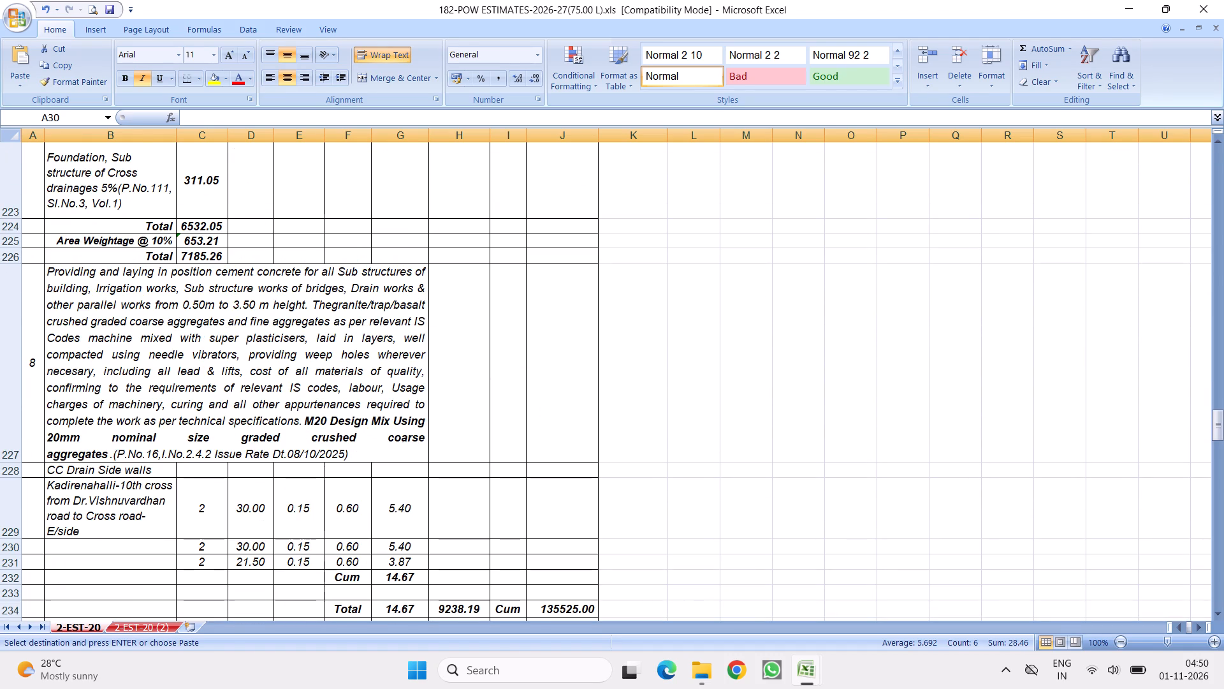
{"action": "scroll", "coordinate": [345, 334], "scroll_direction": "down", "scroll_amount": 3}
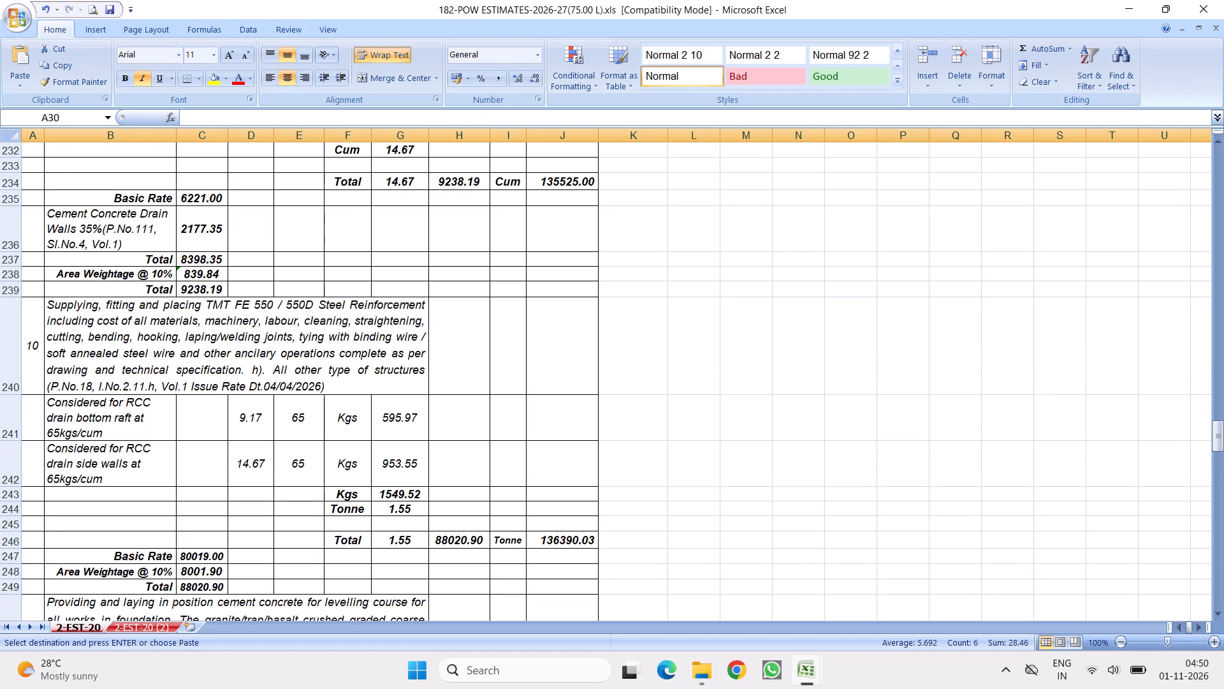
{"action": "scroll", "coordinate": [314, 322], "scroll_direction": "up", "scroll_amount": 2}
{"action": "scroll", "coordinate": [308, 403], "scroll_direction": "down", "scroll_amount": 2}
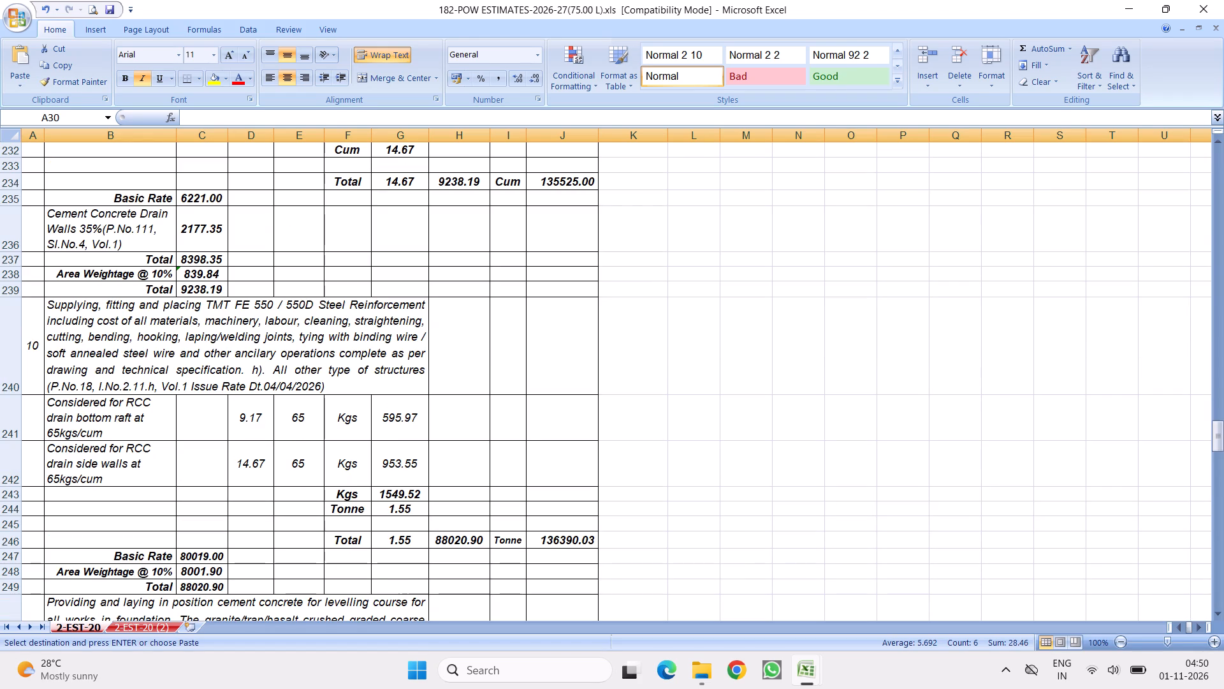
{"action": "scroll", "coordinate": [323, 344], "scroll_direction": "up", "scroll_amount": 2}
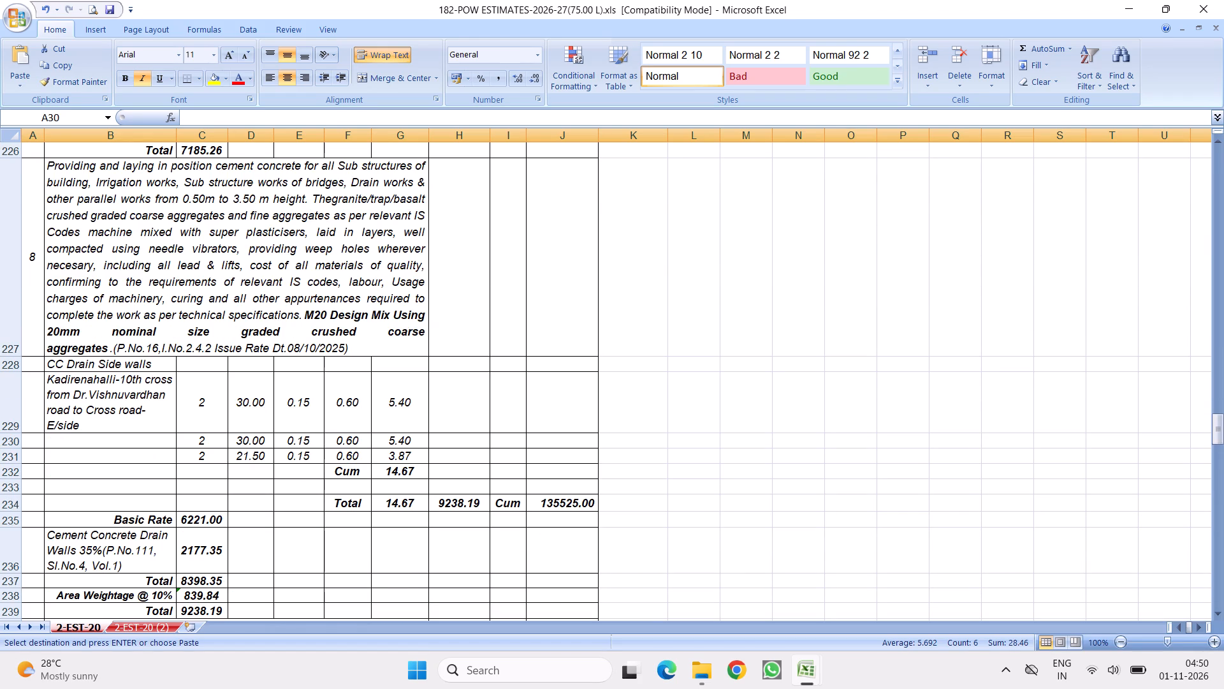
{"action": "right_click", "coordinate": [11, 471]}
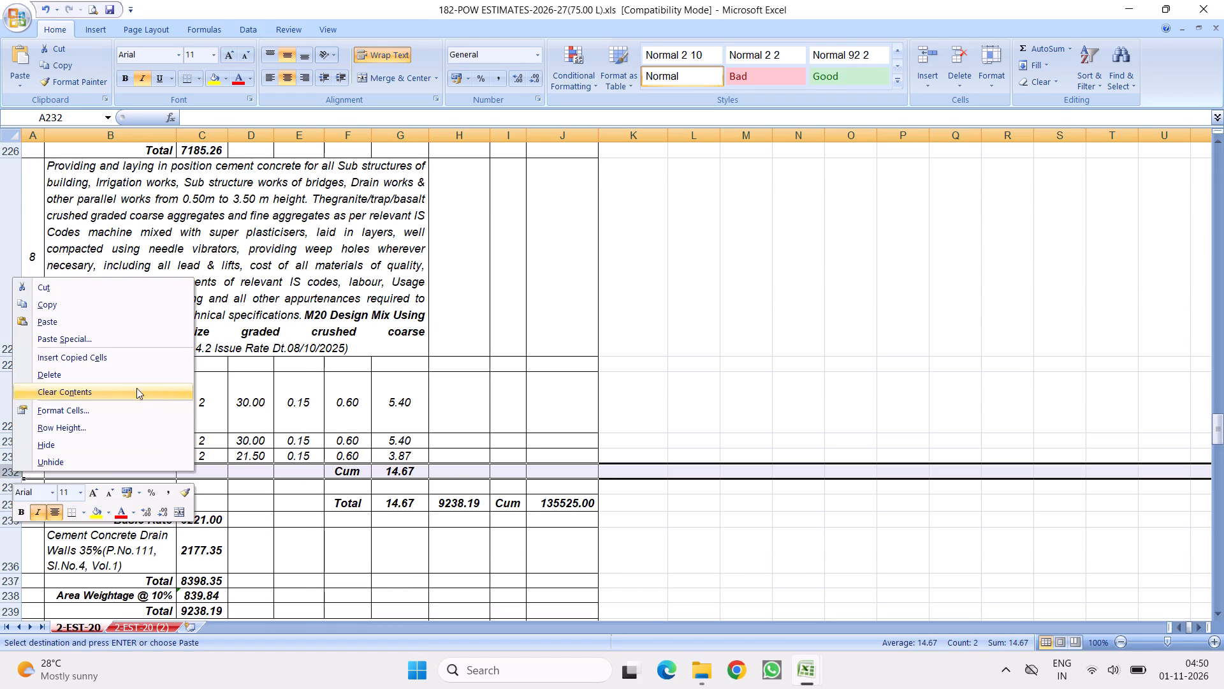
{"action": "left_click", "coordinate": [91, 353]}
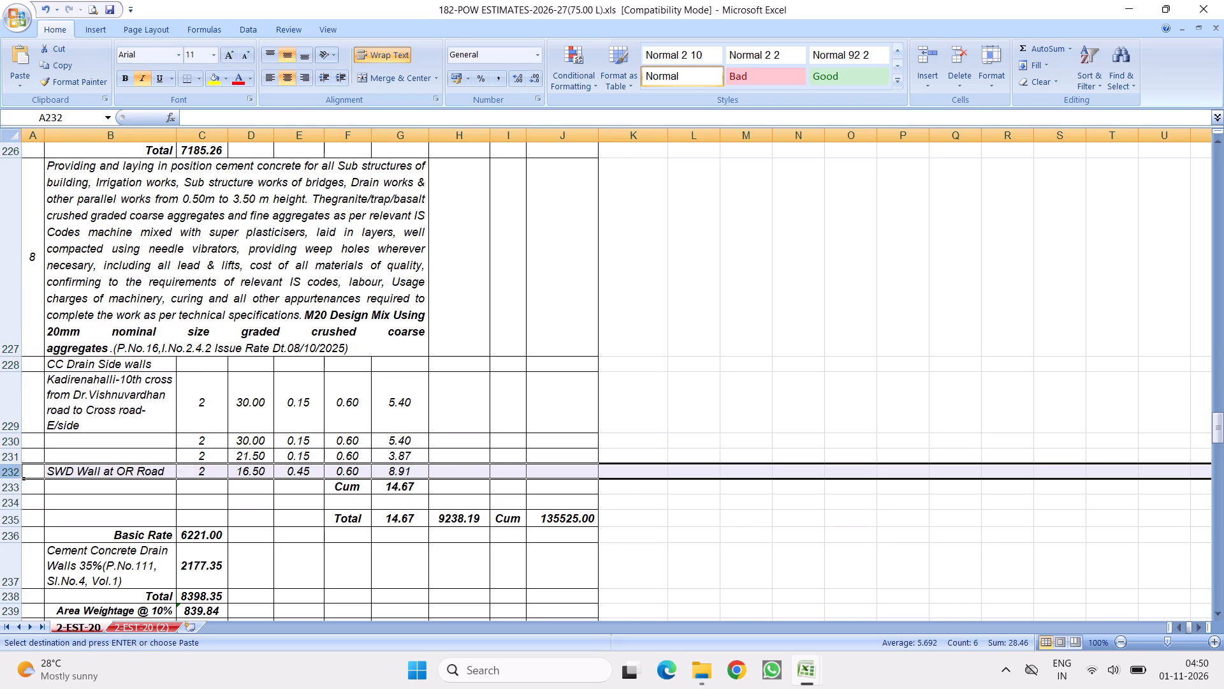
Set the number to 1, width to 6.5 and depth to 0.35 for item 8's SWD Wall at OR Road row.
{"action": "left_click", "coordinate": [159, 473]}
{"action": "left_click", "coordinate": [195, 471]}
{"action": "key", "text": "1"}
{"action": "left_click", "coordinate": [258, 471]}
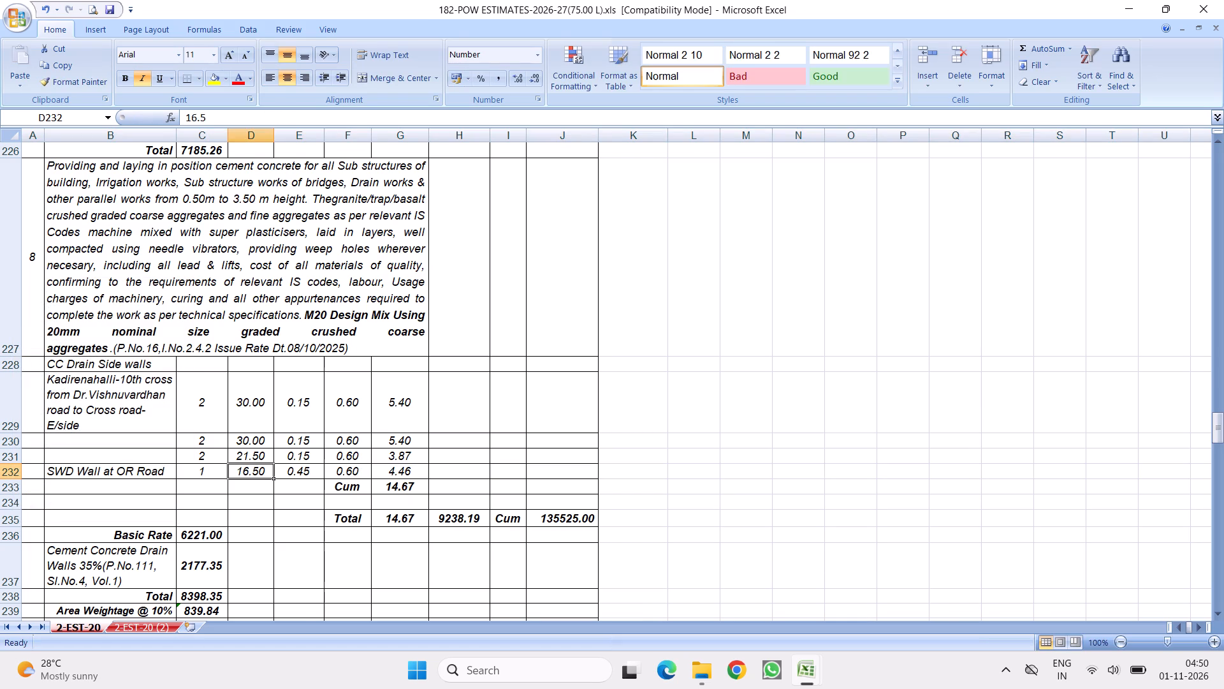
{"action": "left_click", "coordinate": [301, 471]}
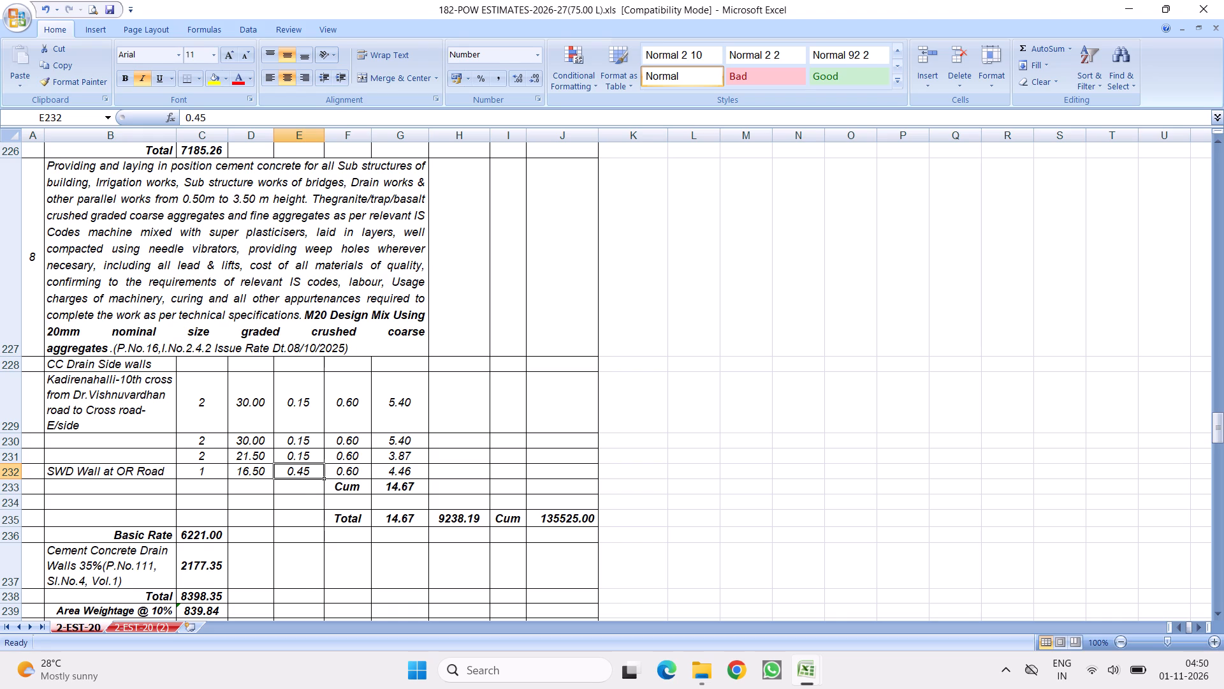
{"action": "key", "text": "6"}
{"action": "key", "text": "period"}
{"action": "key", "text": "5"}
{"action": "left_click", "coordinate": [424, 519]}
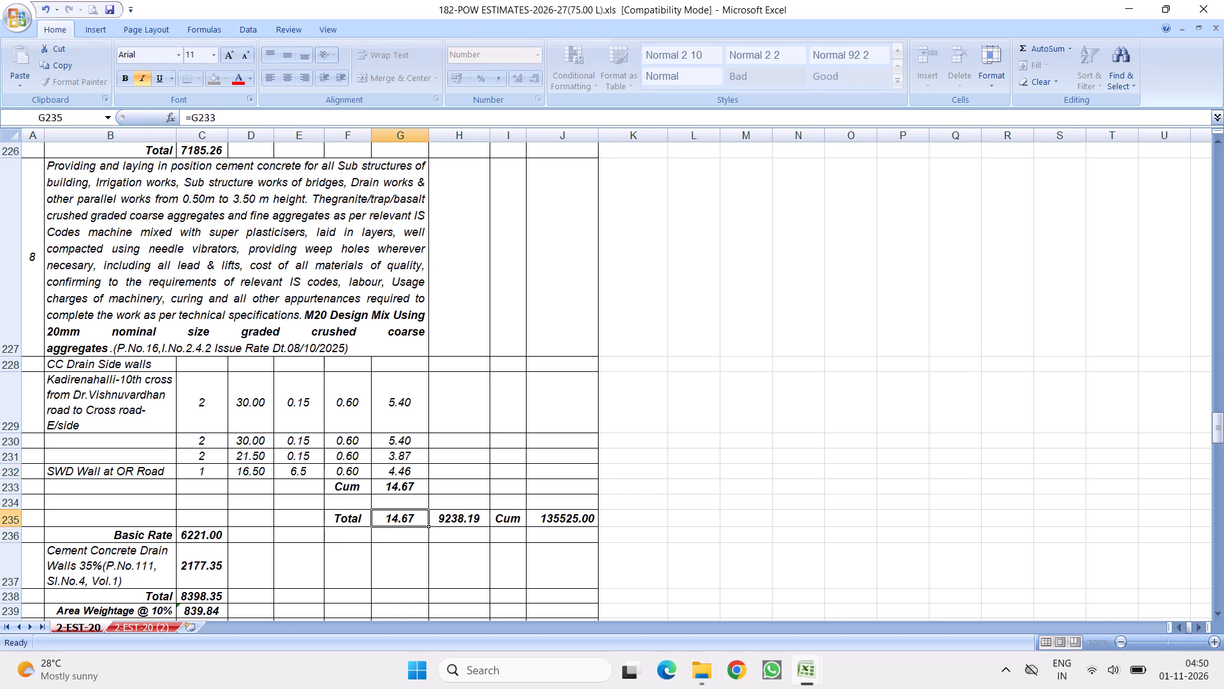
{"action": "left_click", "coordinate": [346, 473]}
{"action": "key", "text": "period"}
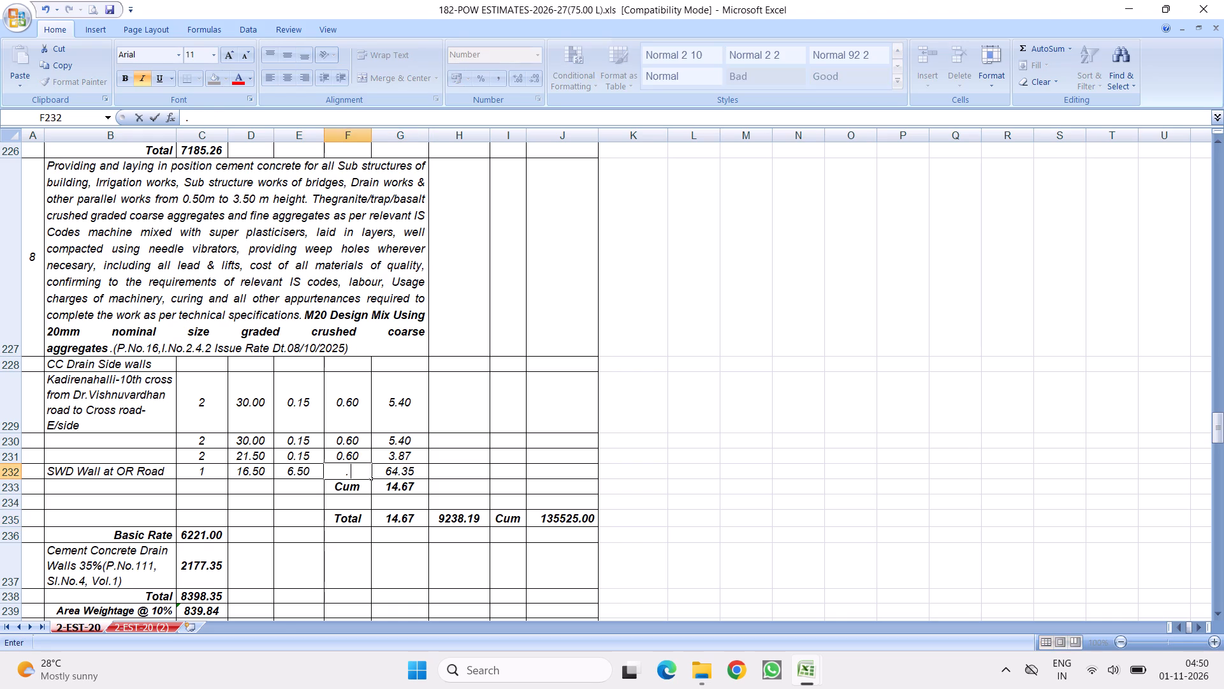
{"action": "key", "text": "3"}
{"action": "key", "text": "5"}
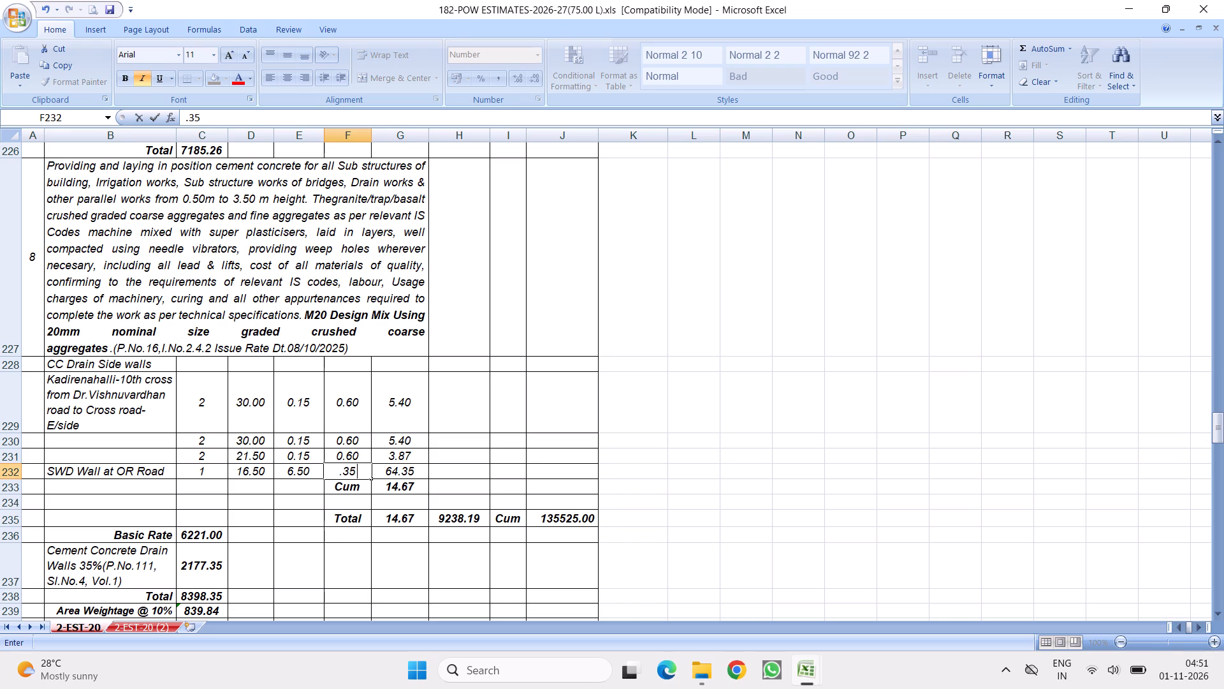
{"action": "left_click", "coordinate": [567, 478]}
Sum the item 8 drain side wall quantities, including the SWD Wall at OR Road row, into the Cum subtotal with AutoSum.
{"action": "left_click_drag", "start_coordinate": [400, 391], "coordinate": [395, 470]}
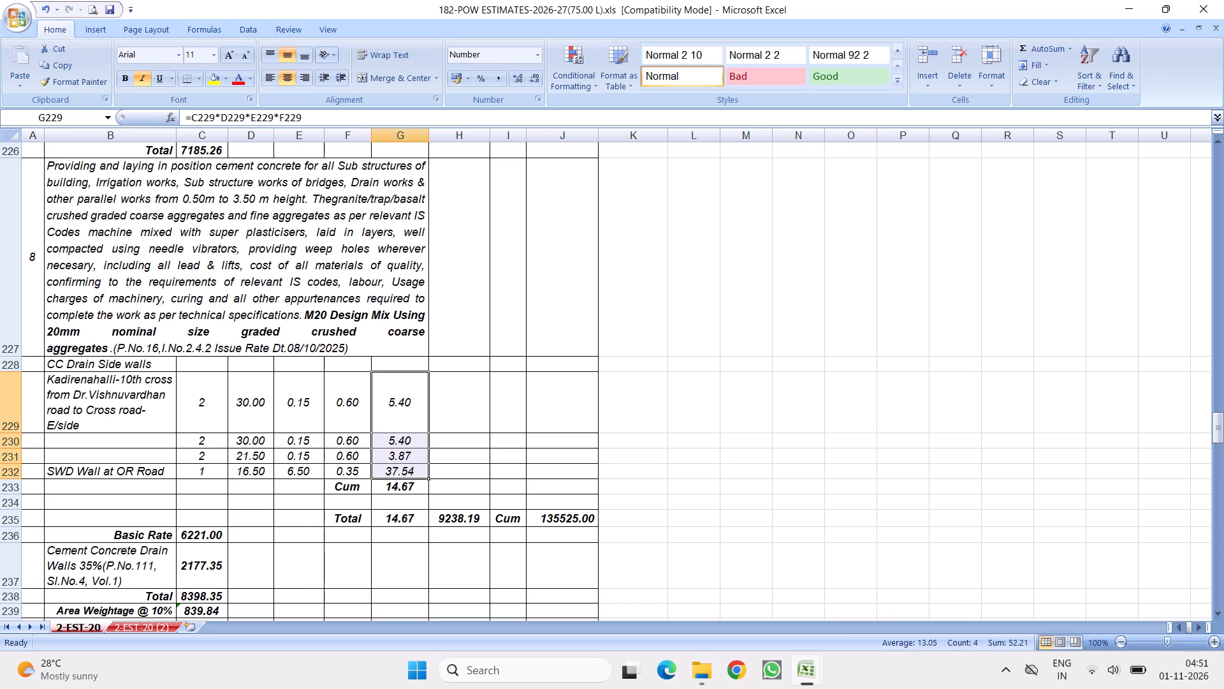
{"action": "left_click", "coordinate": [1026, 43]}
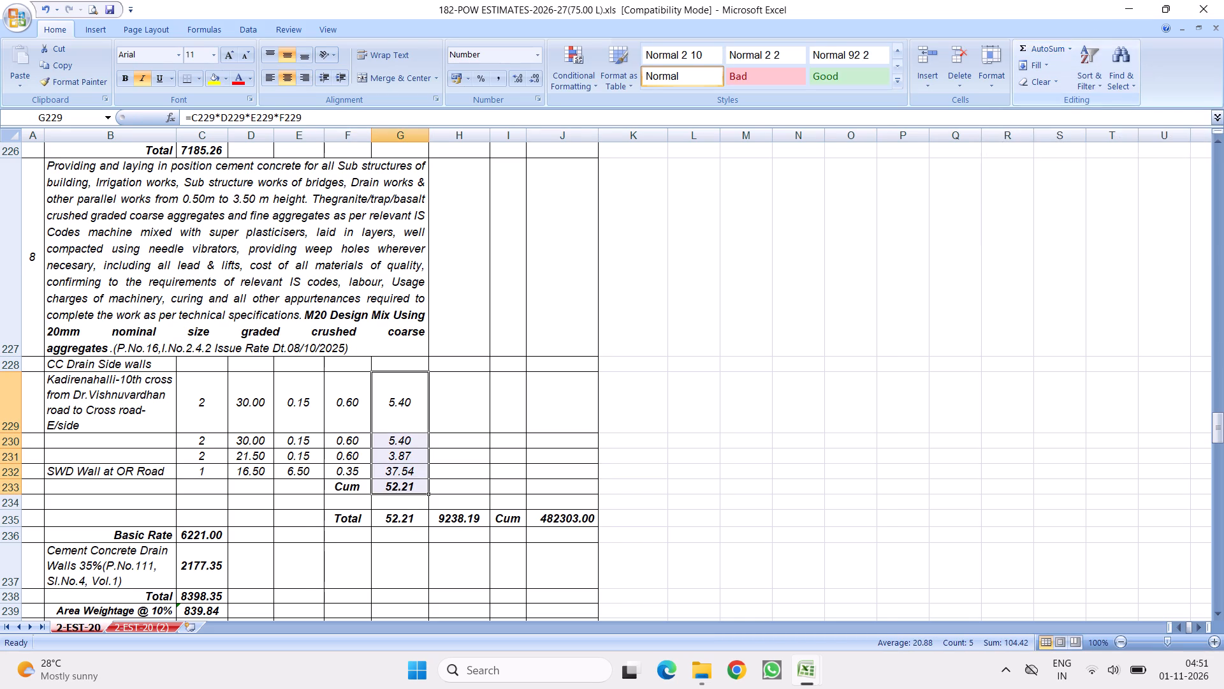
{"action": "scroll", "coordinate": [444, 401], "scroll_direction": "down", "scroll_amount": 3}
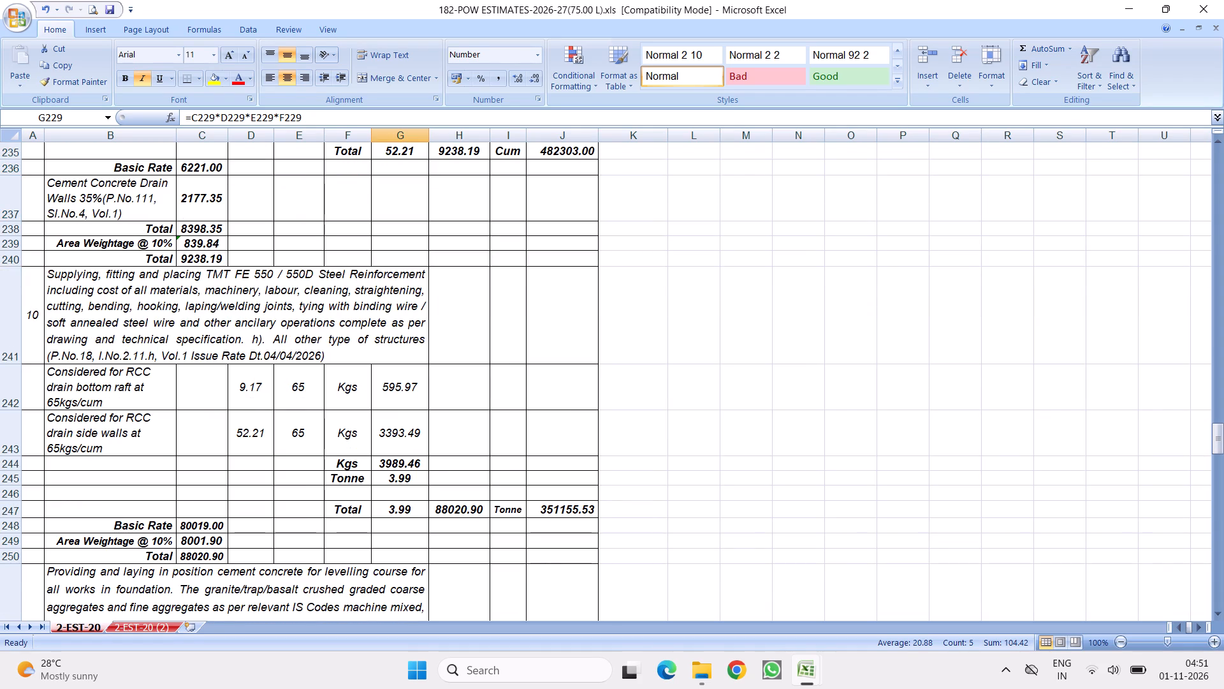
{"action": "scroll", "coordinate": [316, 372], "scroll_direction": "up", "scroll_amount": 2}
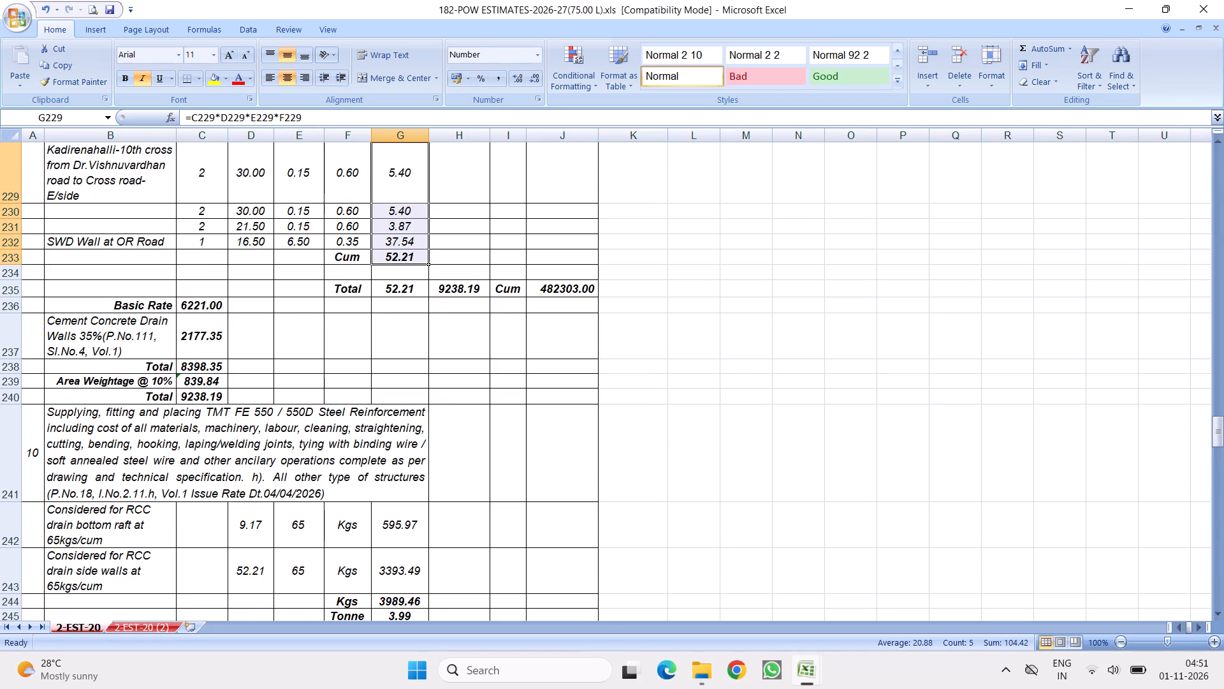
{"action": "left_click", "coordinate": [214, 470]}
{"action": "scroll", "coordinate": [342, 300], "scroll_direction": "up", "scroll_amount": 3}
{"action": "scroll", "coordinate": [343, 419], "scroll_direction": "down", "scroll_amount": 2}
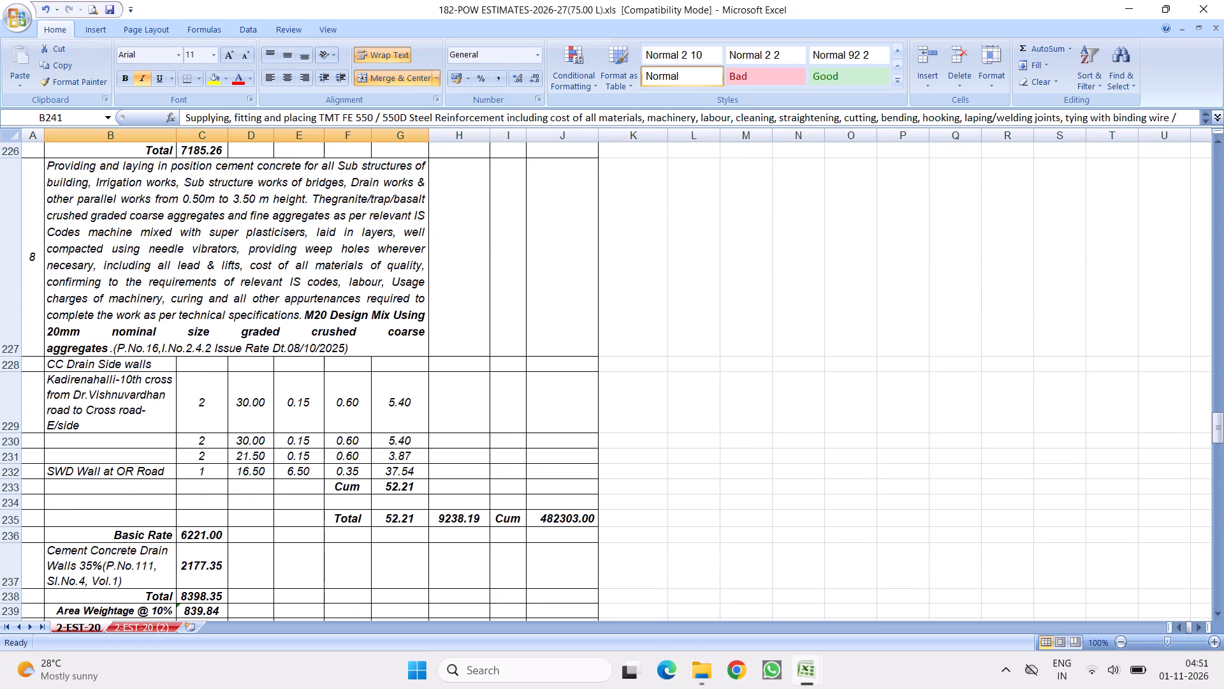
{"action": "left_click", "coordinate": [238, 309]}
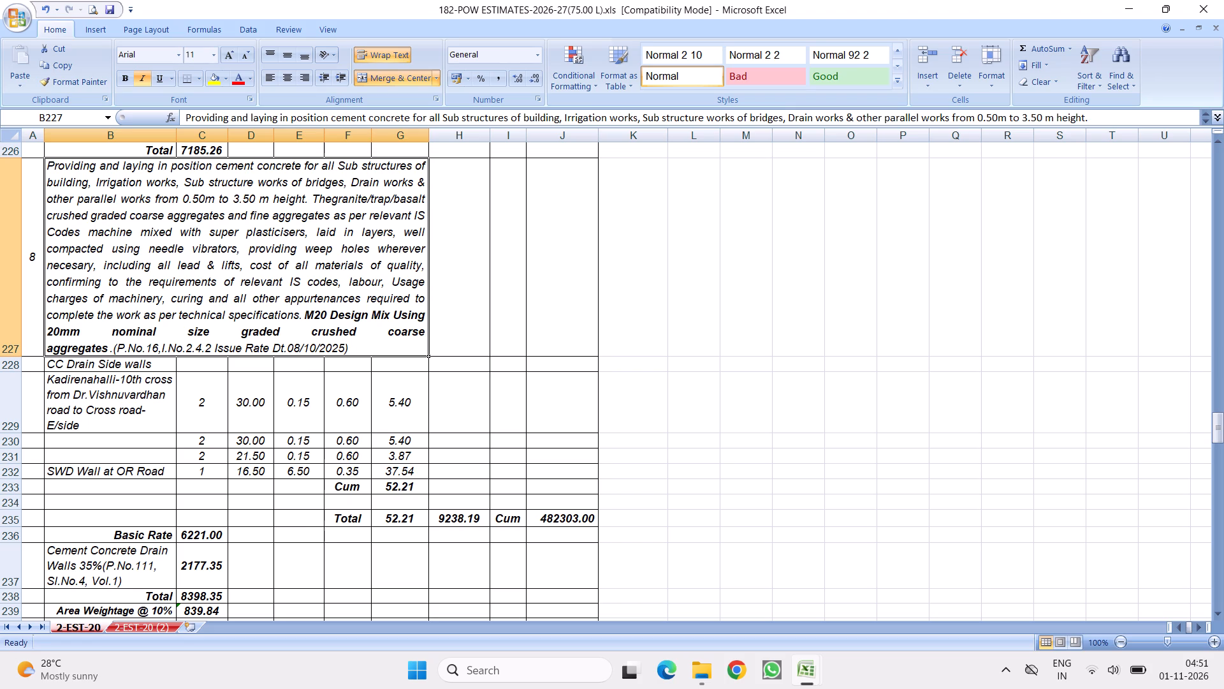
{"action": "left_click_drag", "start_coordinate": [394, 396], "coordinate": [395, 468]}
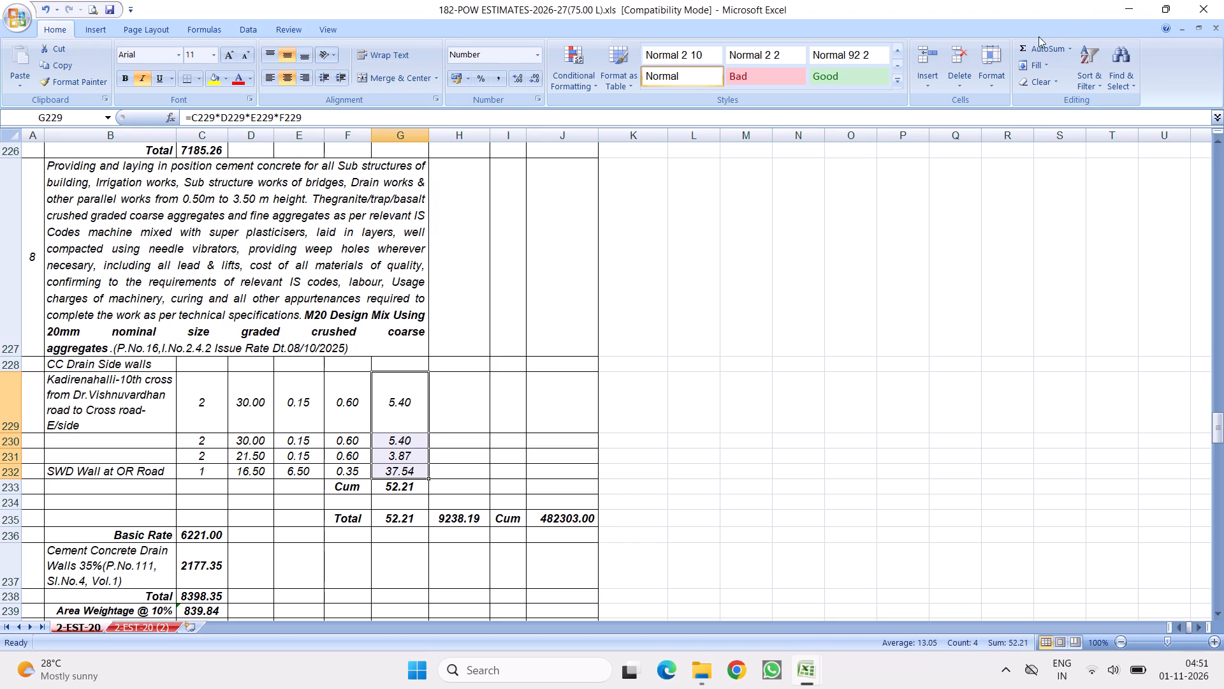
{"action": "left_click", "coordinate": [1024, 47]}
Copy item 8's SWD Wall at OR Road row onto blank row 234, between the Cum subtotal and the Total.
{"action": "scroll", "coordinate": [373, 420], "scroll_direction": "down", "scroll_amount": 2}
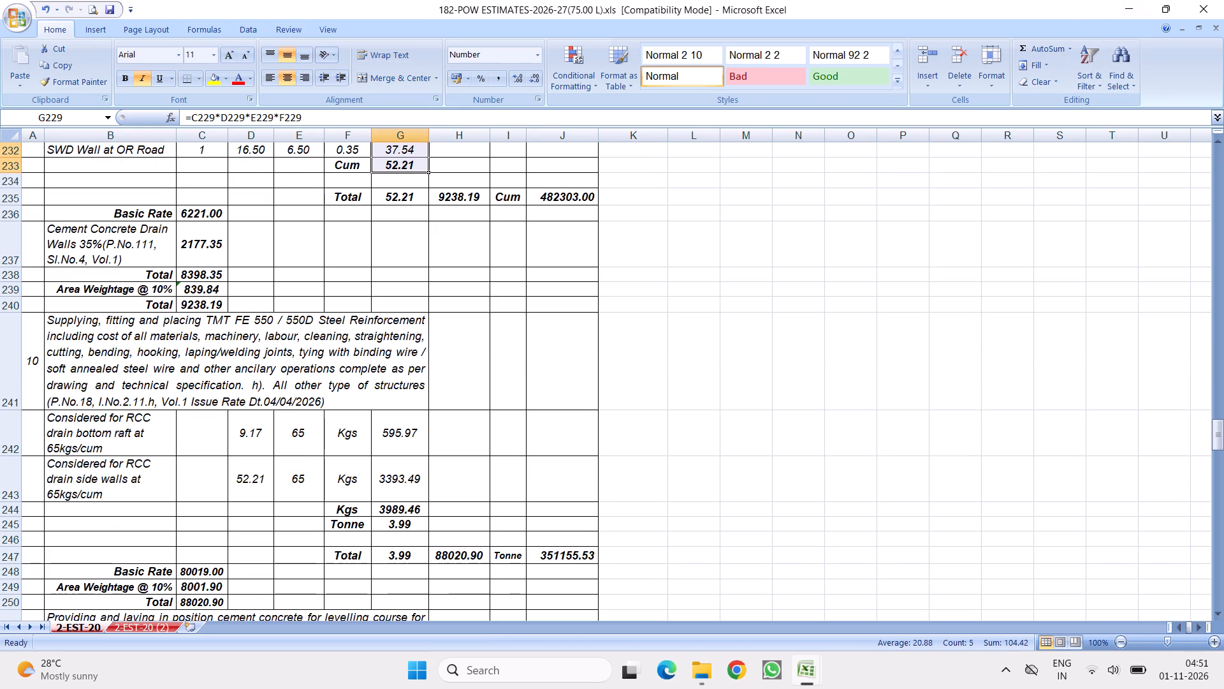
{"action": "left_click", "coordinate": [248, 369]}
{"action": "scroll", "coordinate": [325, 302], "scroll_direction": "up", "scroll_amount": 1}
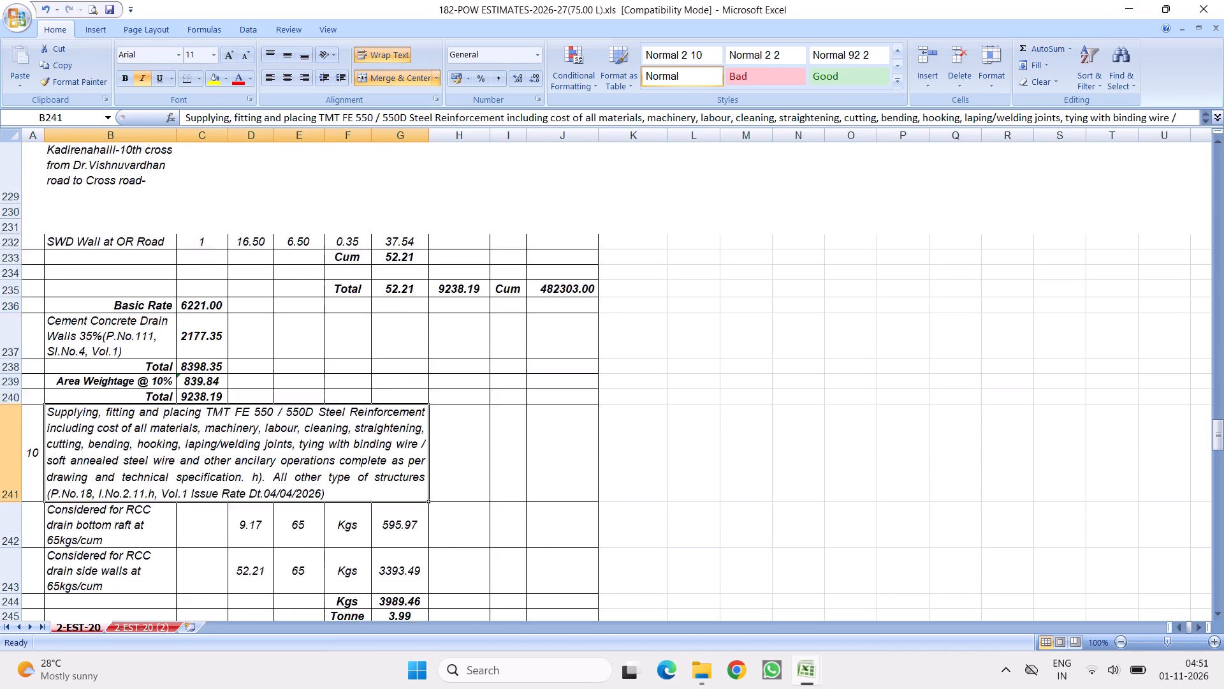
{"action": "scroll", "coordinate": [324, 302], "scroll_direction": "up", "scroll_amount": 1}
{"action": "left_click", "coordinate": [59, 473]}
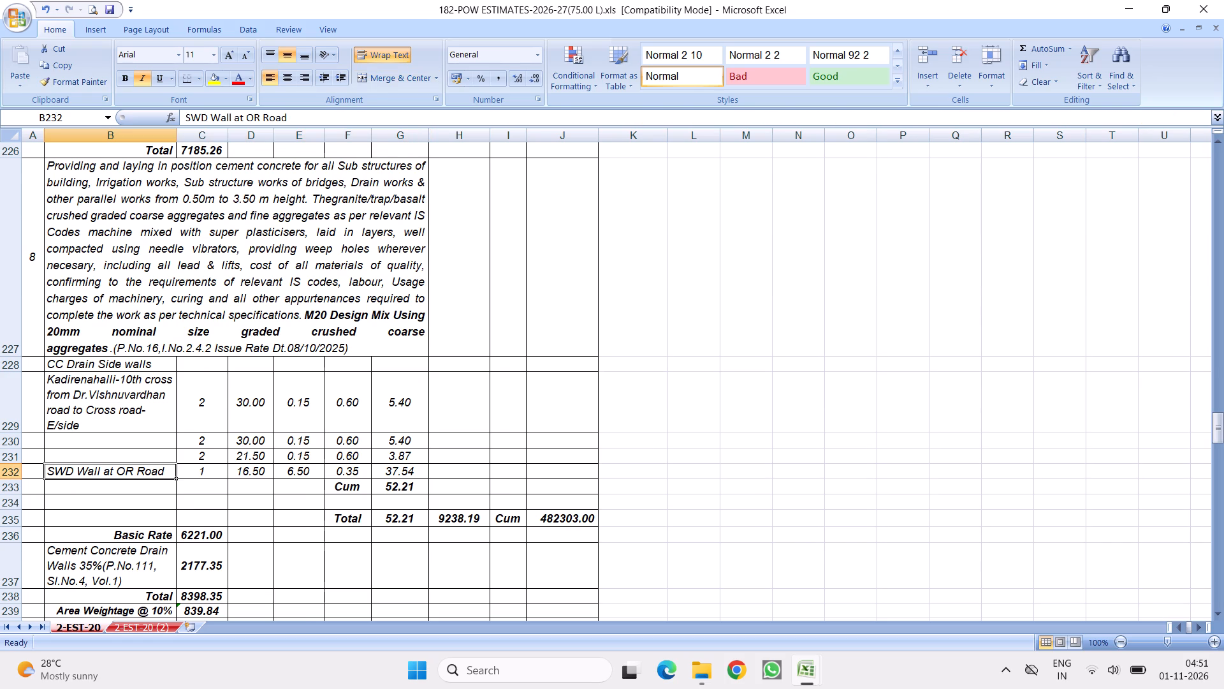
{"action": "scroll", "coordinate": [251, 426], "scroll_direction": "down", "scroll_amount": 2}
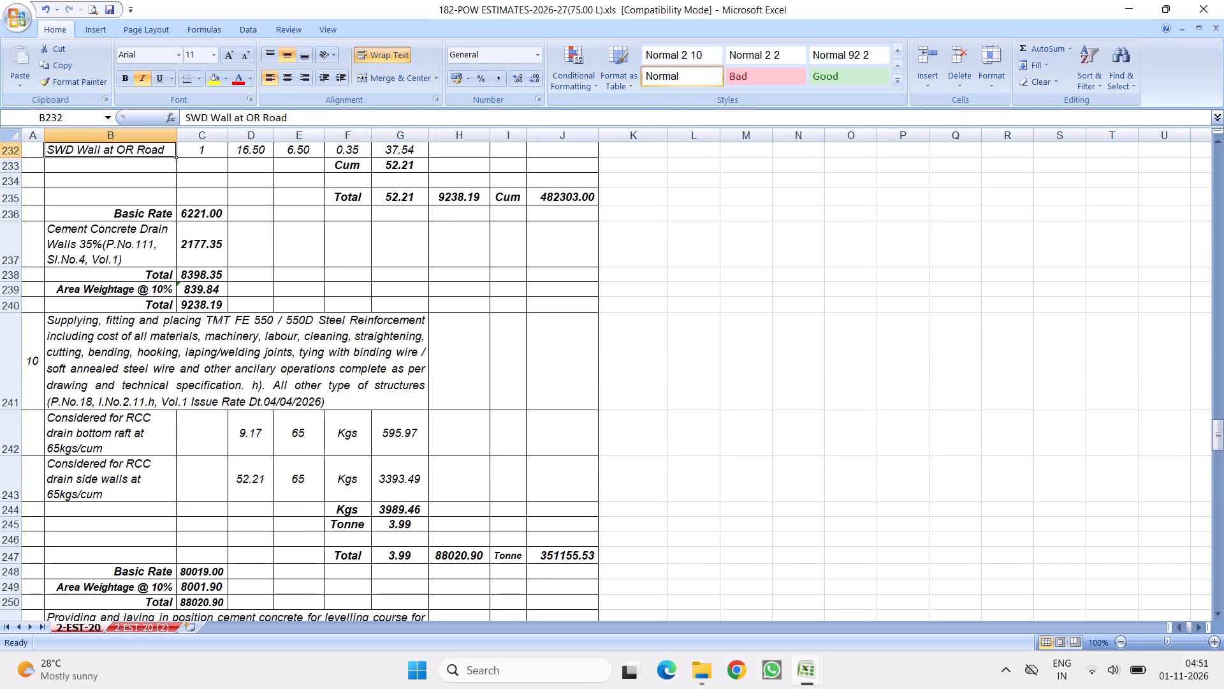
{"action": "scroll", "coordinate": [261, 177], "scroll_direction": "up", "scroll_amount": 1}
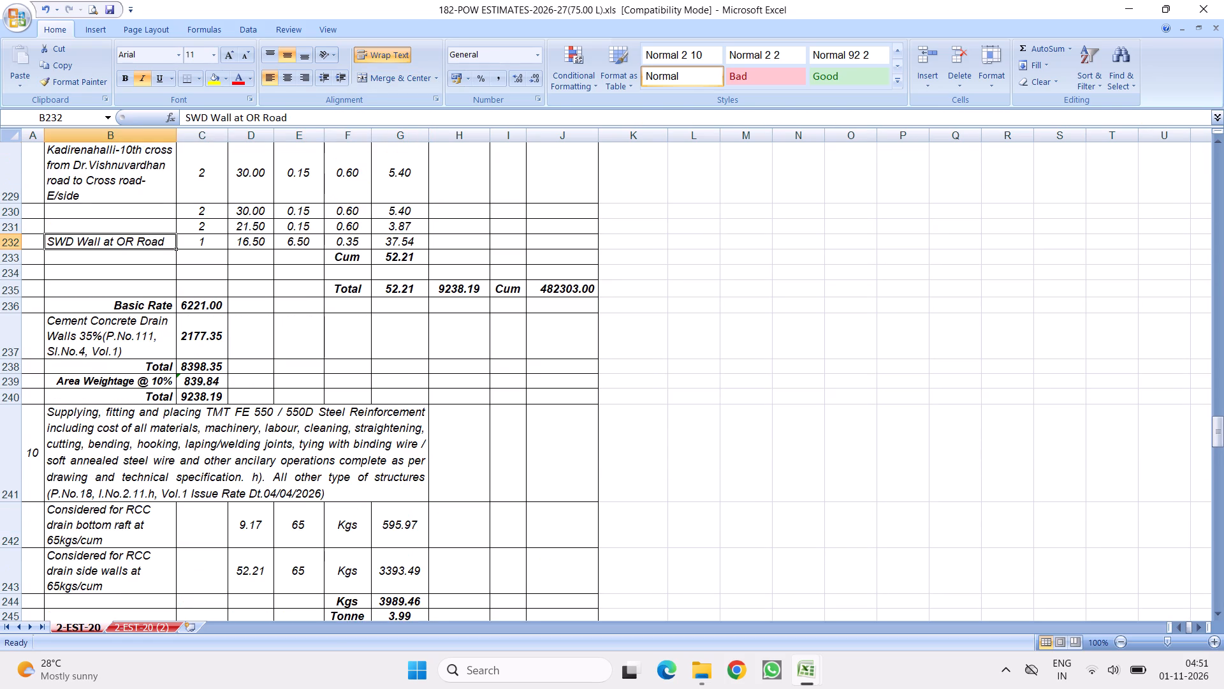
{"action": "right_click", "coordinate": [13, 241]}
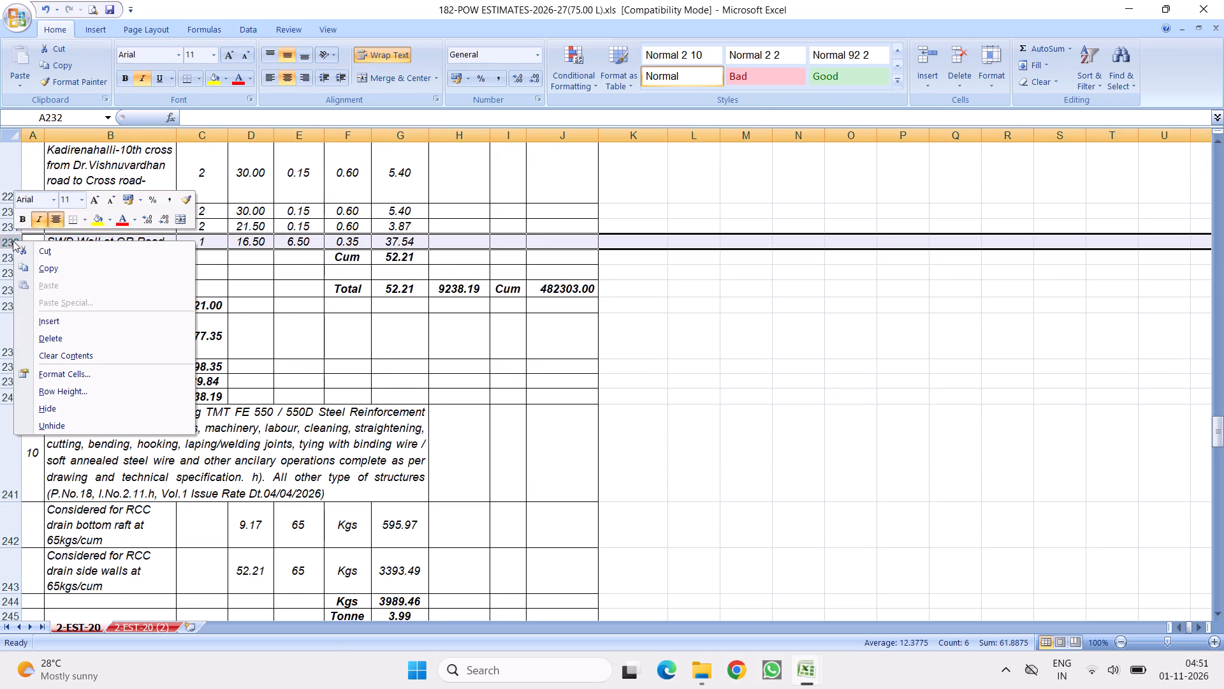
{"action": "left_click", "coordinate": [53, 268]}
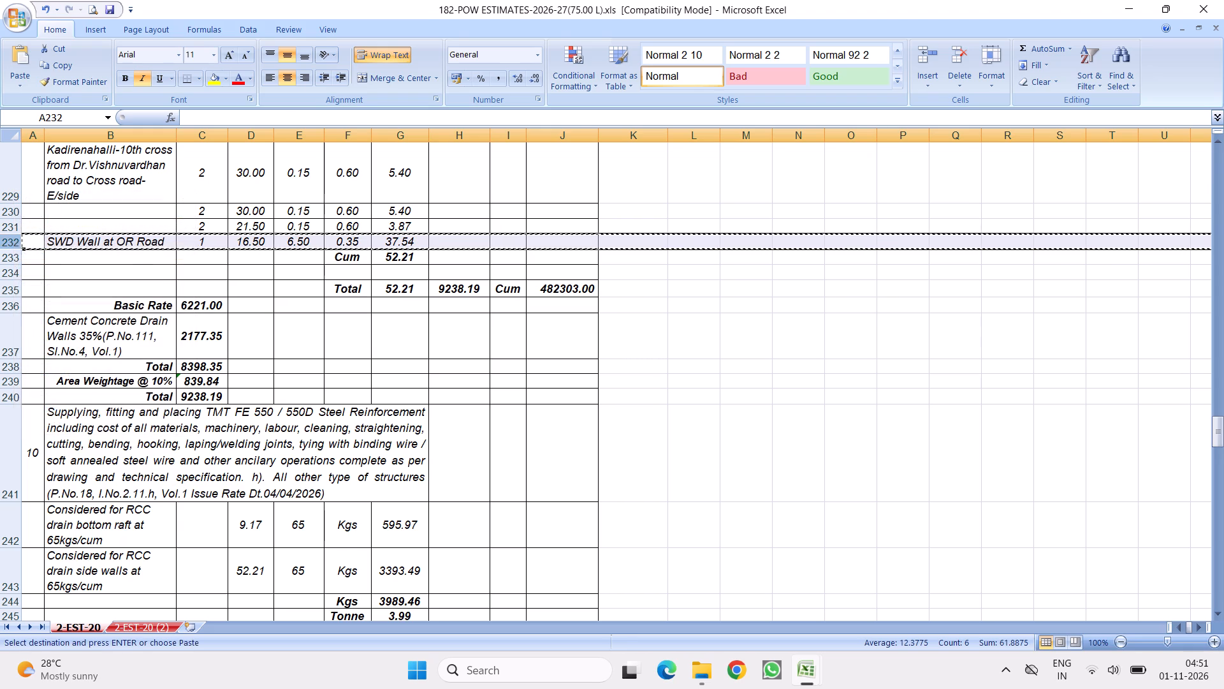
{"action": "right_click", "coordinate": [13, 273]}
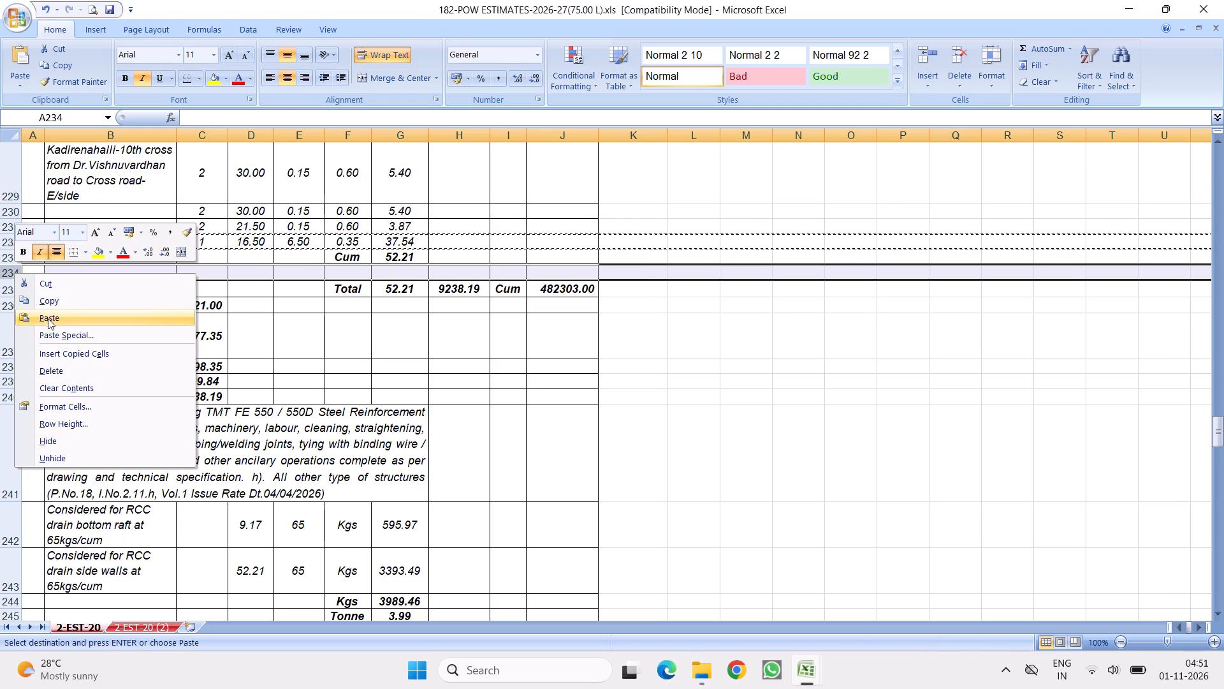
{"action": "left_click", "coordinate": [48, 320]}
{"action": "left_click", "coordinate": [447, 353]}
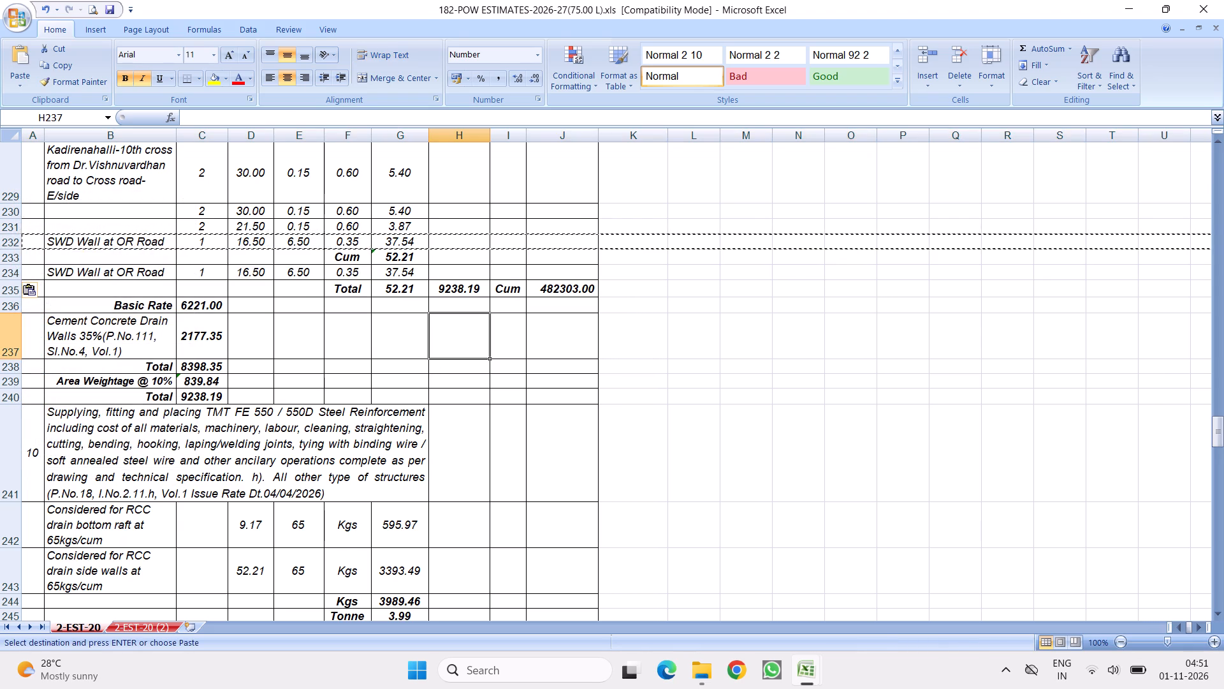
Delete the SWD Wall at OR Road row above item 8's Cum subtotal, row 232.
{"action": "left_click", "coordinate": [13, 245]}
{"action": "right_click", "coordinate": [13, 245]}
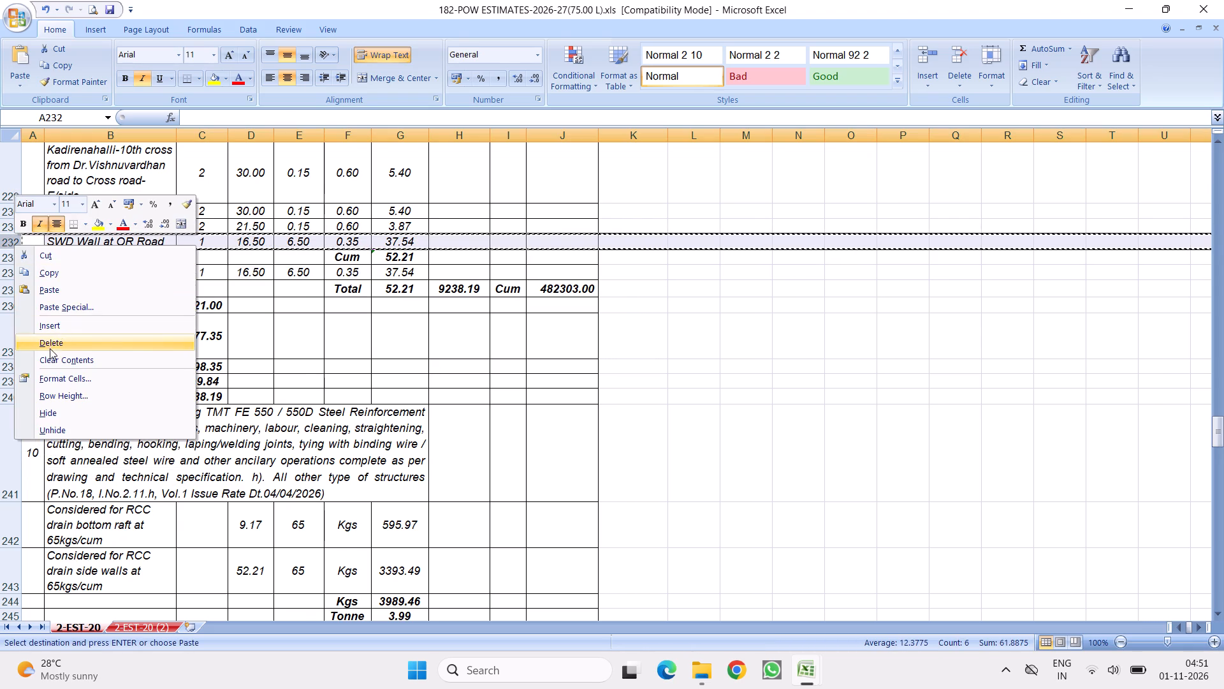
{"action": "left_click", "coordinate": [51, 349]}
{"action": "left_click", "coordinate": [533, 332]}
{"action": "scroll", "coordinate": [391, 255], "scroll_direction": "up", "scroll_amount": 2}
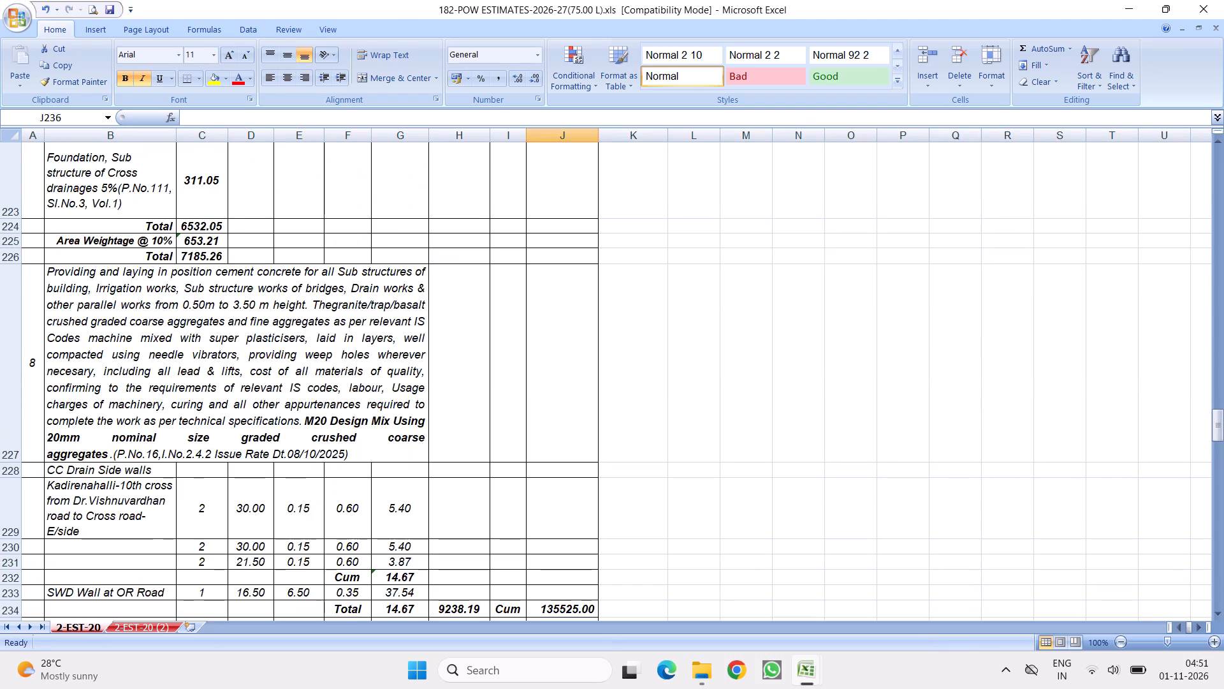
{"action": "scroll", "coordinate": [456, 399], "scroll_direction": "down", "scroll_amount": 2}
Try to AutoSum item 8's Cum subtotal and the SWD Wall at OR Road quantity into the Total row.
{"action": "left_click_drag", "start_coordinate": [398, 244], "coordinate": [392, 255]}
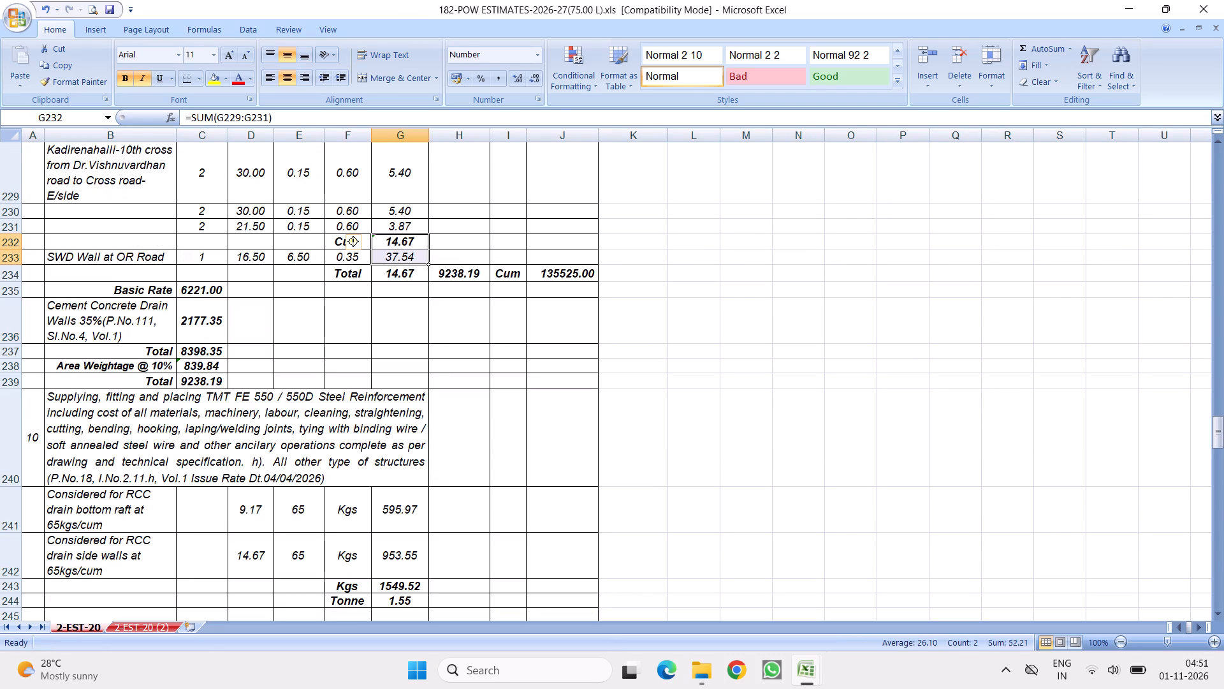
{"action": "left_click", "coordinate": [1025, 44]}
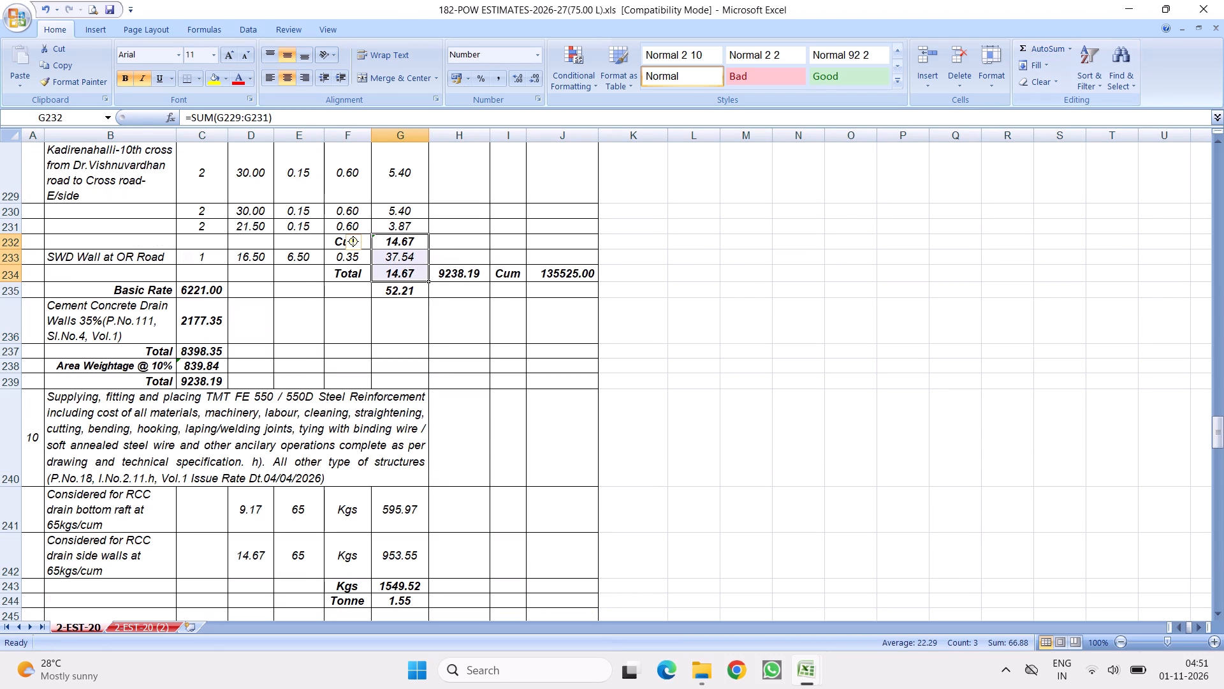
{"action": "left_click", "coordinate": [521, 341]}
Ignore the inconsistent formula error flagged on item 8's Cum subtotal in G232.
{"action": "left_click", "coordinate": [374, 235]}
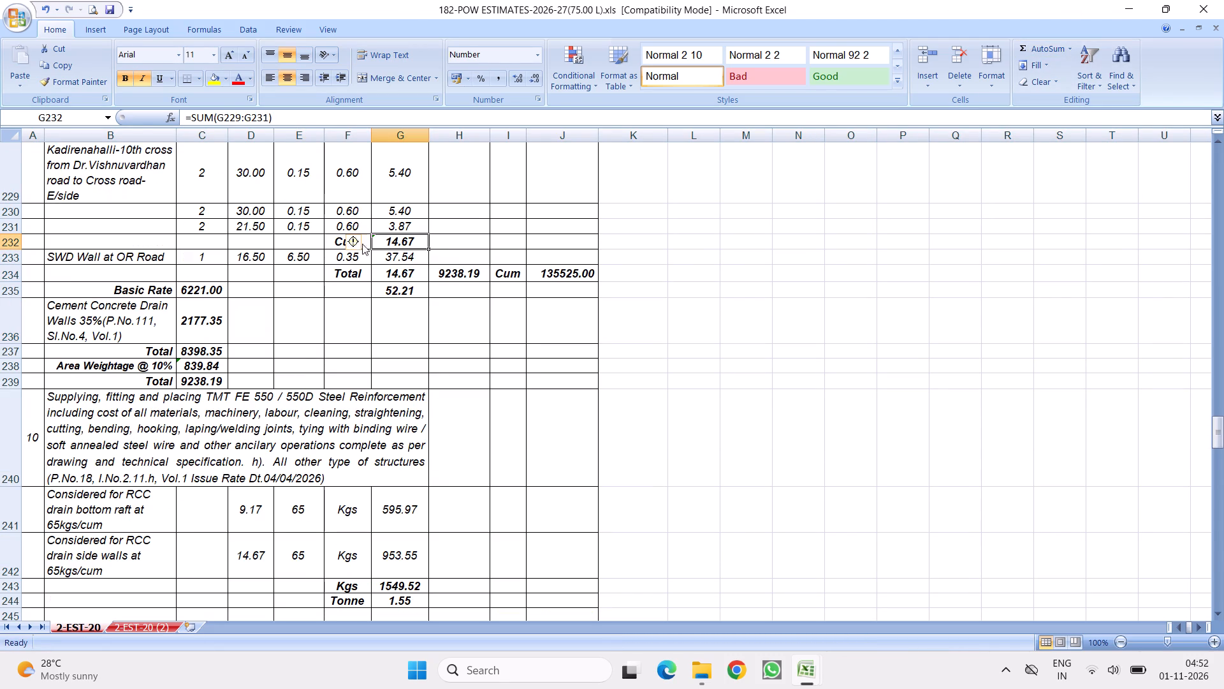
{"action": "left_click", "coordinate": [349, 242]}
{"action": "left_click", "coordinate": [395, 313]}
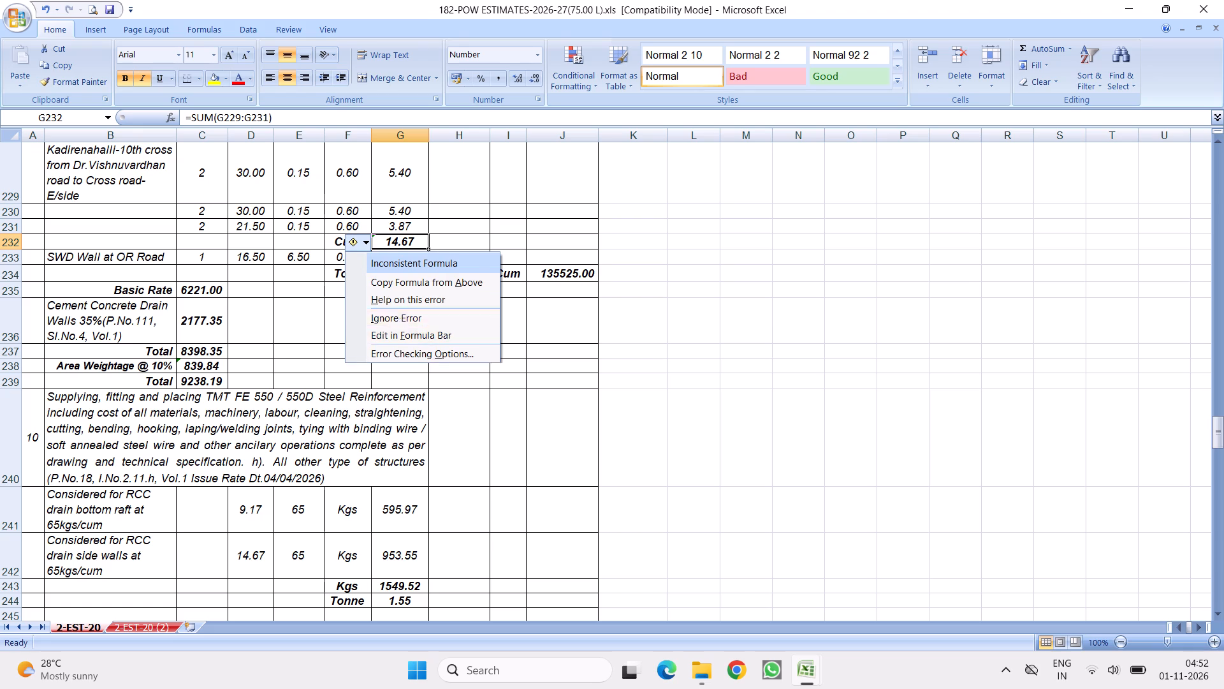
{"action": "left_click", "coordinate": [529, 305]}
Replace item 8's Total quantity with an AutoSum of the Cum subtotal and SWD Wall at OR Road quantity, clearing the stray sum beneath it.
{"action": "left_click", "coordinate": [390, 256]}
{"action": "left_click", "coordinate": [396, 277]}
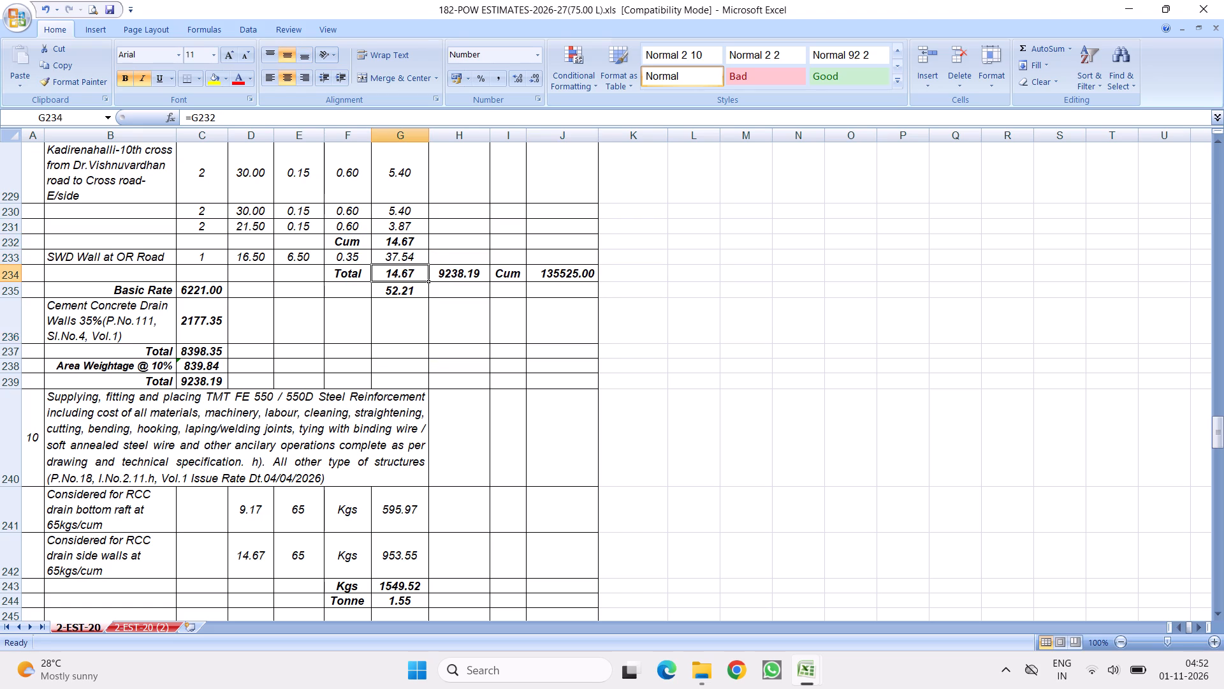
{"action": "key", "text": "Delete"}
{"action": "left_click", "coordinate": [398, 294]}
{"action": "key", "text": "Delete"}
{"action": "left_click", "coordinate": [457, 245]}
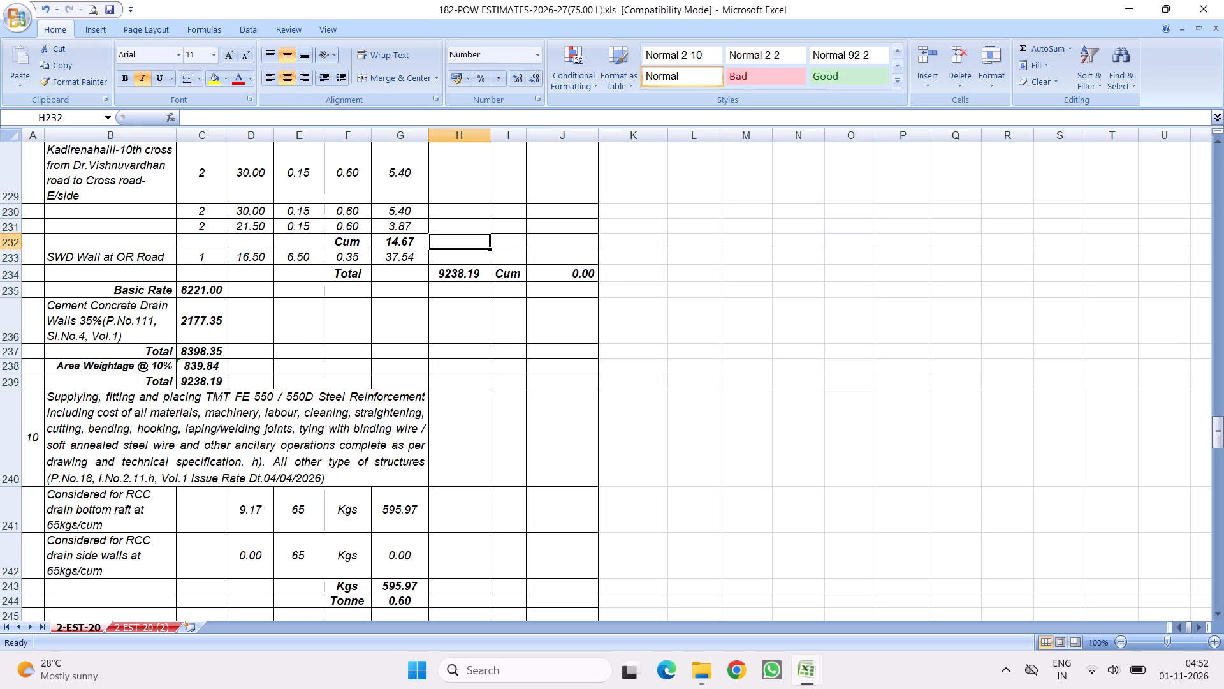
{"action": "left_click_drag", "start_coordinate": [407, 244], "coordinate": [406, 252]}
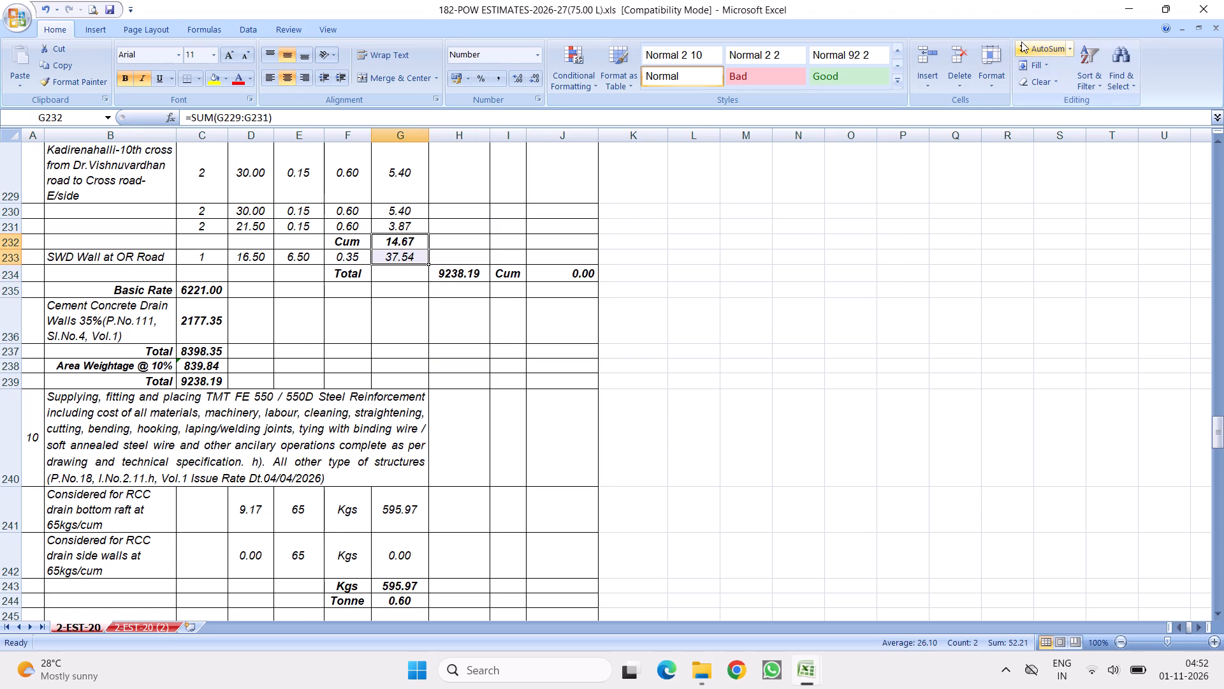
{"action": "left_click", "coordinate": [1024, 45]}
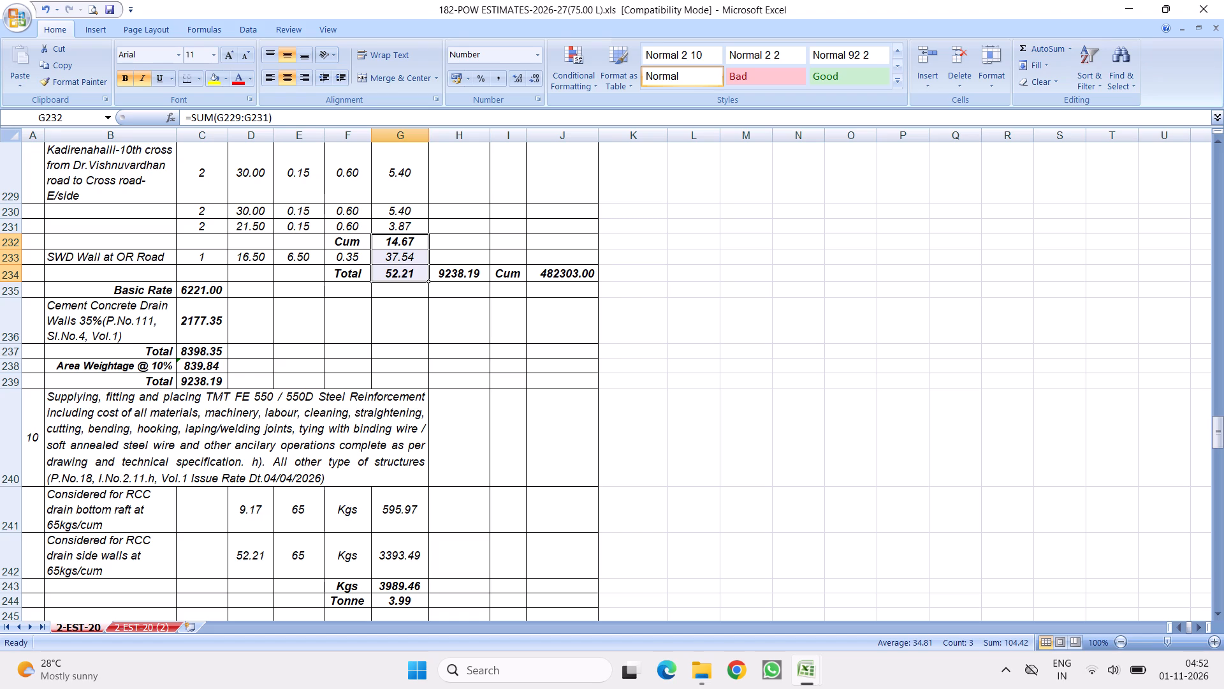
Link item 10's RCC drain side walls quantity in D242 to item 8's Cum subtotal in G232.
{"action": "scroll", "coordinate": [327, 284], "scroll_direction": "up", "scroll_amount": 2}
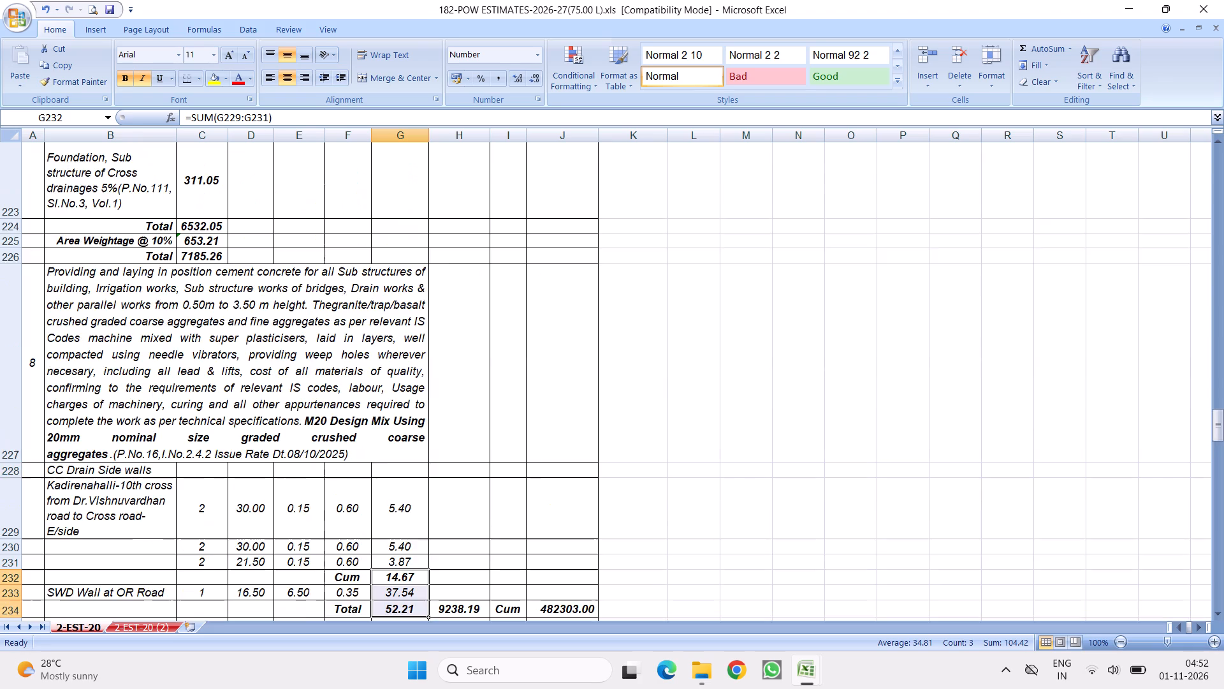
{"action": "scroll", "coordinate": [327, 292], "scroll_direction": "up", "scroll_amount": 2}
{"action": "scroll", "coordinate": [326, 300], "scroll_direction": "down", "scroll_amount": 4}
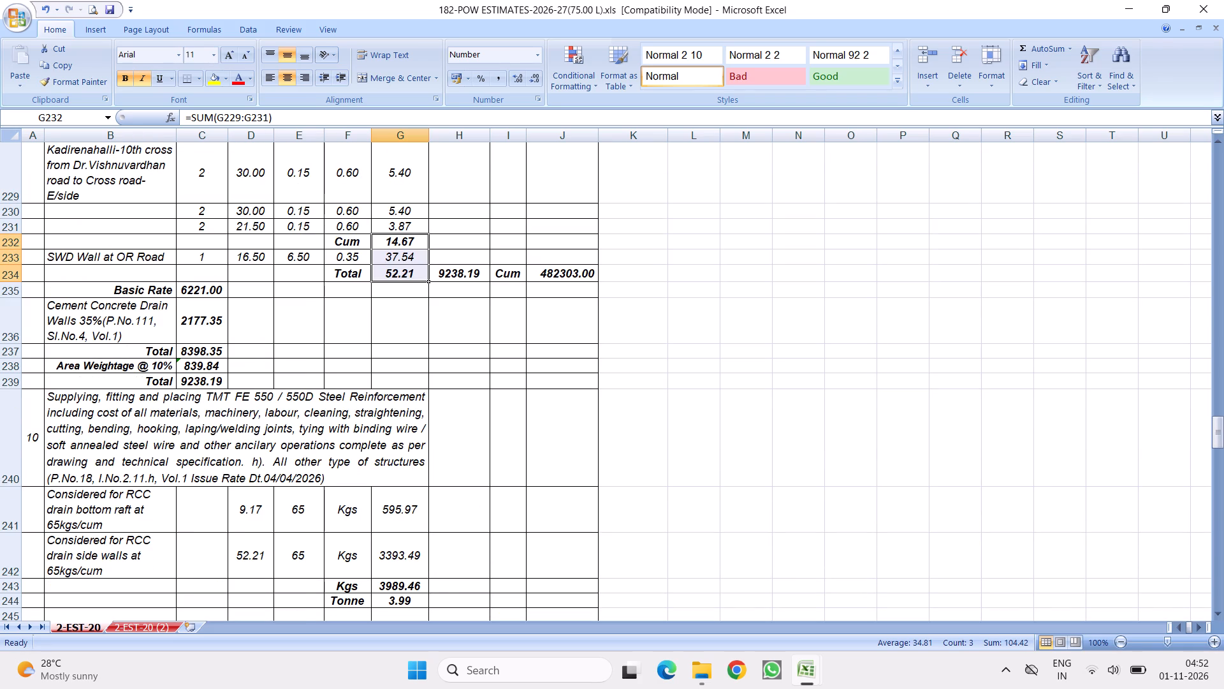
{"action": "left_click", "coordinate": [251, 559]}
{"action": "key", "text": "equal"}
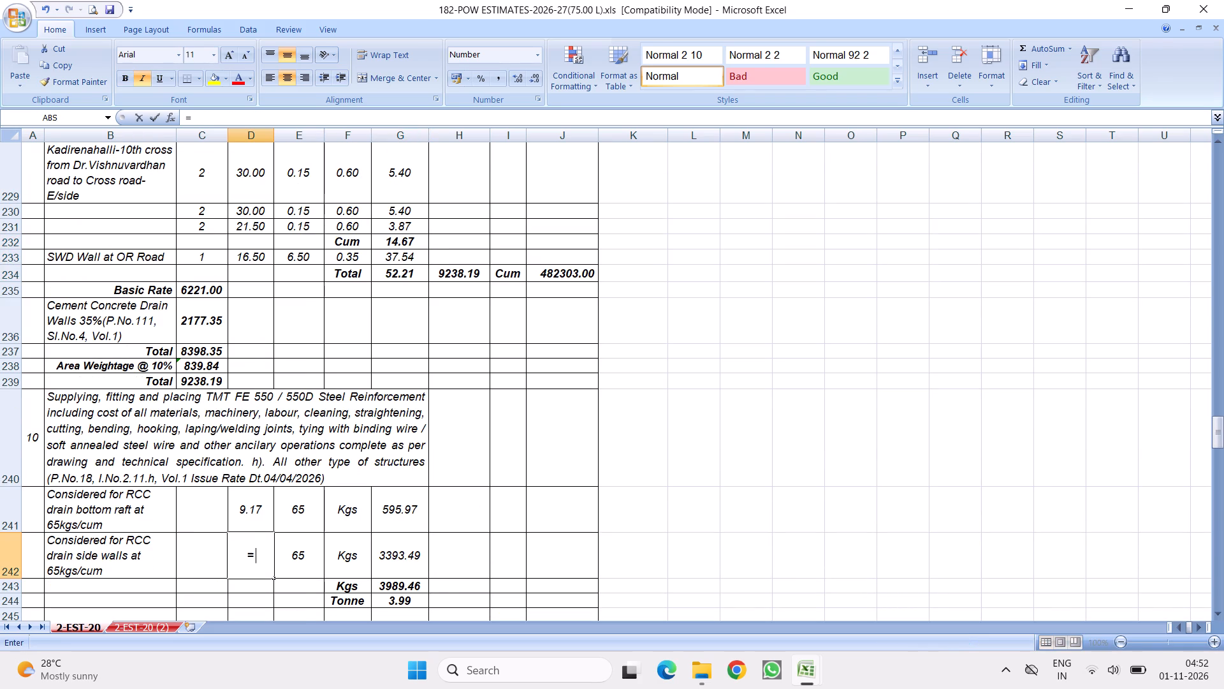
{"action": "left_click", "coordinate": [394, 241]}
{"action": "key", "text": "Return"}
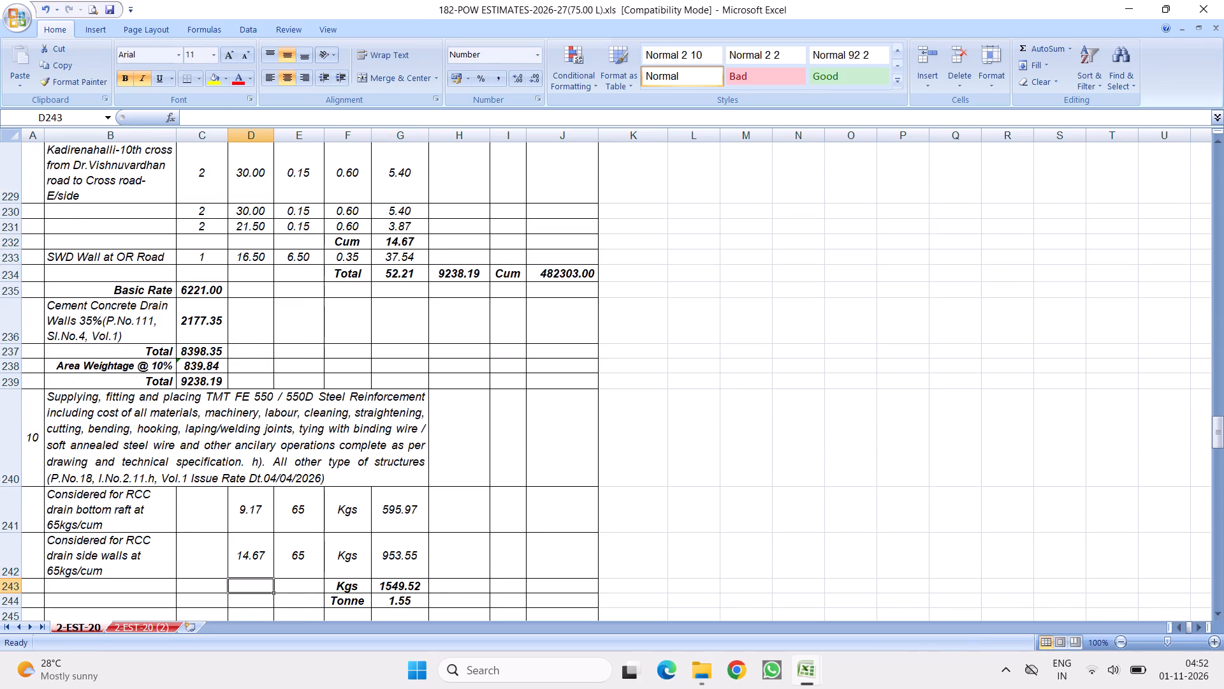
Insert six blank rows at row 245 in item 10, between the Tonne quantity and the Total.
{"action": "scroll", "coordinate": [286, 444], "scroll_direction": "down", "scroll_amount": 2}
{"action": "scroll", "coordinate": [312, 371], "scroll_direction": "down", "scroll_amount": 1}
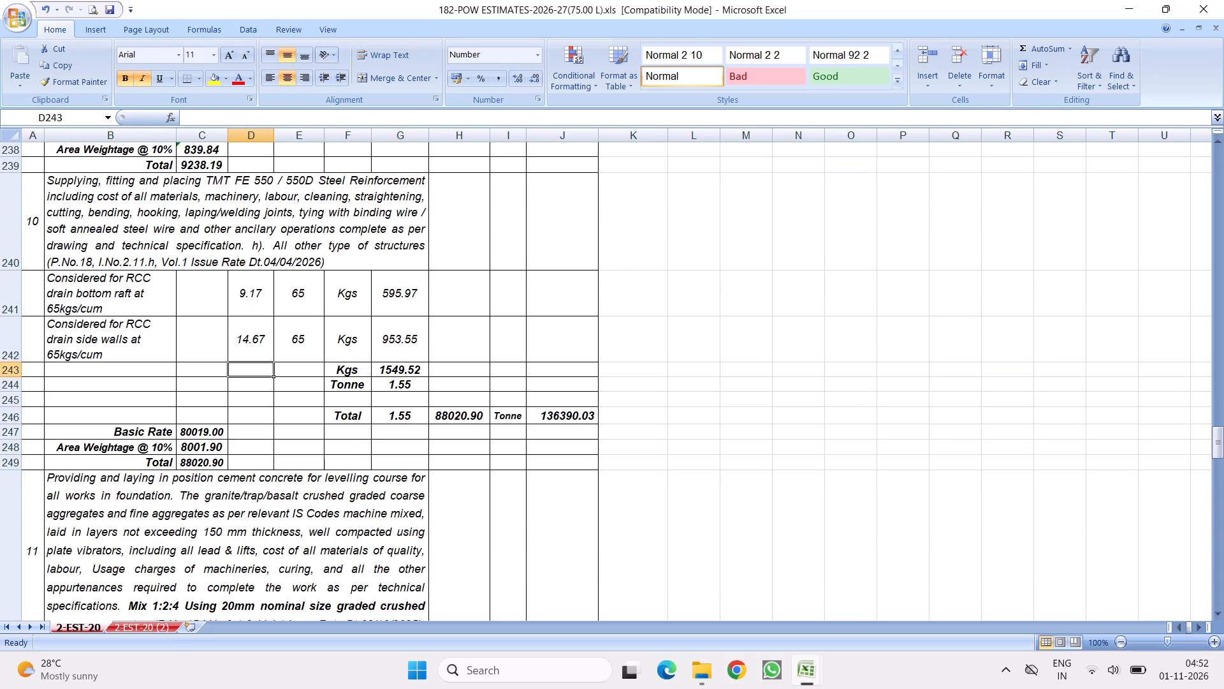
{"action": "left_click", "coordinate": [171, 206]}
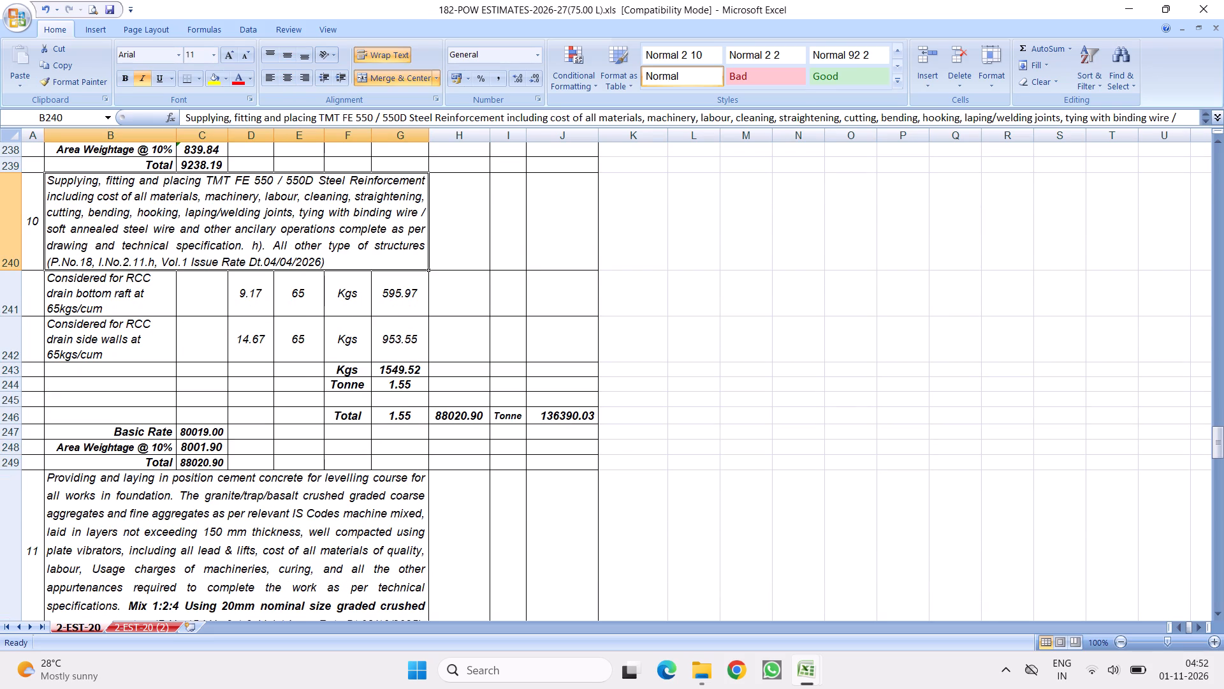
{"action": "left_click_drag", "start_coordinate": [13, 400], "coordinate": [27, 534]}
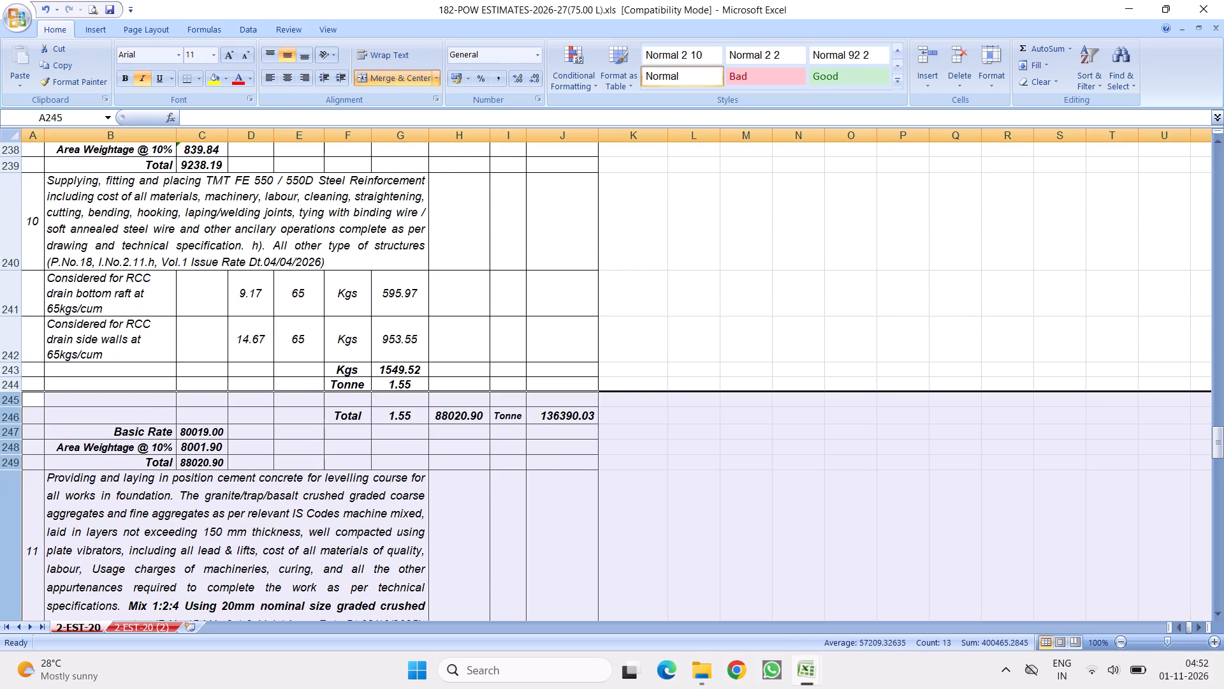
{"action": "right_click", "coordinate": [127, 476]}
{"action": "left_click", "coordinate": [161, 365]}
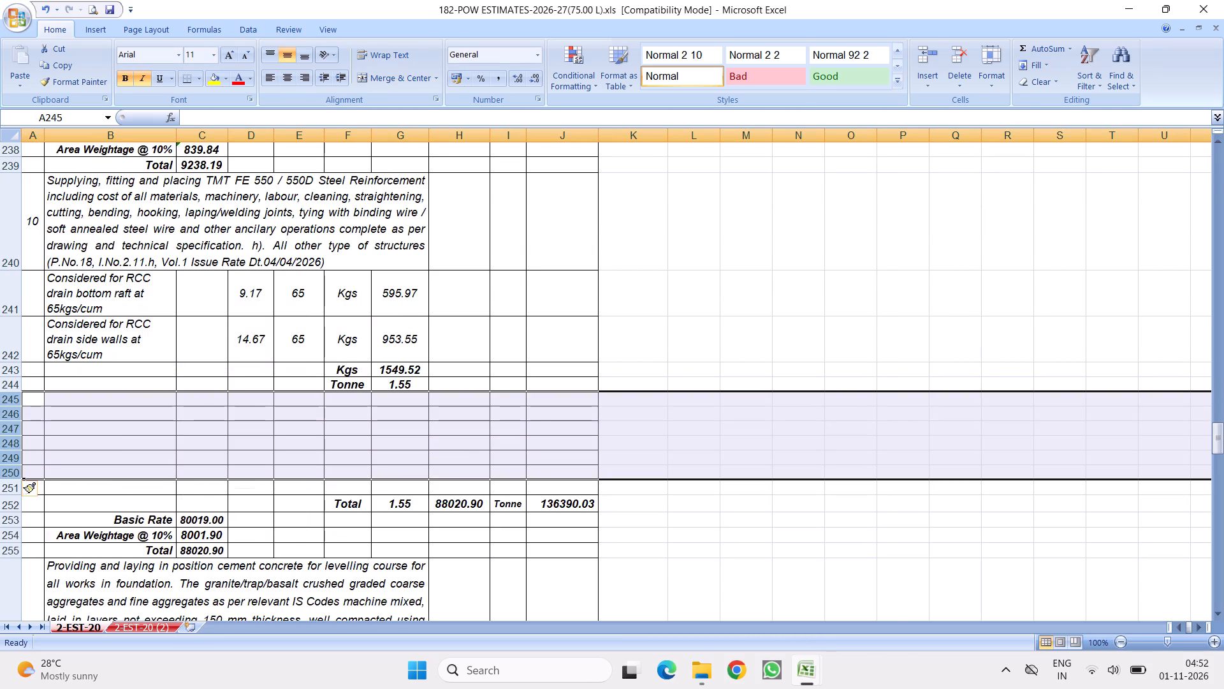
{"action": "left_click", "coordinate": [293, 235]}
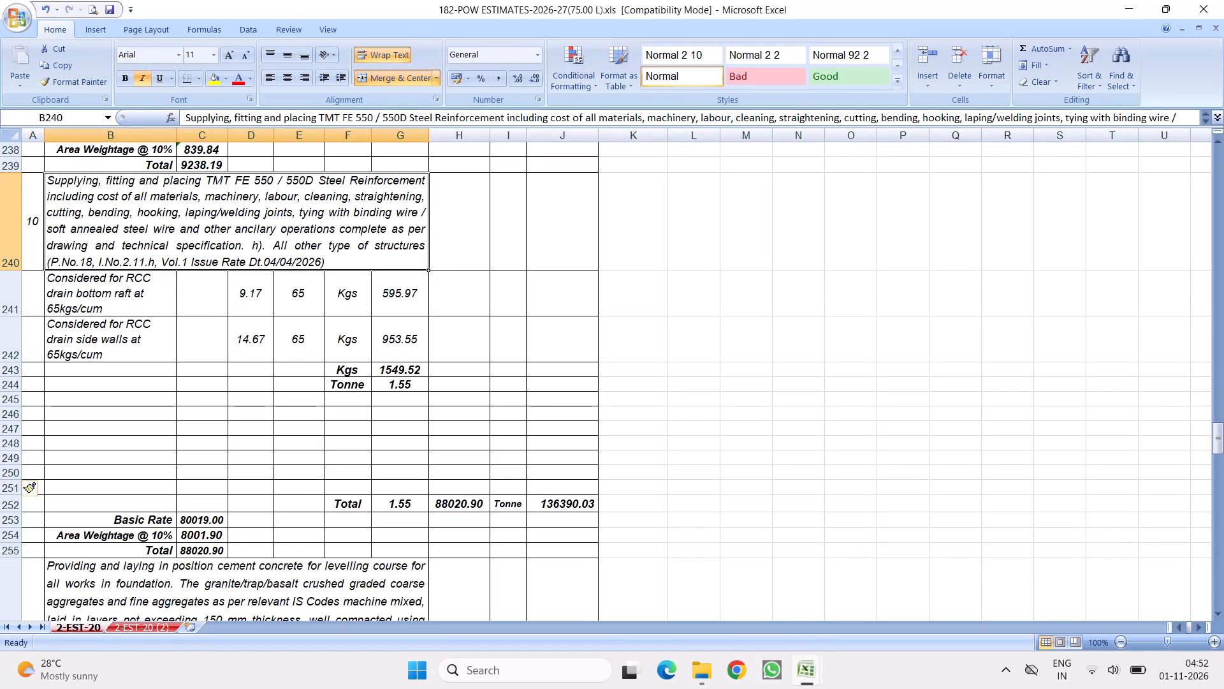
In File Explorer, browse from 1-ESTIMATES & BILLS to 144.BILLS and open the 144-AFZAL & MANJU-IMPTS OF DRAIN & FT PATH-15.00 workbook.
{"action": "left_click", "coordinate": [703, 668]}
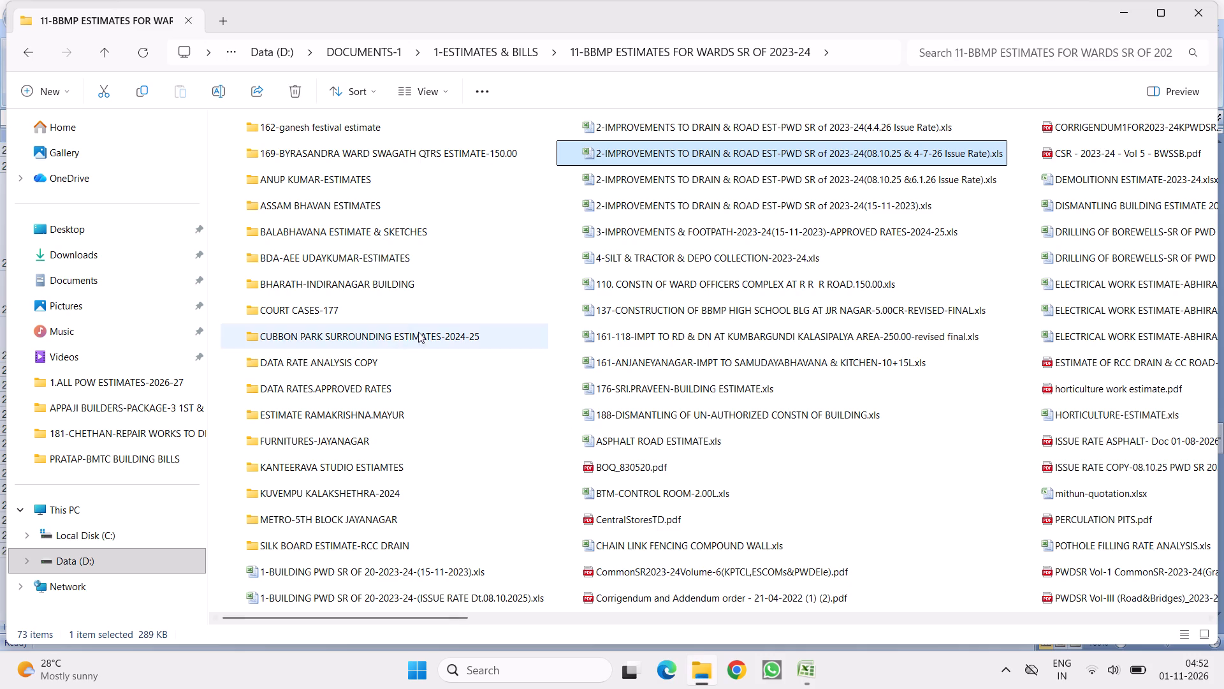
{"action": "left_click", "coordinate": [27, 52]}
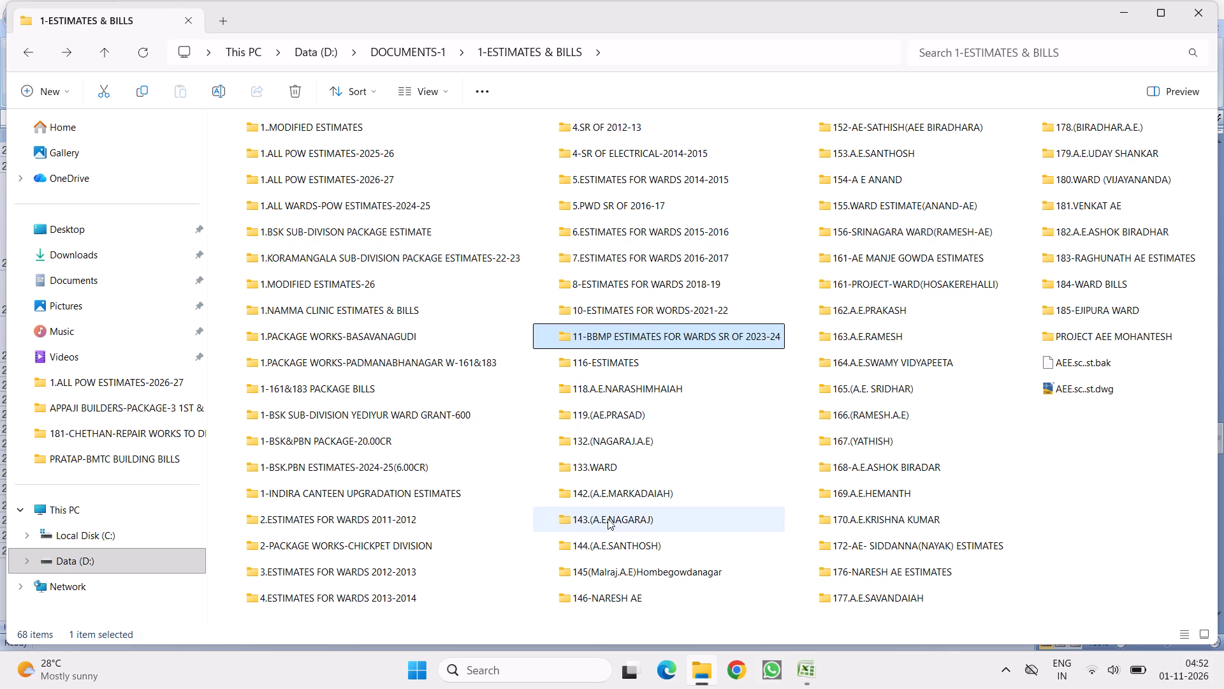
{"action": "double_click", "coordinate": [604, 546]}
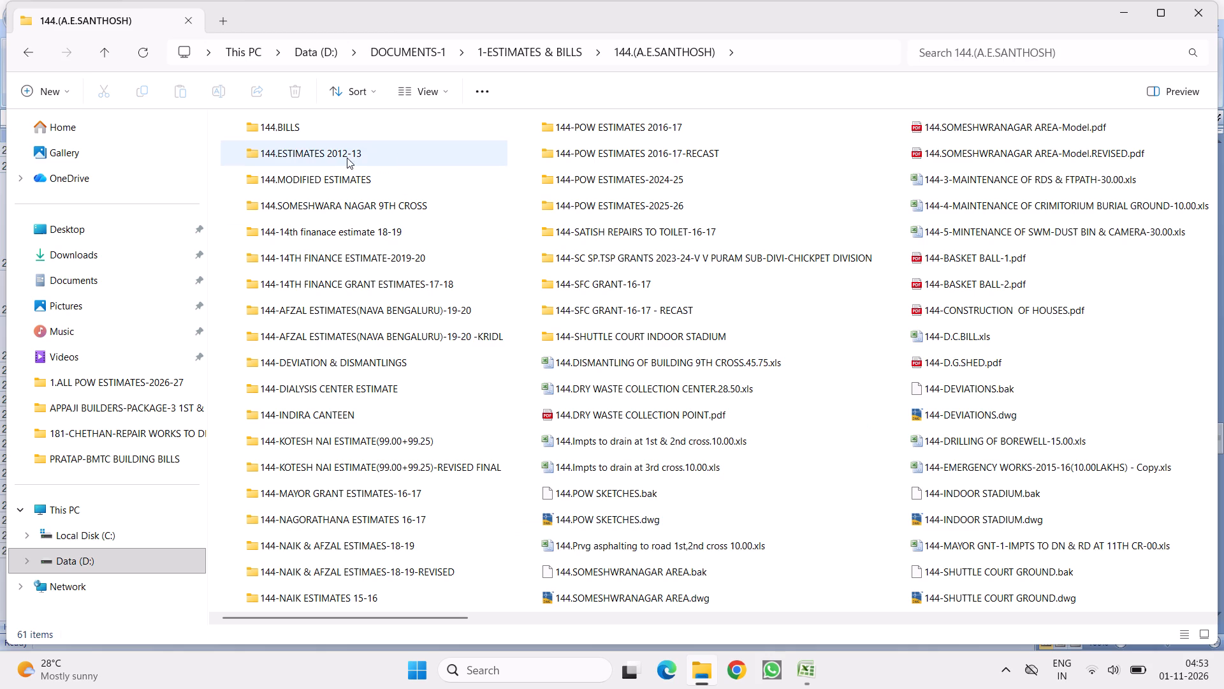
{"action": "double_click", "coordinate": [284, 126]}
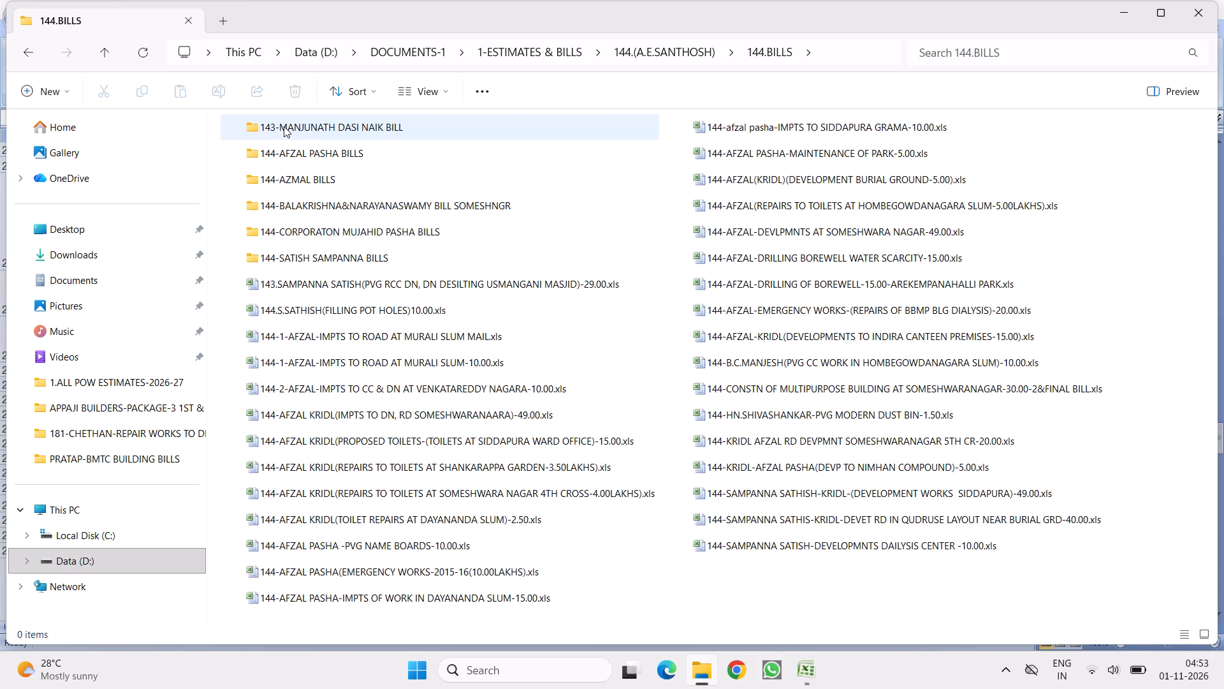
{"action": "double_click", "coordinate": [284, 126]}
{"action": "double_click", "coordinate": [284, 126]}
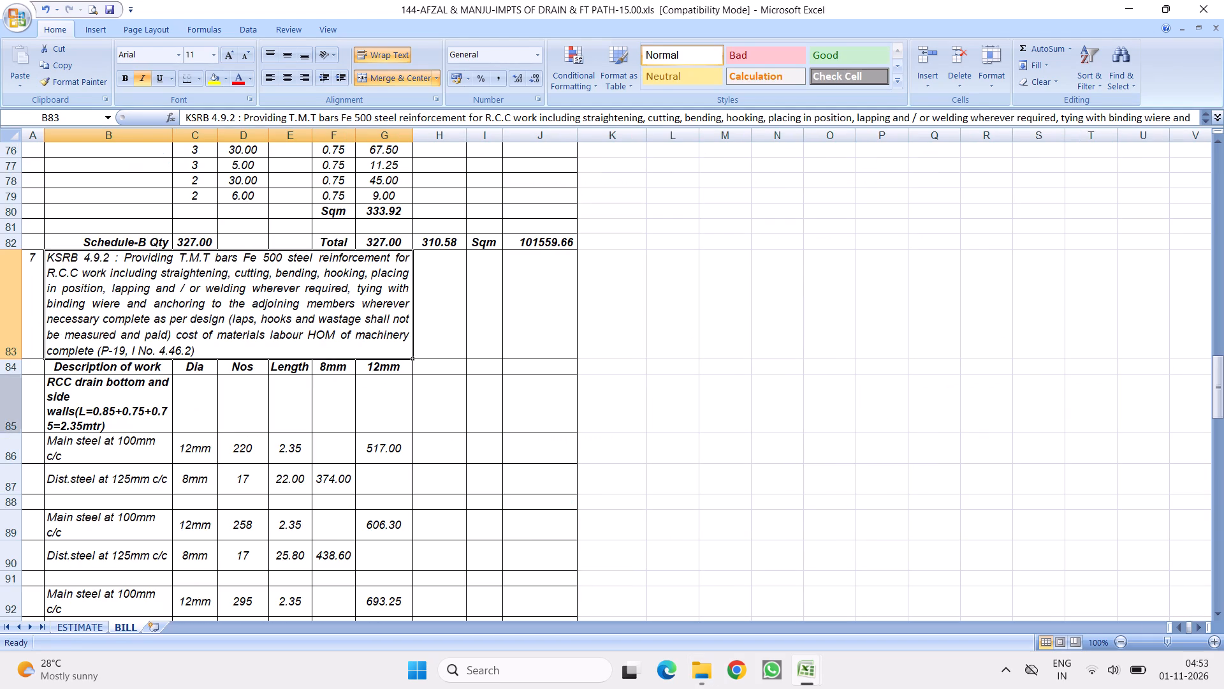
Copy item 7's steel reinforcement rows 84 to 115 from the BILL sheet and insert them at row 246 of the 2-EST-20 sheet.
{"action": "left_click_drag", "start_coordinate": [16, 368], "coordinate": [54, 638]}
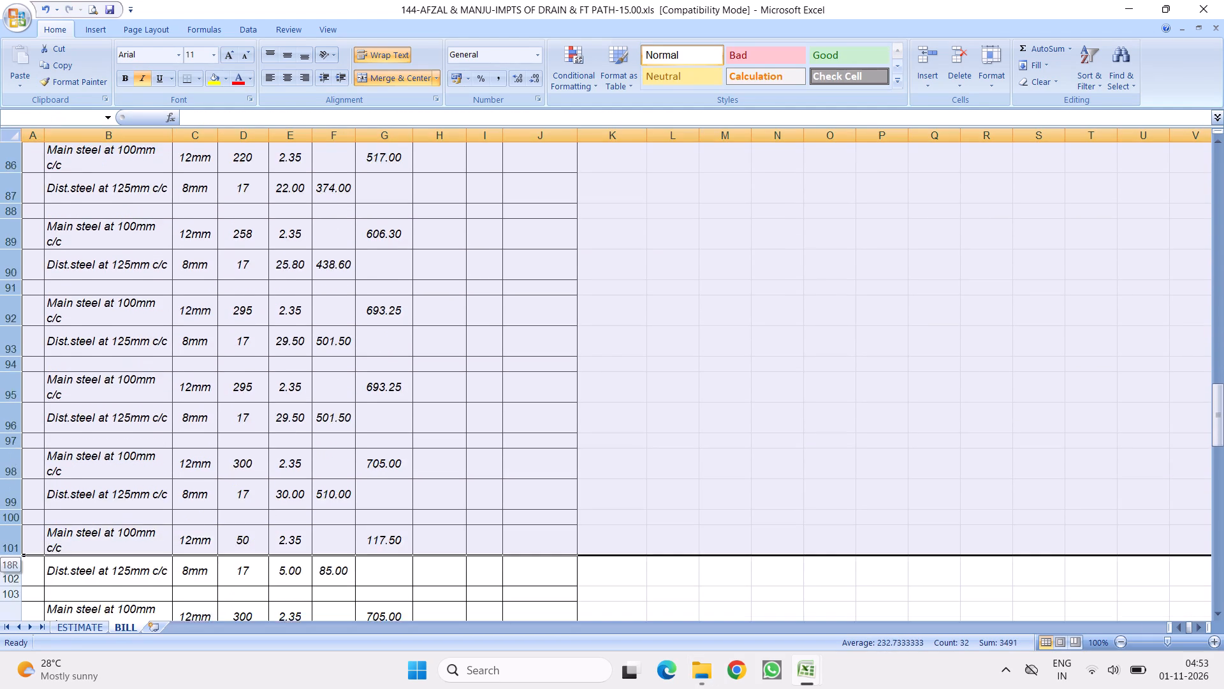
{"action": "left_click_drag", "start_coordinate": [54, 638], "coordinate": [212, 397]}
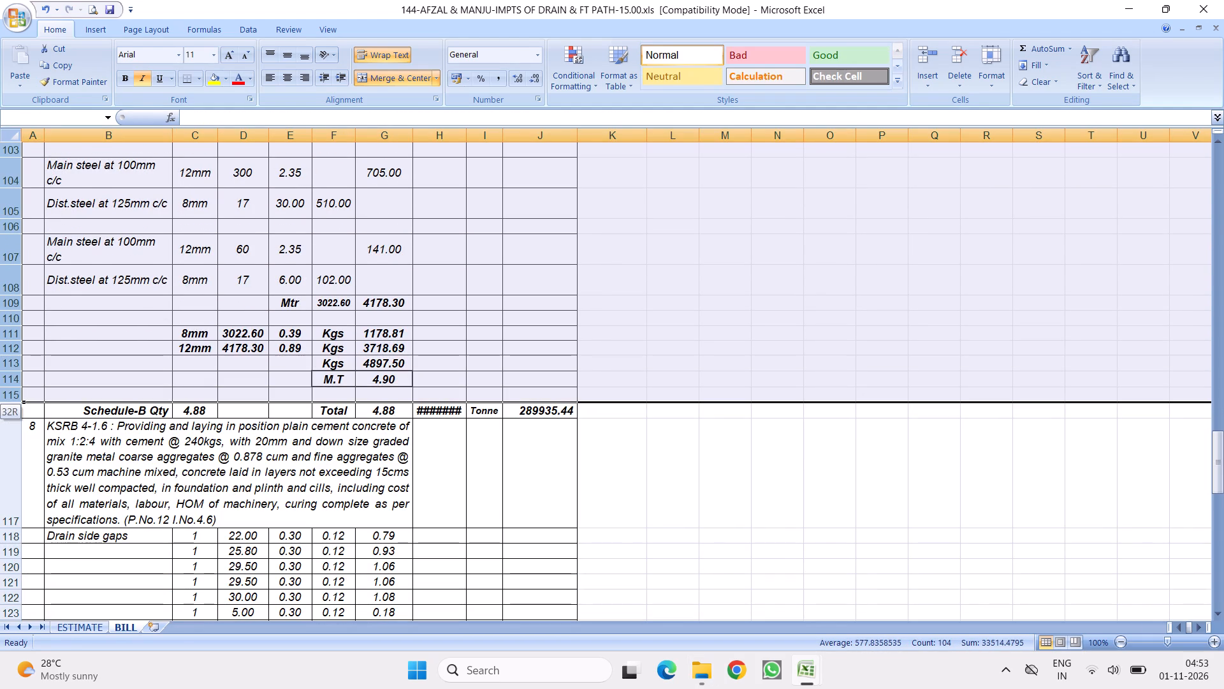
{"action": "left_click_drag", "start_coordinate": [212, 397], "coordinate": [213, 396]}
{"action": "right_click", "coordinate": [205, 290]}
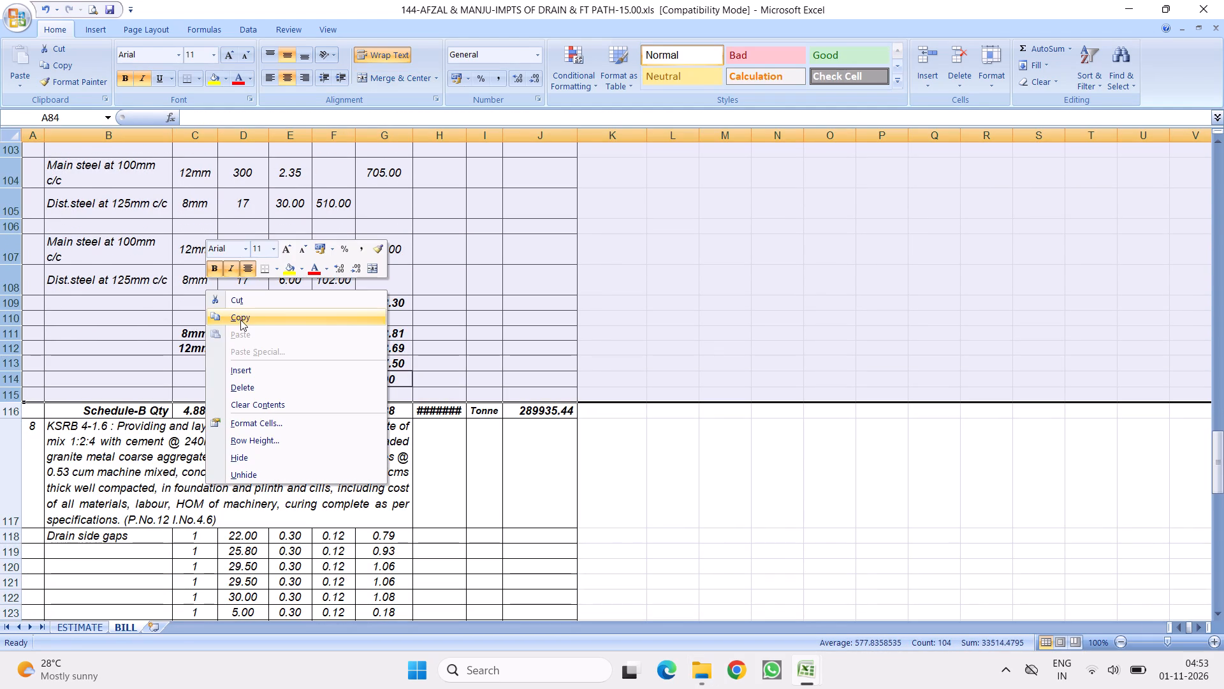
{"action": "left_click", "coordinate": [240, 316]}
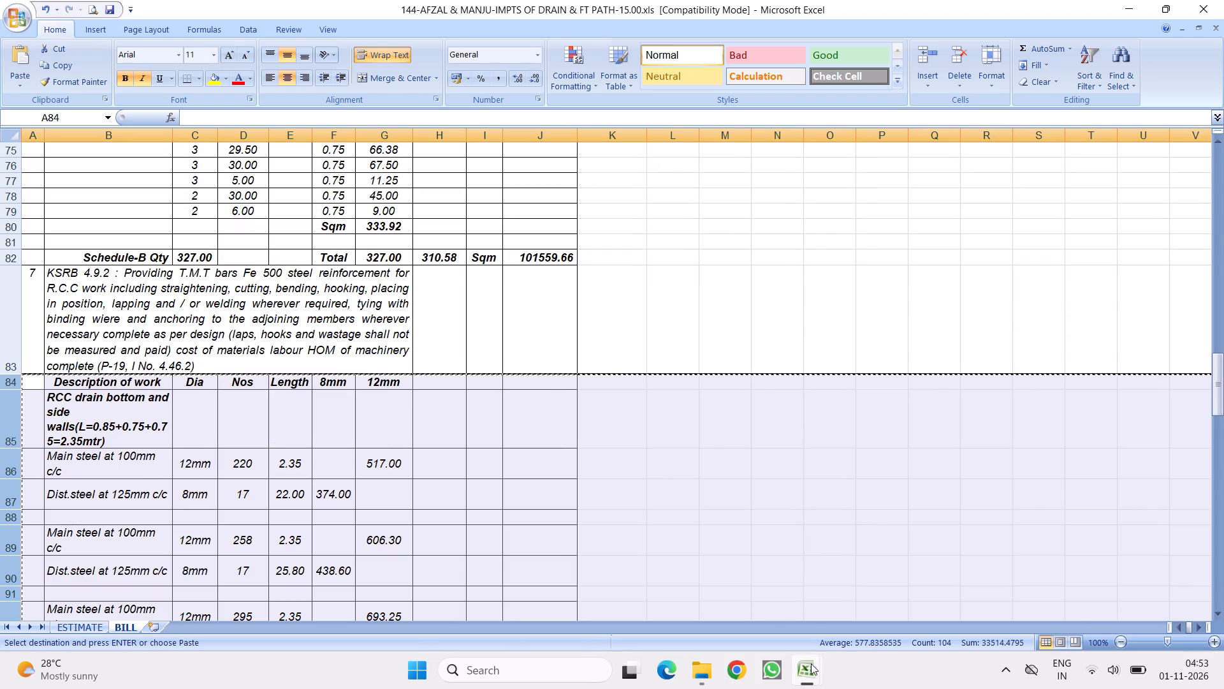
{"action": "left_click", "coordinate": [805, 671]}
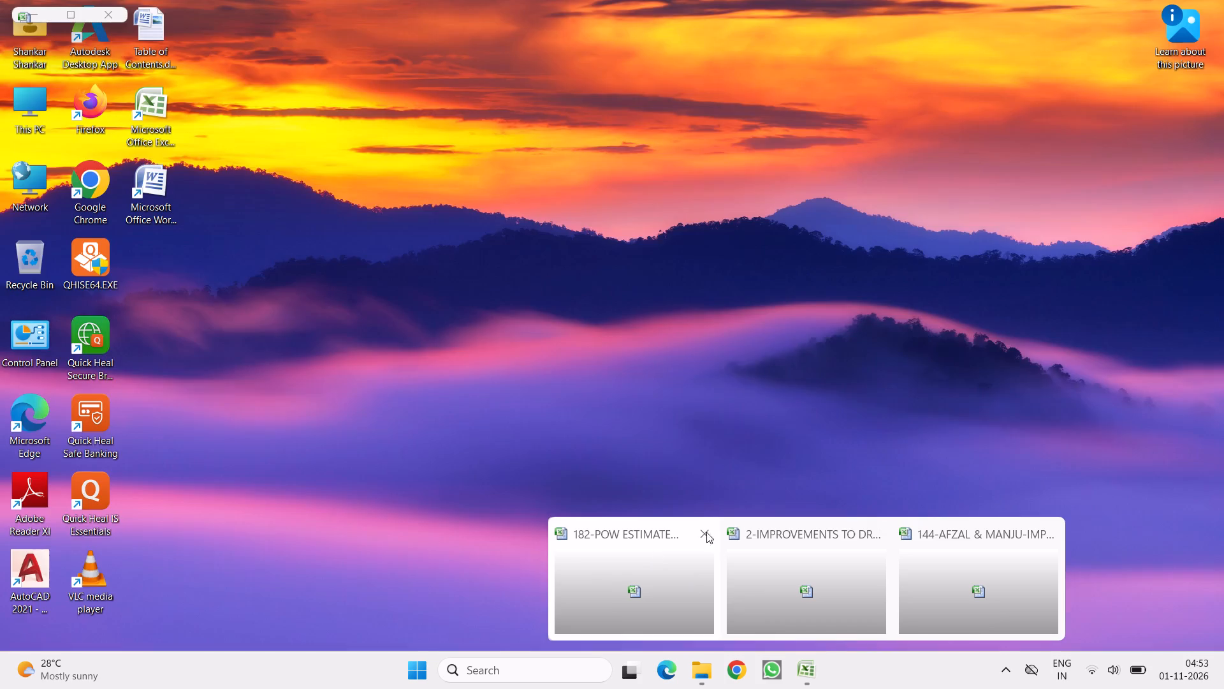
{"action": "left_click", "coordinate": [633, 562]}
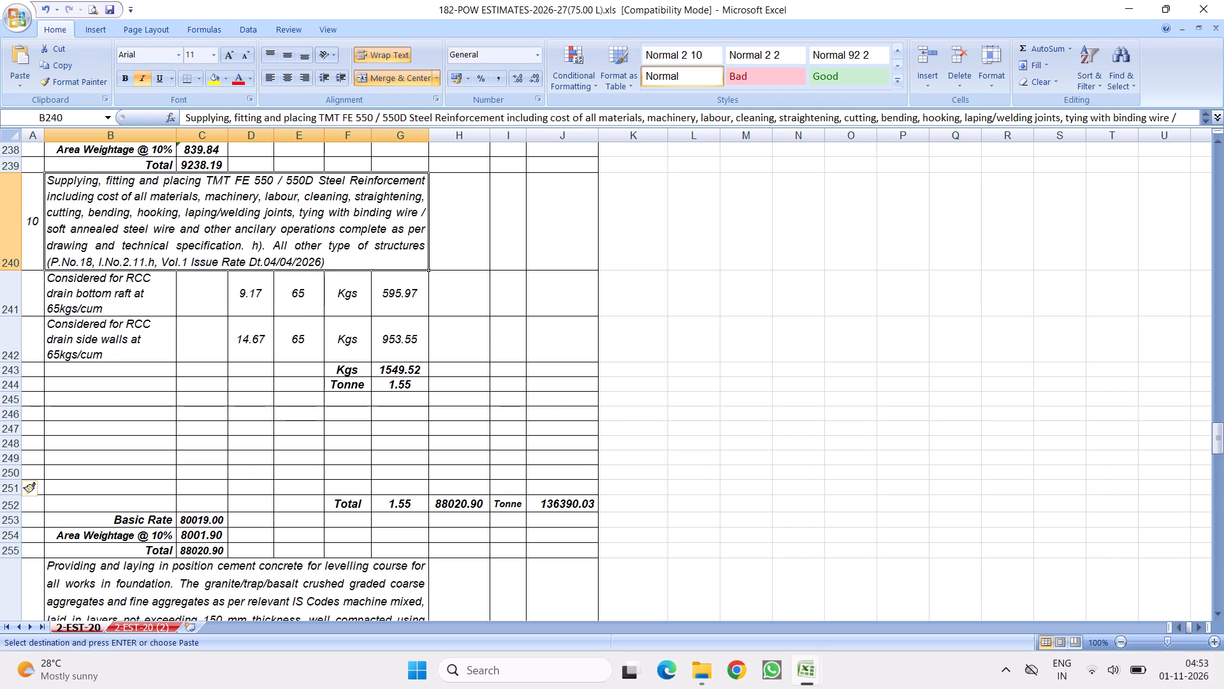
{"action": "left_click", "coordinate": [13, 399]}
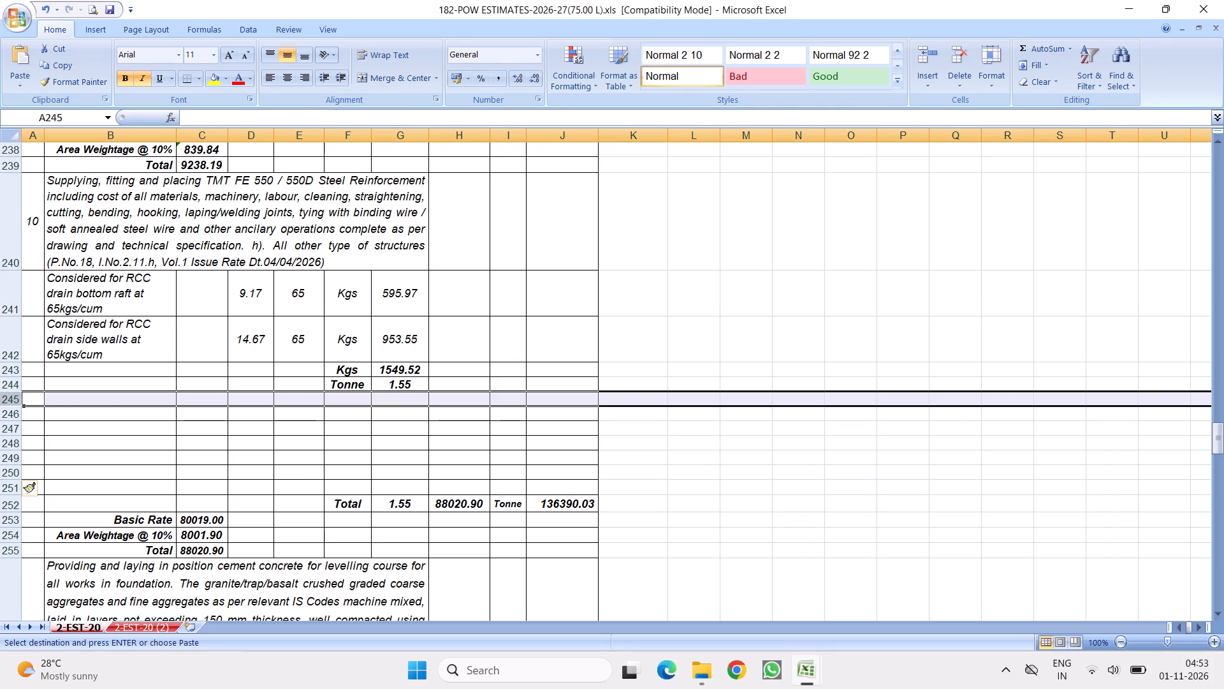
{"action": "left_click", "coordinate": [13, 414]}
{"action": "right_click", "coordinate": [13, 414]}
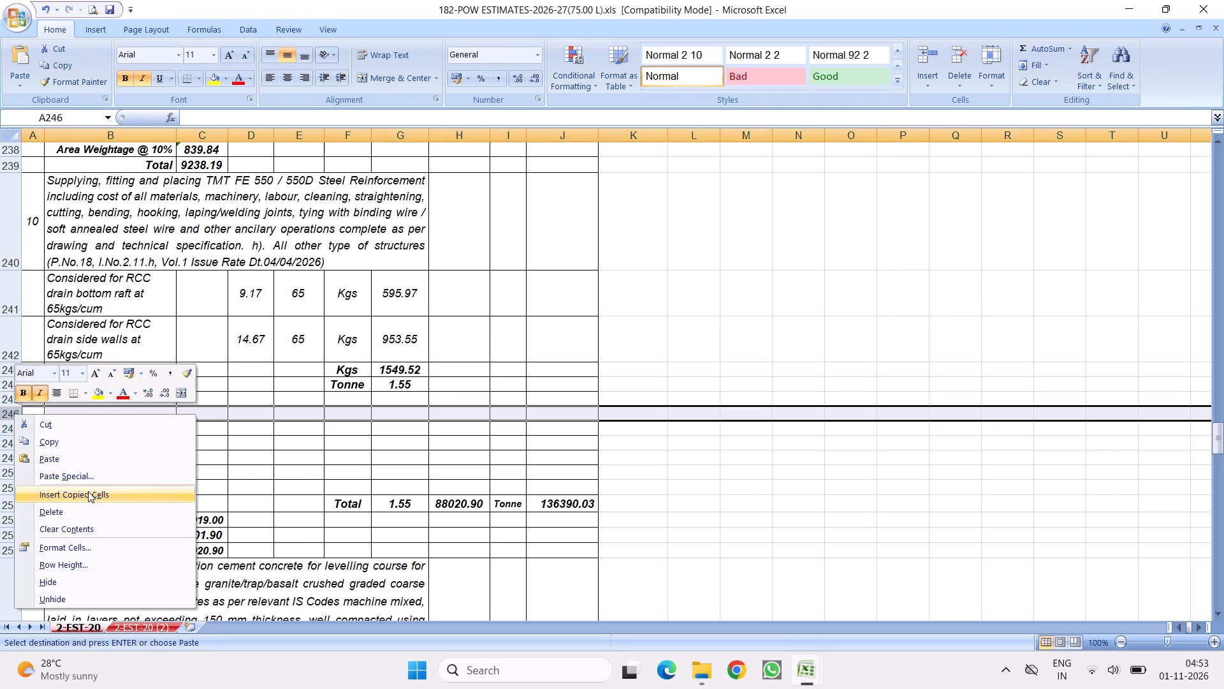
{"action": "left_click", "coordinate": [88, 491]}
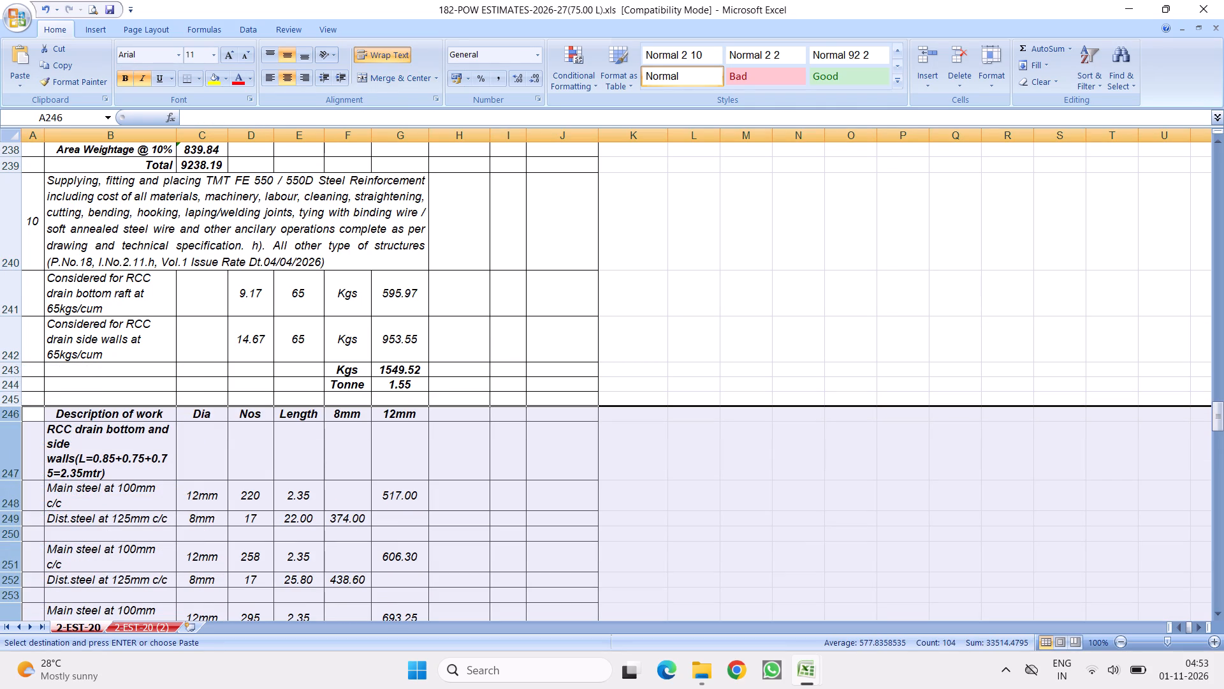
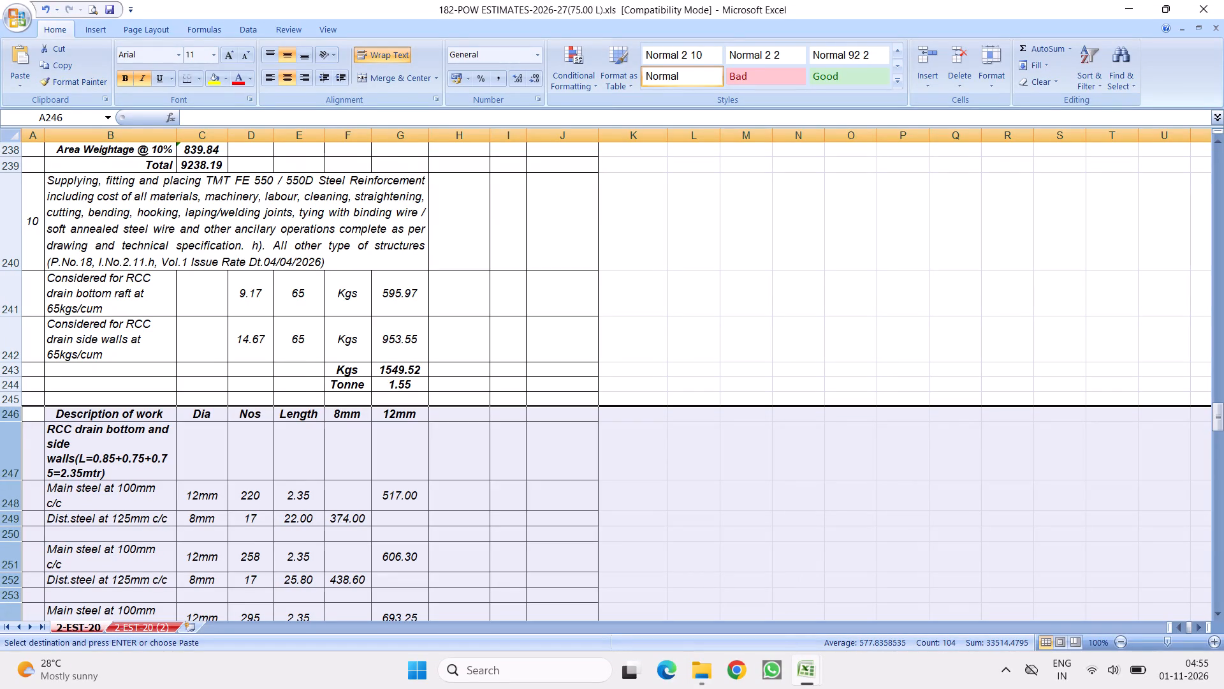
Replace the copied reinforcement heading in B247 with "RCC Deck slab Over SWD at OR Road".
{"action": "scroll", "coordinate": [217, 409], "scroll_direction": "down", "scroll_amount": 2}
{"action": "scroll", "coordinate": [222, 313], "scroll_direction": "up", "scroll_amount": 1}
{"action": "left_click", "coordinate": [84, 332]}
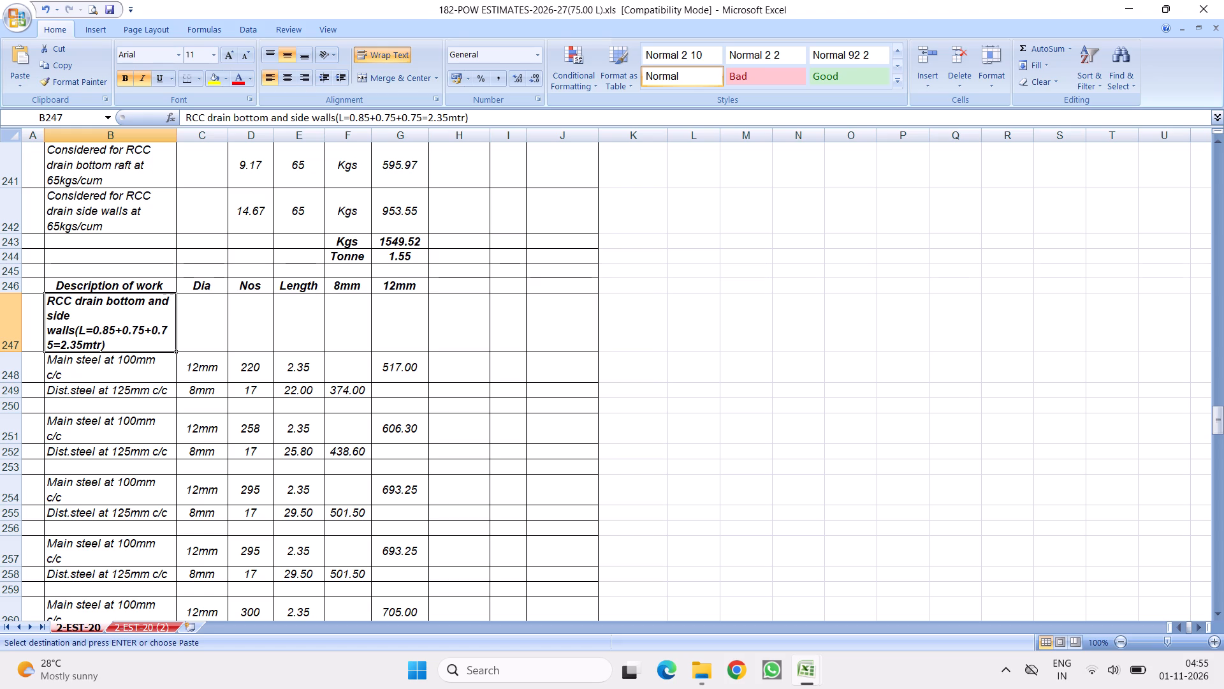
{"action": "type", "text": "RCC"}
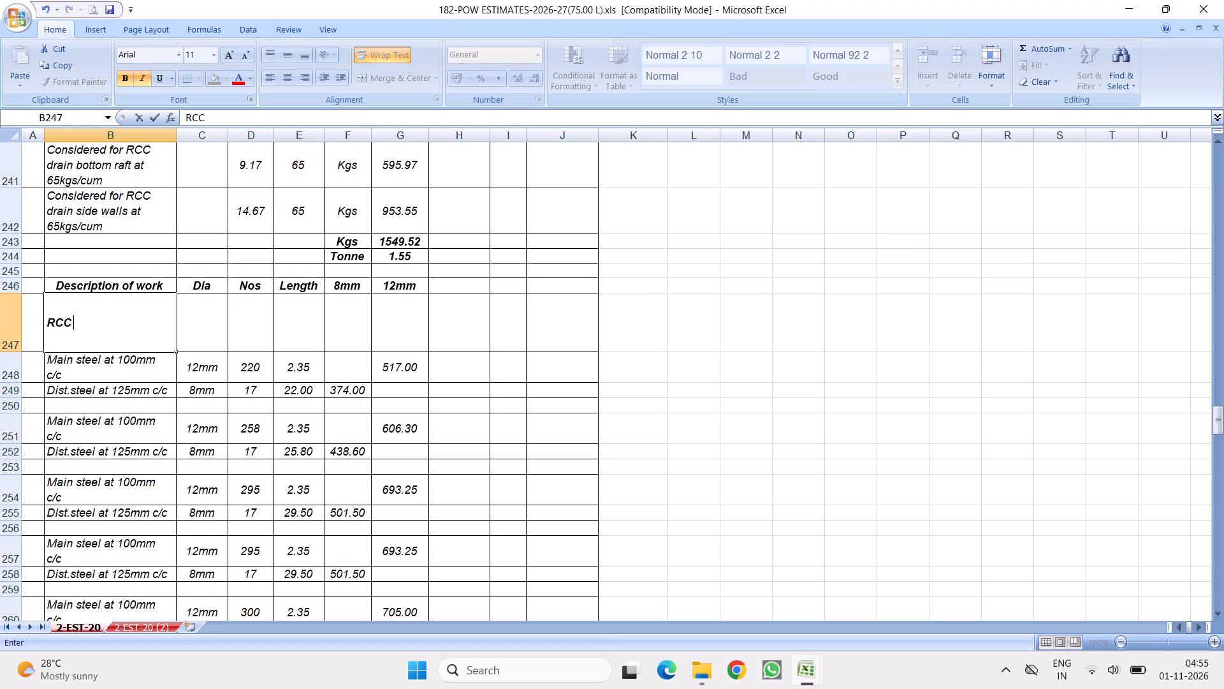
{"action": "key", "text": "space"}
{"action": "type", "text": "Ded"}
{"action": "key", "text": "BackSpace"}
{"action": "type", "text": "ck slab"}
{"action": "key", "text": "space"}
{"action": "type", "text": "Over"}
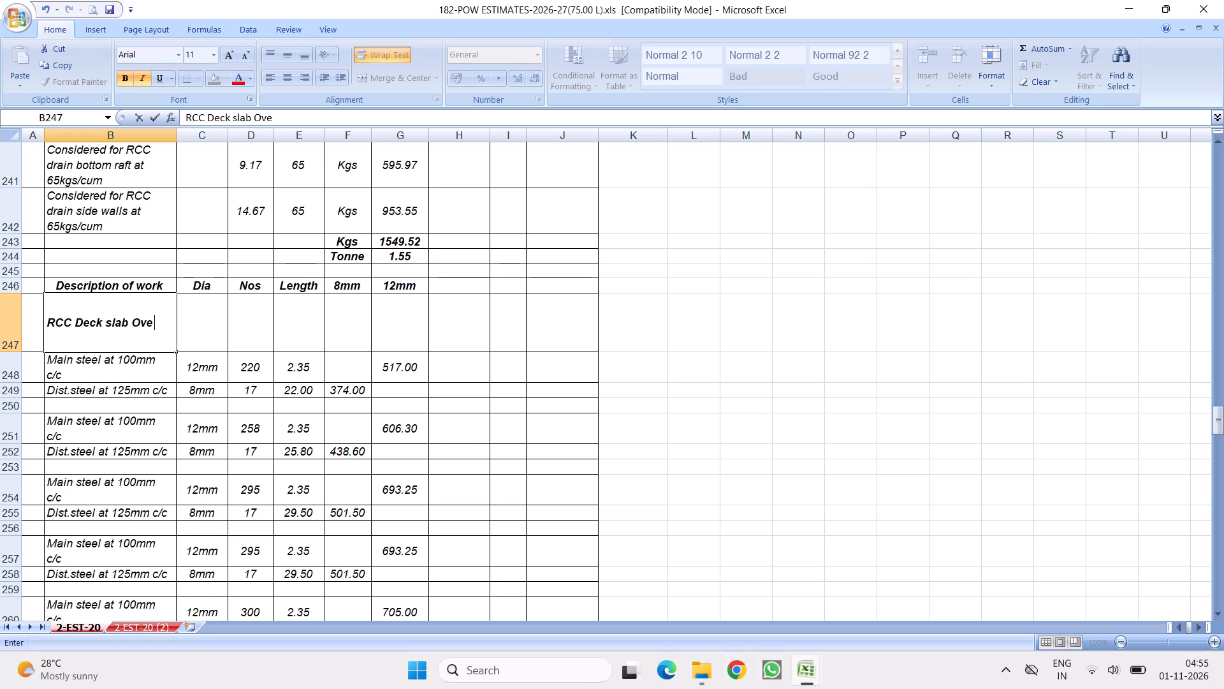
{"action": "key", "text": "space"}
{"action": "type", "text": "SWD at OR Road"}
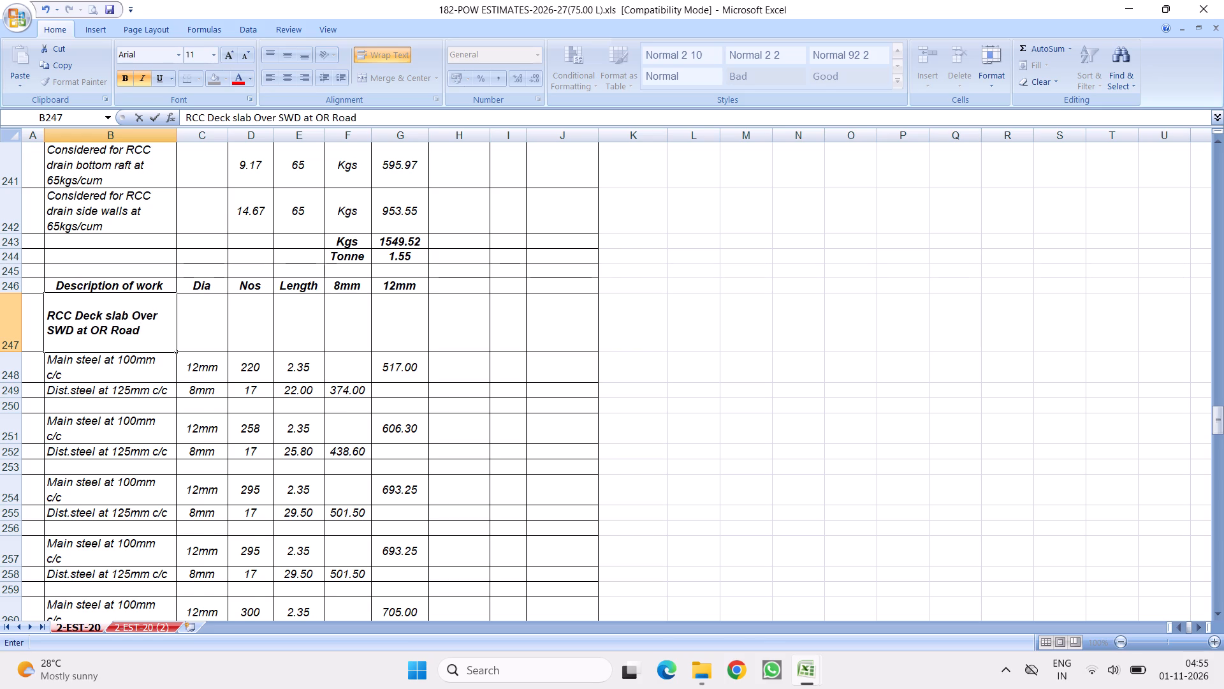
{"action": "left_click", "coordinate": [258, 487]}
Copy the deck slab heading from B247 over the SWD Wall description in B233 and remove its bold formatting.
{"action": "scroll", "coordinate": [184, 390], "scroll_direction": "up", "scroll_amount": 4}
{"action": "scroll", "coordinate": [164, 388], "scroll_direction": "down", "scroll_amount": 3}
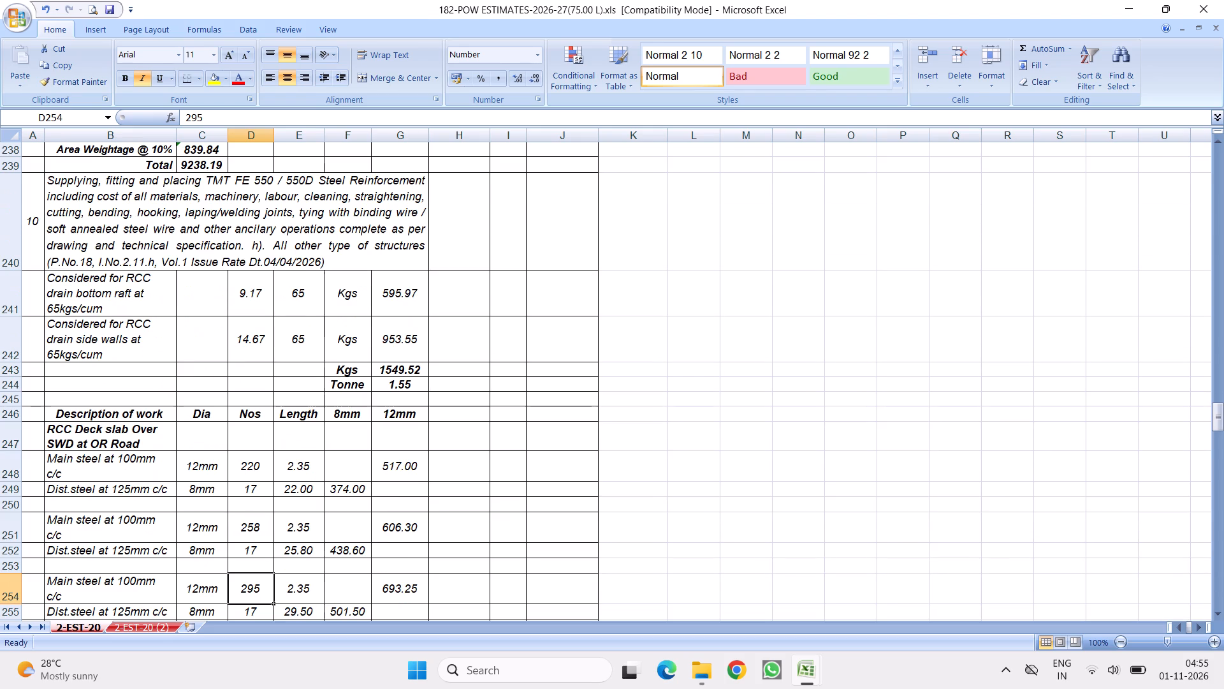
{"action": "right_click", "coordinate": [105, 441]}
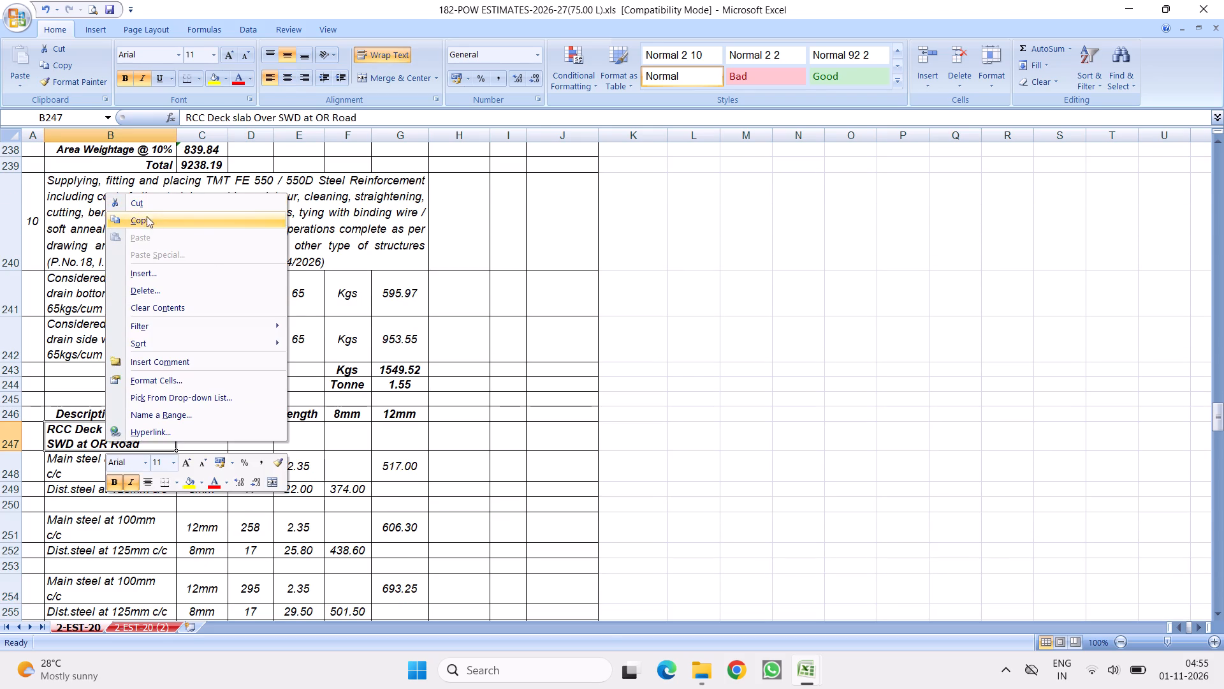
{"action": "left_click", "coordinate": [139, 219]}
{"action": "scroll", "coordinate": [174, 268], "scroll_direction": "up", "scroll_amount": 2}
{"action": "right_click", "coordinate": [131, 163]}
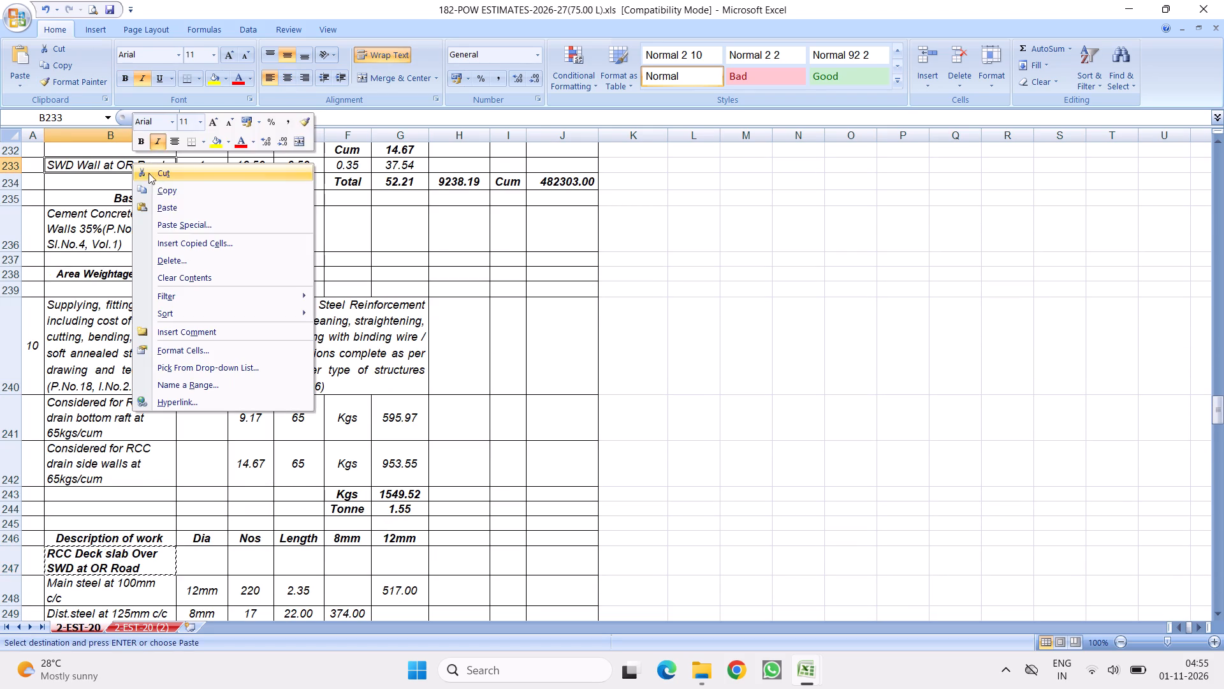
{"action": "left_click", "coordinate": [164, 205]}
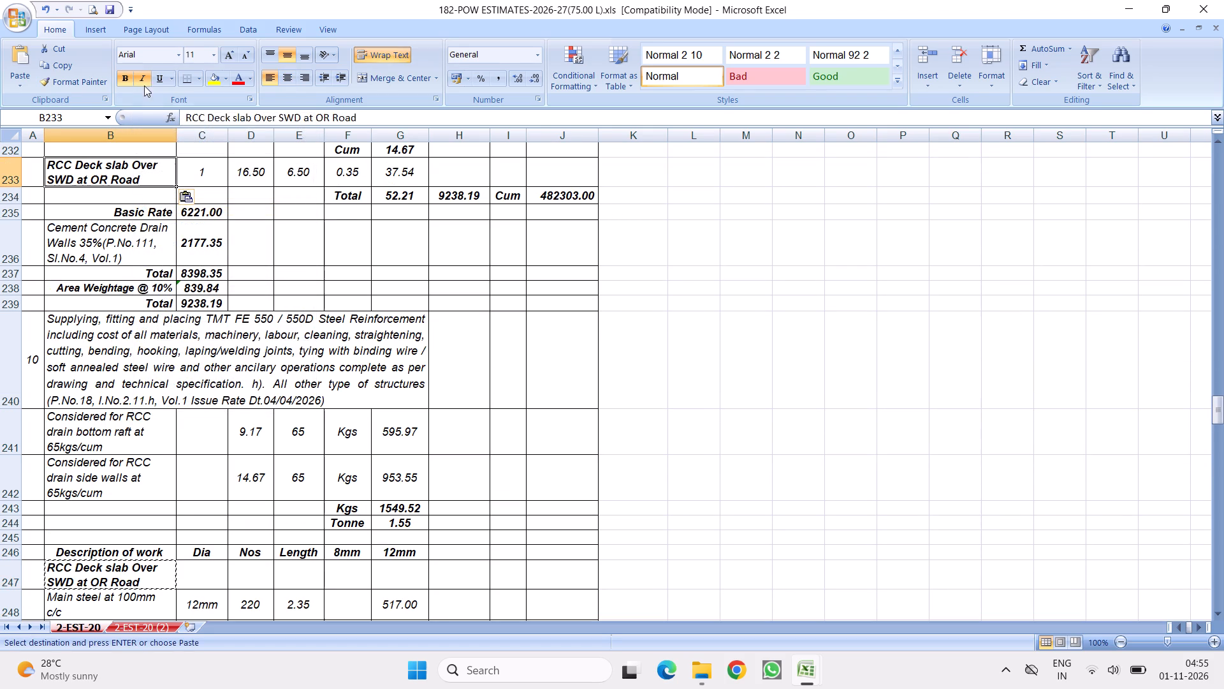
{"action": "left_click", "coordinate": [127, 77]}
Remove bold from the deck slab heading in B247 and append "-Steel" to its text.
{"action": "scroll", "coordinate": [209, 474], "scroll_direction": "down", "scroll_amount": 3}
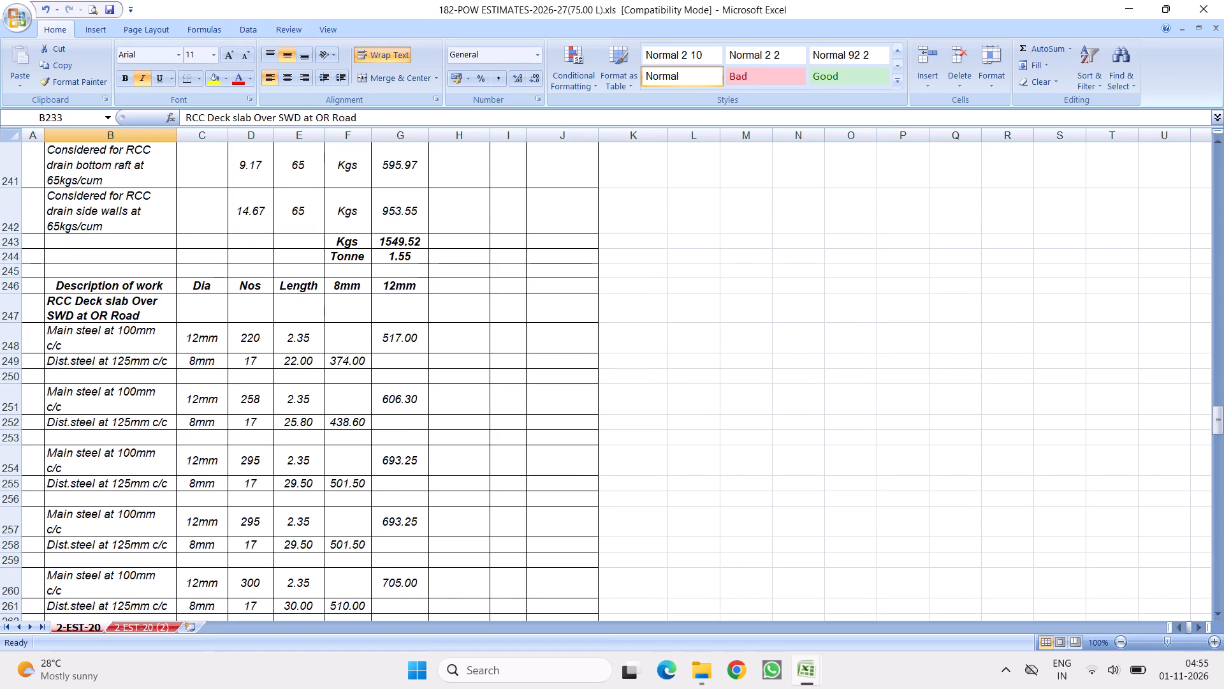
{"action": "left_click", "coordinate": [133, 313]}
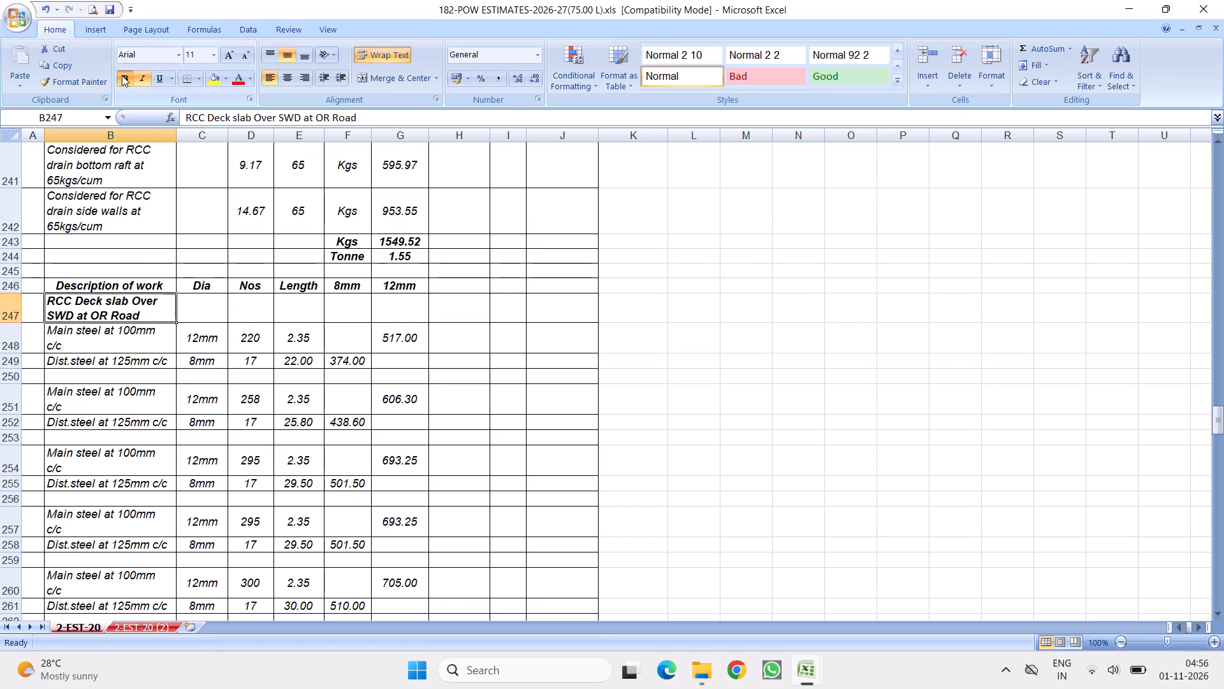
{"action": "left_click", "coordinate": [125, 78]}
{"action": "double_click", "coordinate": [145, 316]}
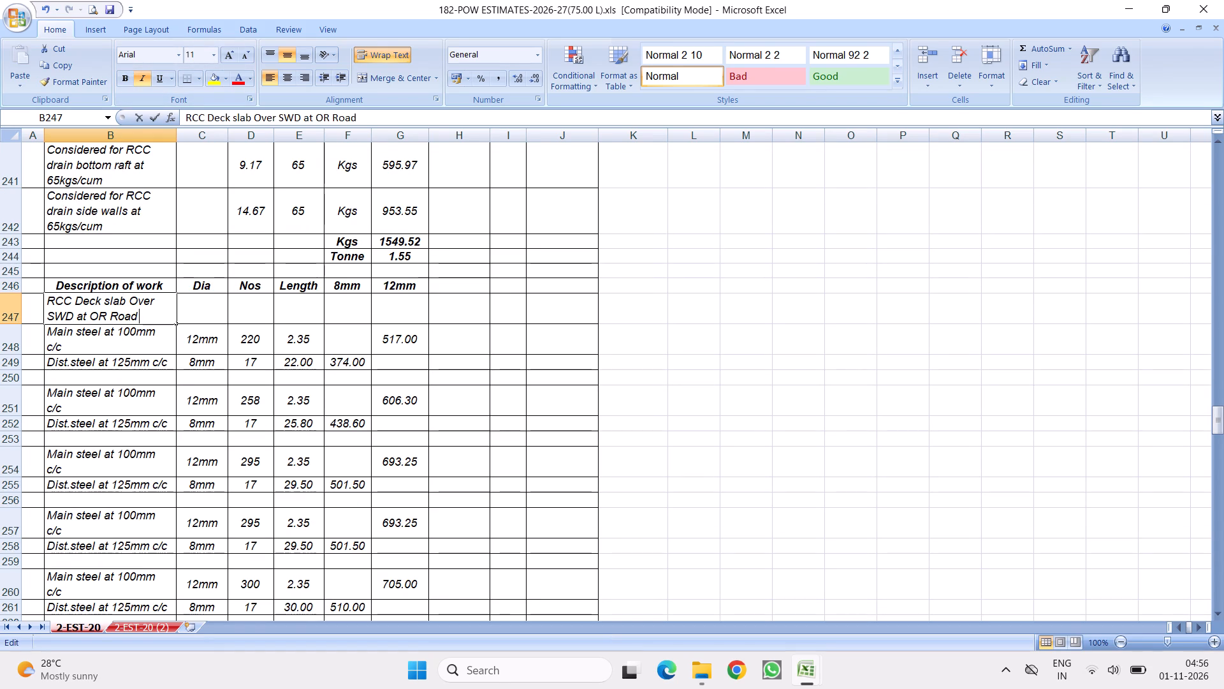
{"action": "type", "text": "-Stee"}
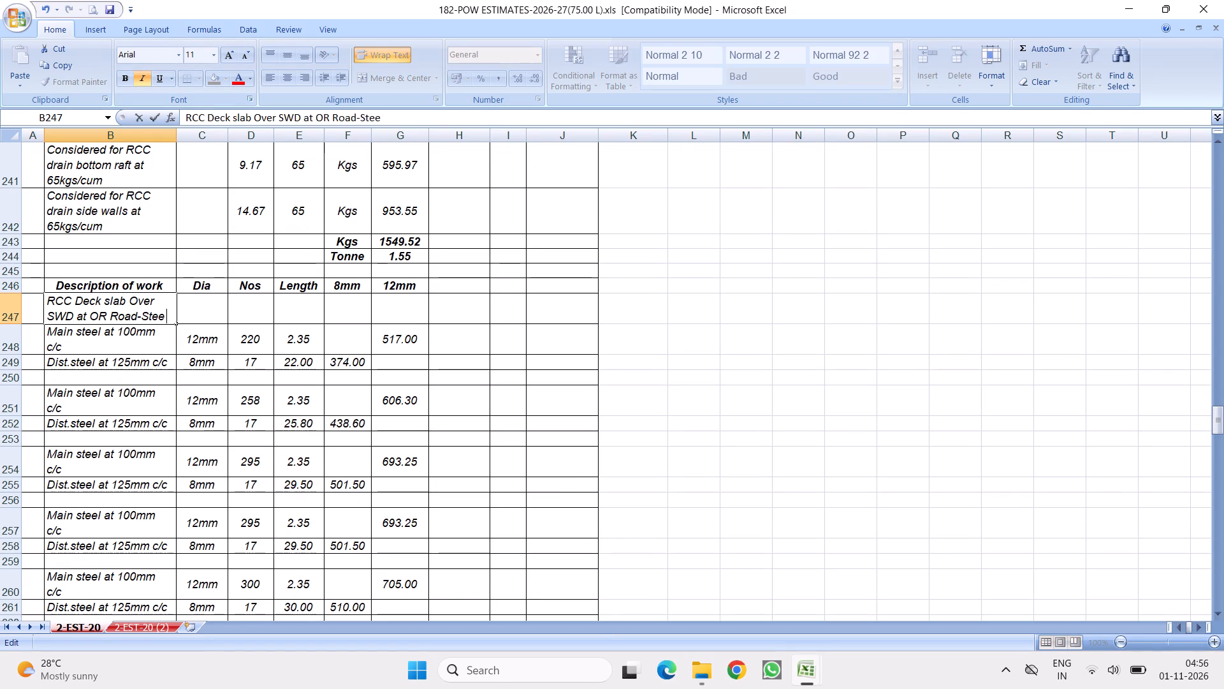
{"action": "key", "text": "l"}
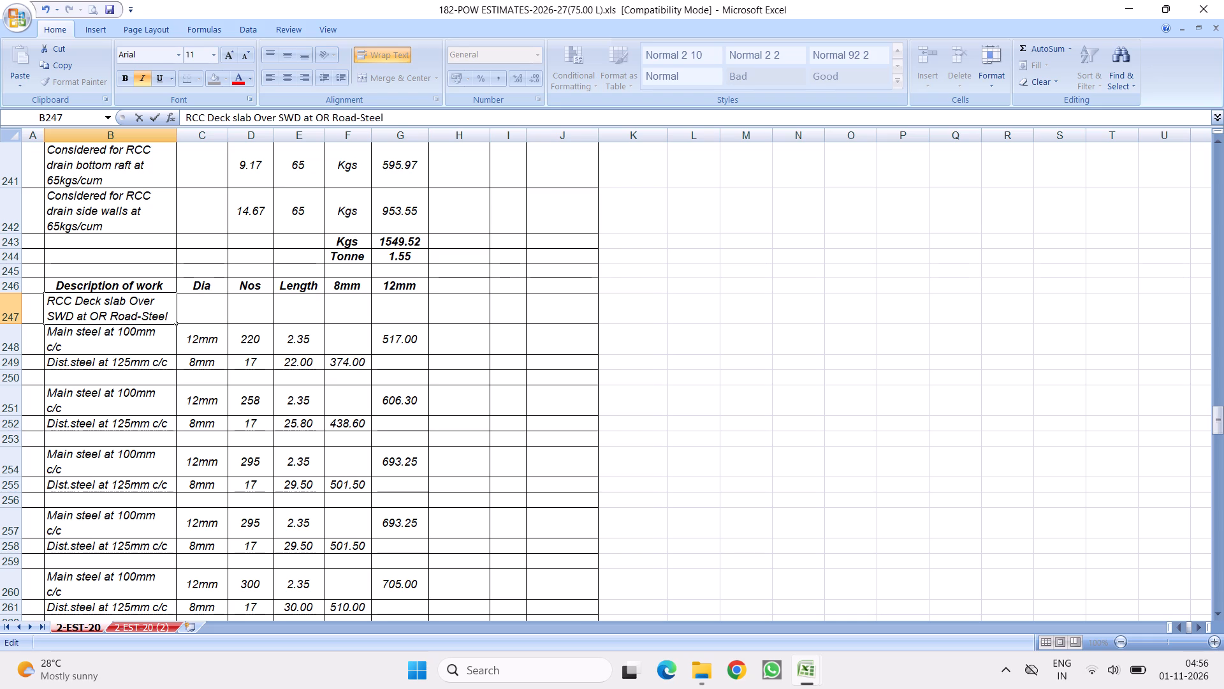
{"action": "left_click", "coordinate": [253, 417]}
Change the bar diameter column headings in row 246 to 10mm in F246 and 20mm in G246.
{"action": "left_click", "coordinate": [288, 331]}
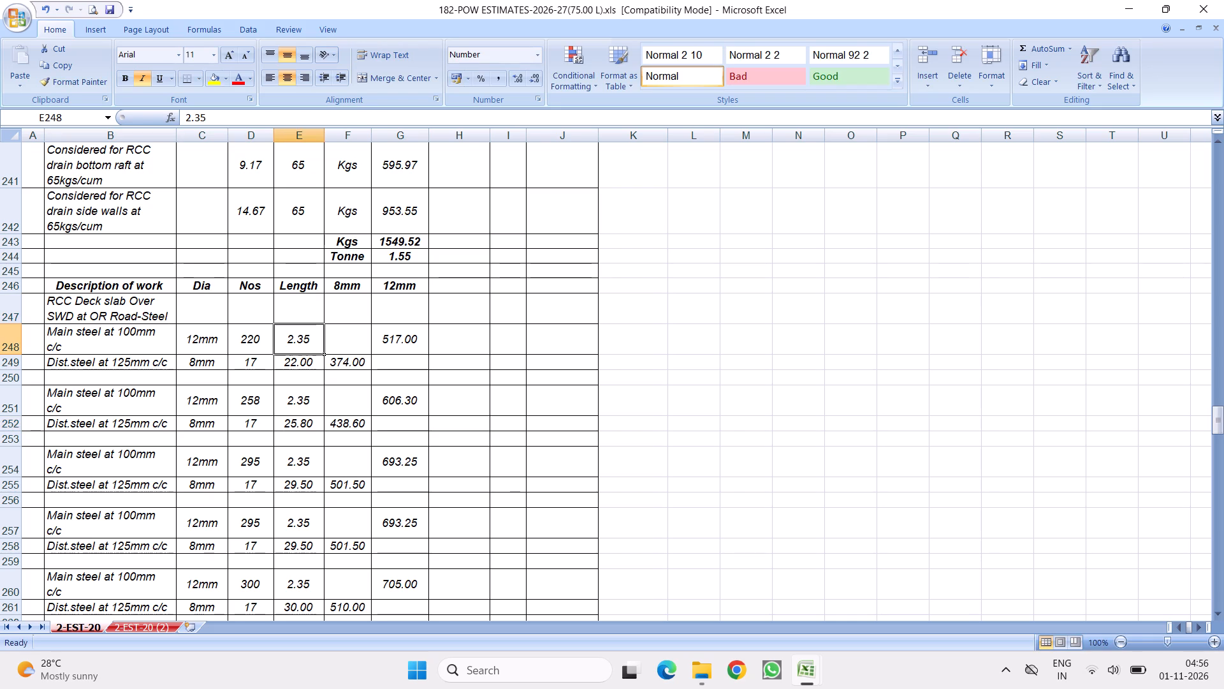
{"action": "left_click", "coordinate": [353, 288]}
{"action": "type", "text": "10mm"}
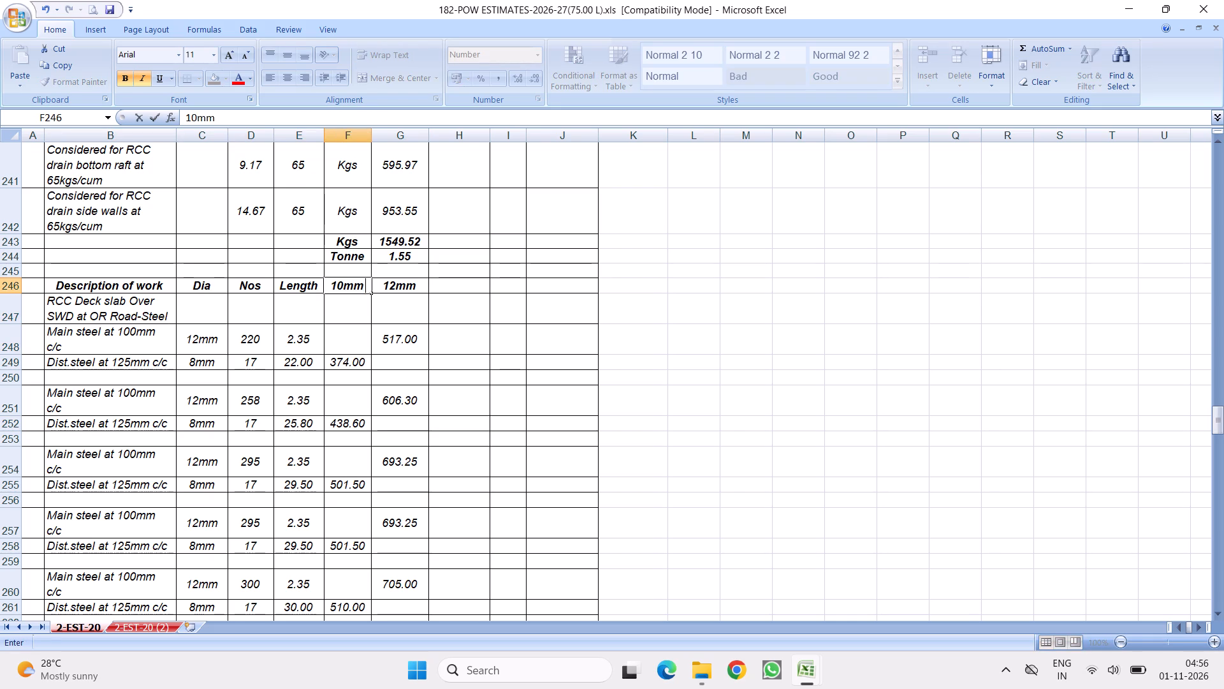
{"action": "left_click", "coordinate": [484, 338]}
{"action": "left_click", "coordinate": [388, 290]}
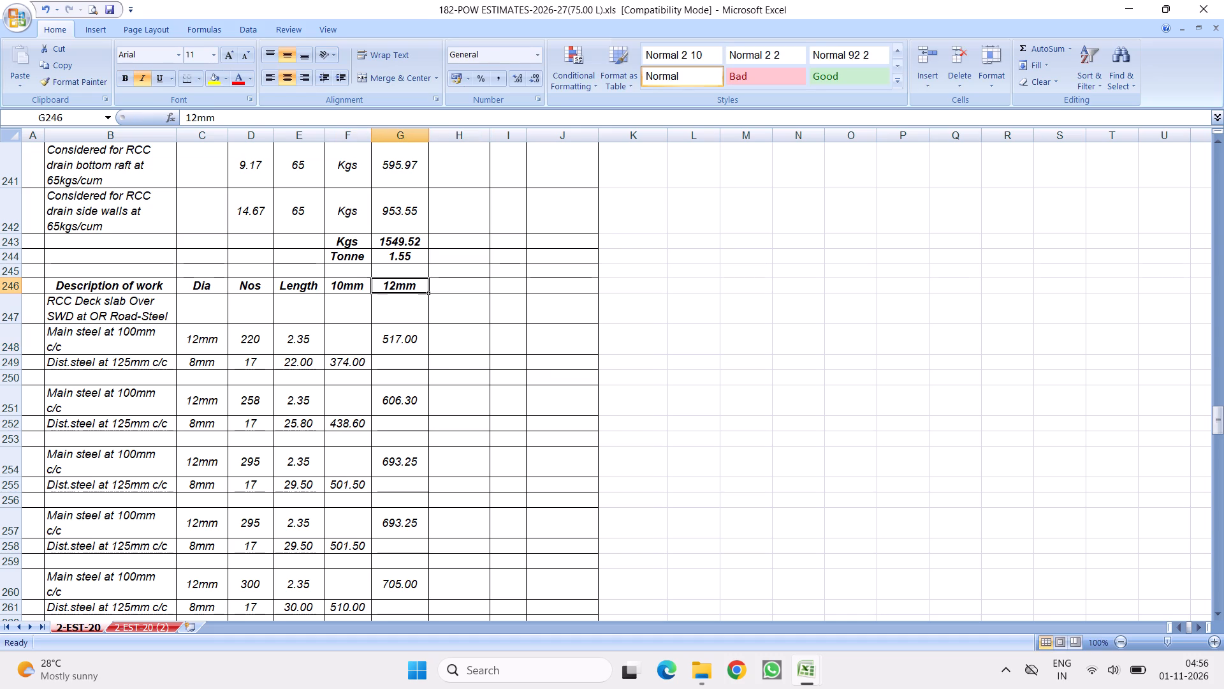
{"action": "type", "text": "20"}
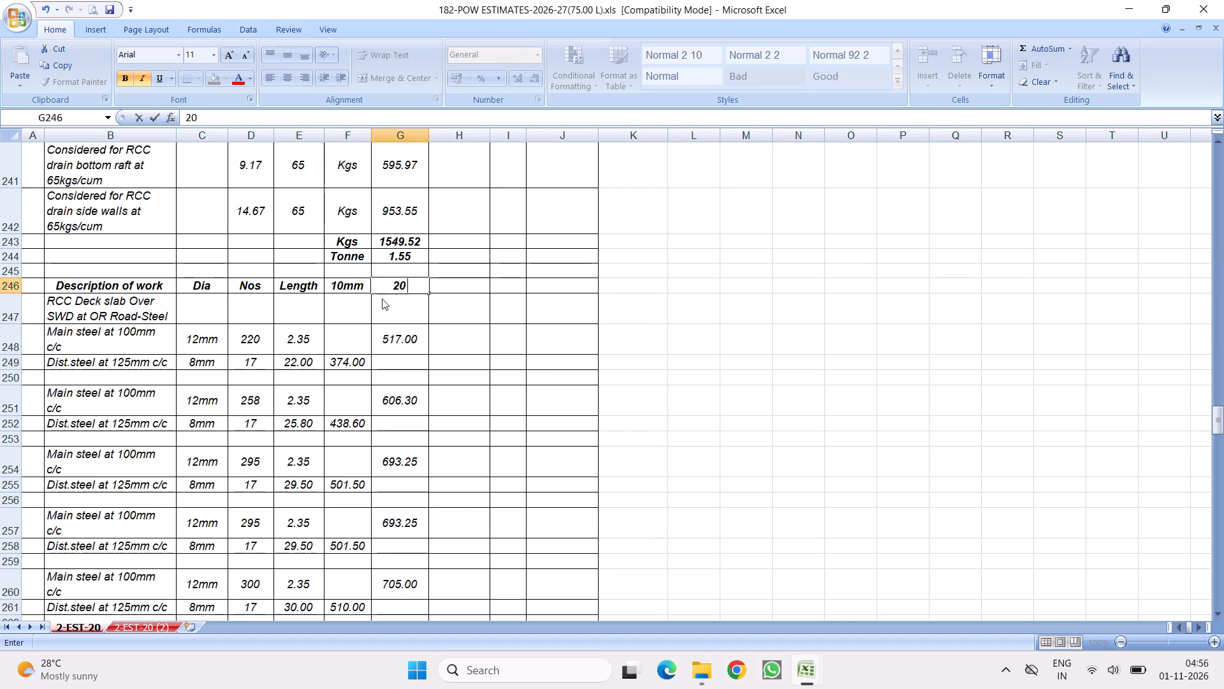
{"action": "key", "text": "m"}
{"action": "key", "text": "m"}
{"action": "left_click", "coordinate": [531, 351]}
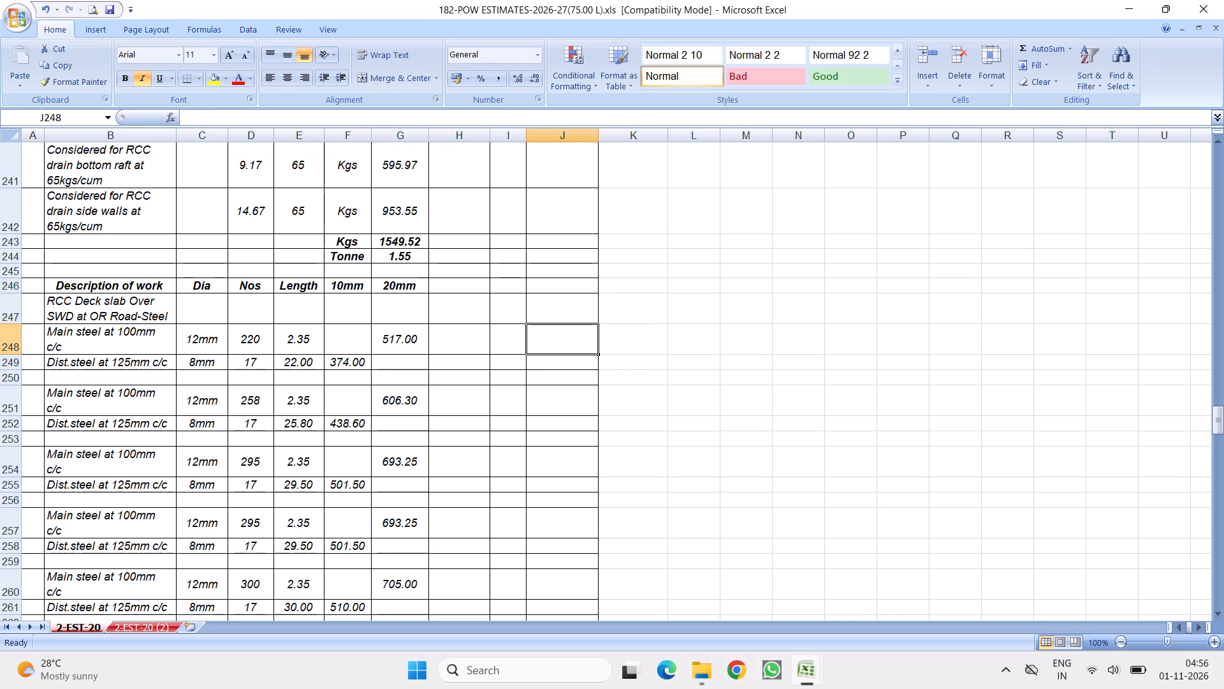
Edit the main steel description in B248 to read "Main steel at 150mm c/c both layers".
{"action": "left_click", "coordinate": [99, 338]}
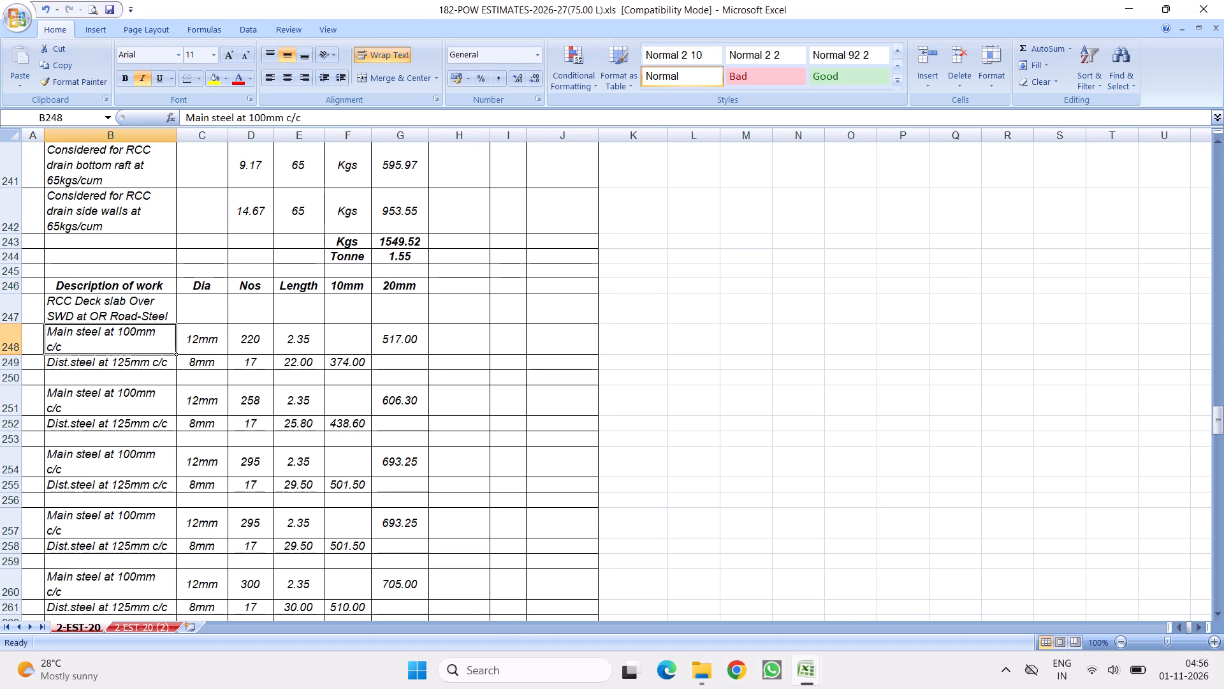
{"action": "double_click", "coordinate": [129, 330]}
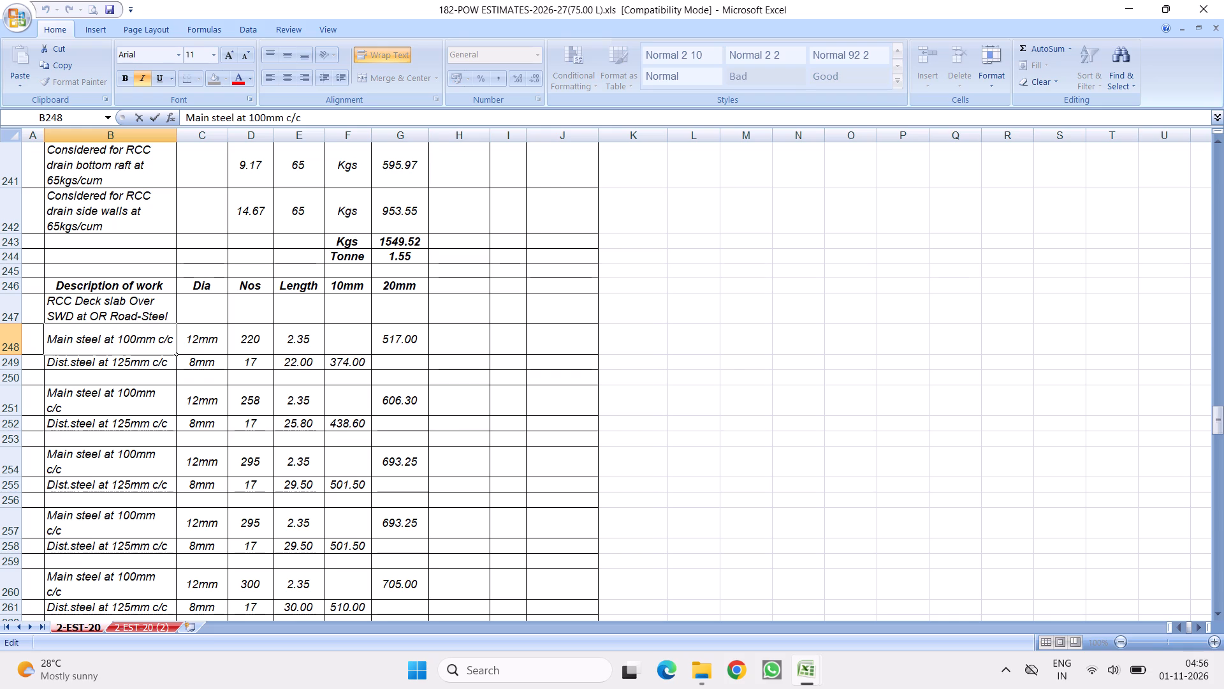
{"action": "left_click", "coordinate": [129, 337]}
{"action": "key", "text": "BackSpace"}
{"action": "key", "text": "5"}
{"action": "left_click", "coordinate": [174, 337]}
{"action": "key", "text": "space"}
{"action": "type", "text": "both layers"}
{"action": "left_click", "coordinate": [167, 387]}
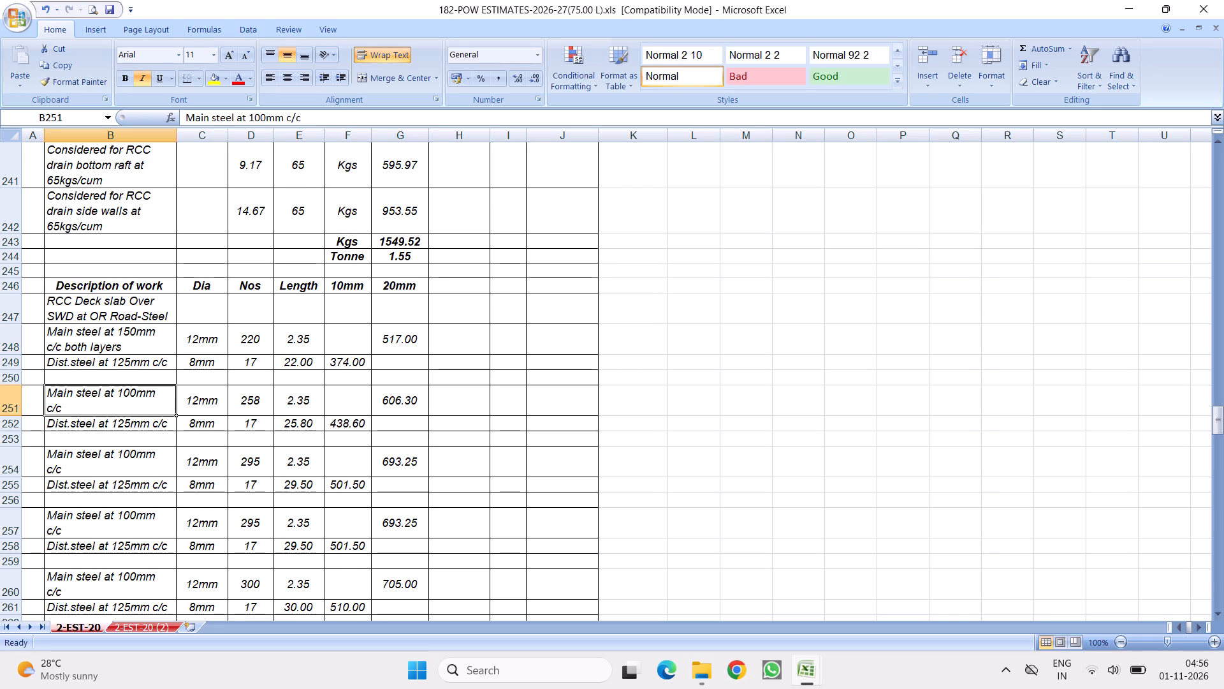
Edit the distribution steel description in B249 to read "Dist.steel at 200mm c/c both layers".
{"action": "double_click", "coordinate": [131, 360]}
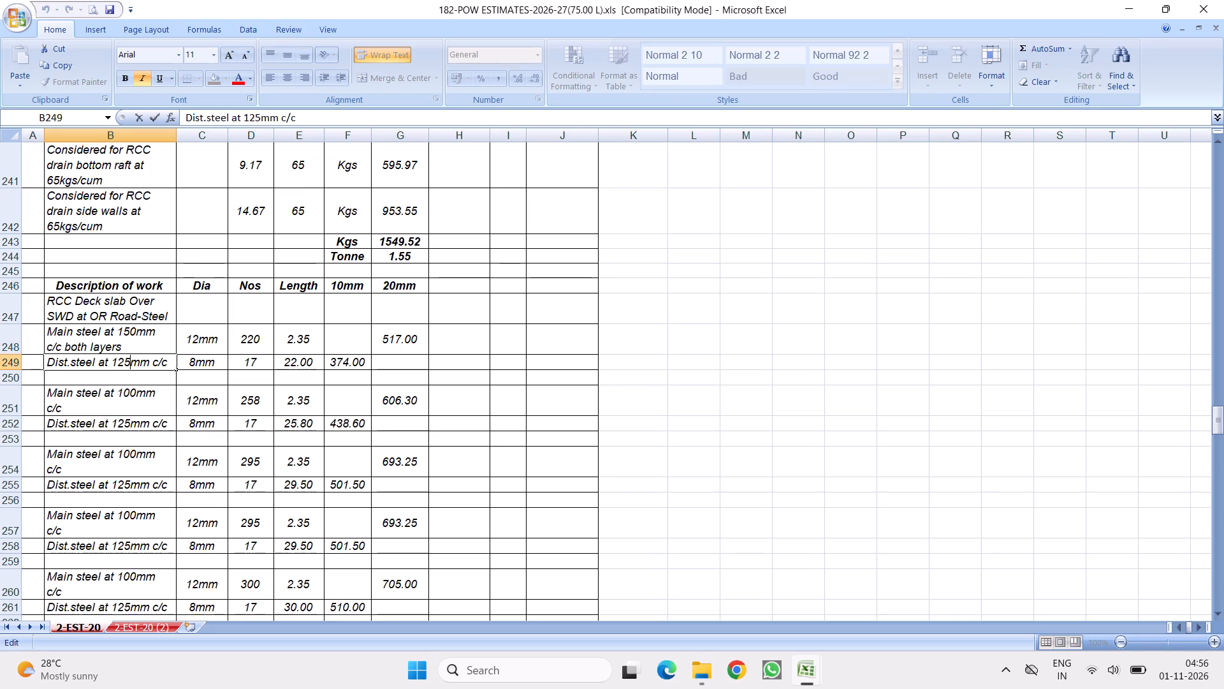
{"action": "key", "text": "BackSpace"}
{"action": "key", "text": "BackSpace"}
{"action": "key", "text": "BackSpace"}
{"action": "type", "text": "200"}
{"action": "left_click", "coordinate": [169, 358]}
{"action": "key", "text": "space"}
{"action": "type", "text": "both layers"}
{"action": "left_click", "coordinate": [205, 457]}
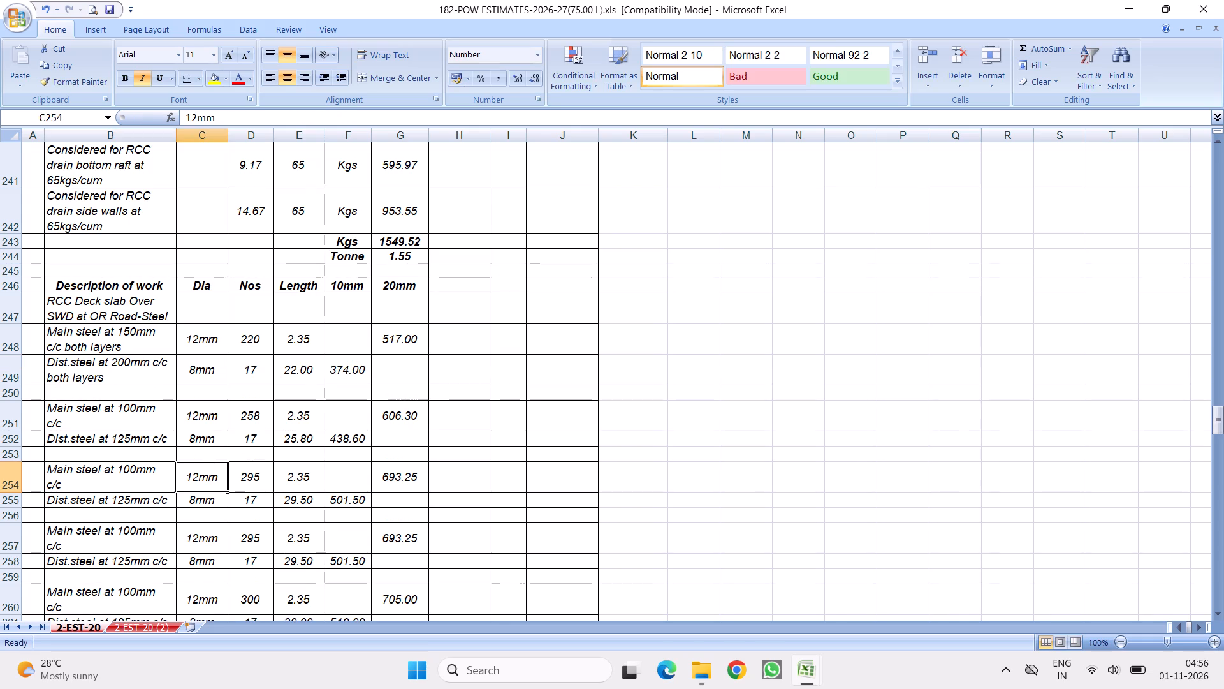
Set the deck slab main steel diameter in C248 to 20mm.
{"action": "left_click", "coordinate": [203, 340]}
{"action": "key", "text": "2"}
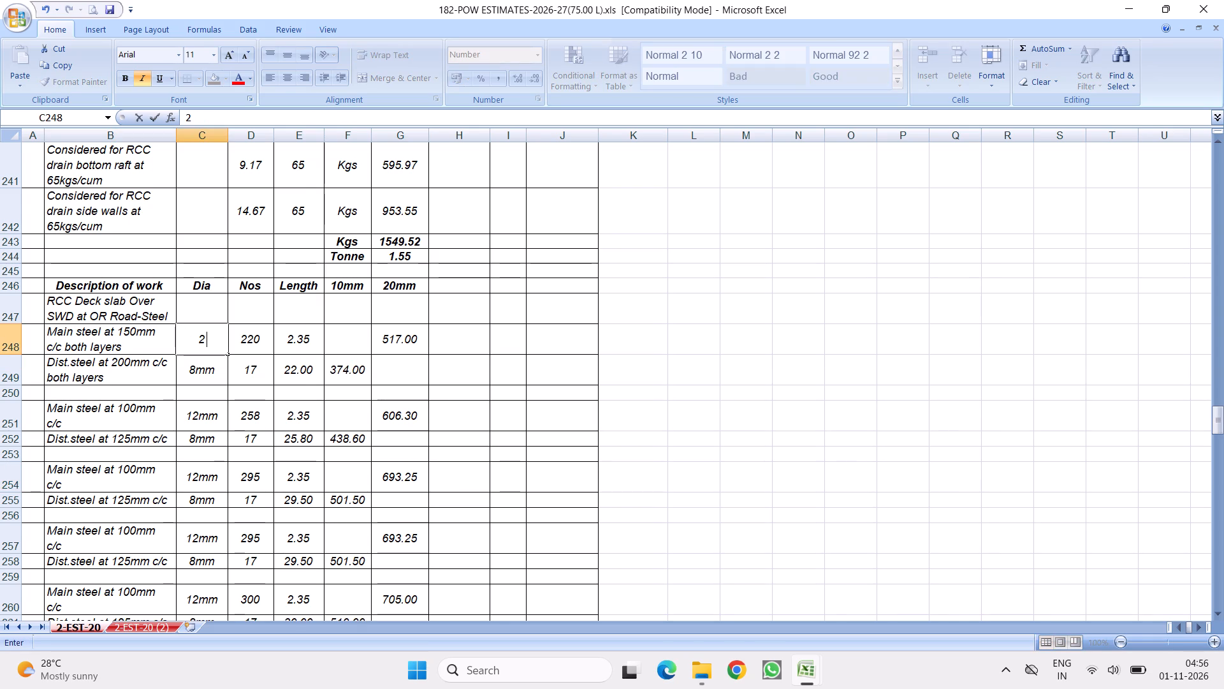
{"action": "key", "text": "0"}
{"action": "key", "text": "m"}
{"action": "key", "text": "m"}
{"action": "left_click", "coordinate": [411, 357]}
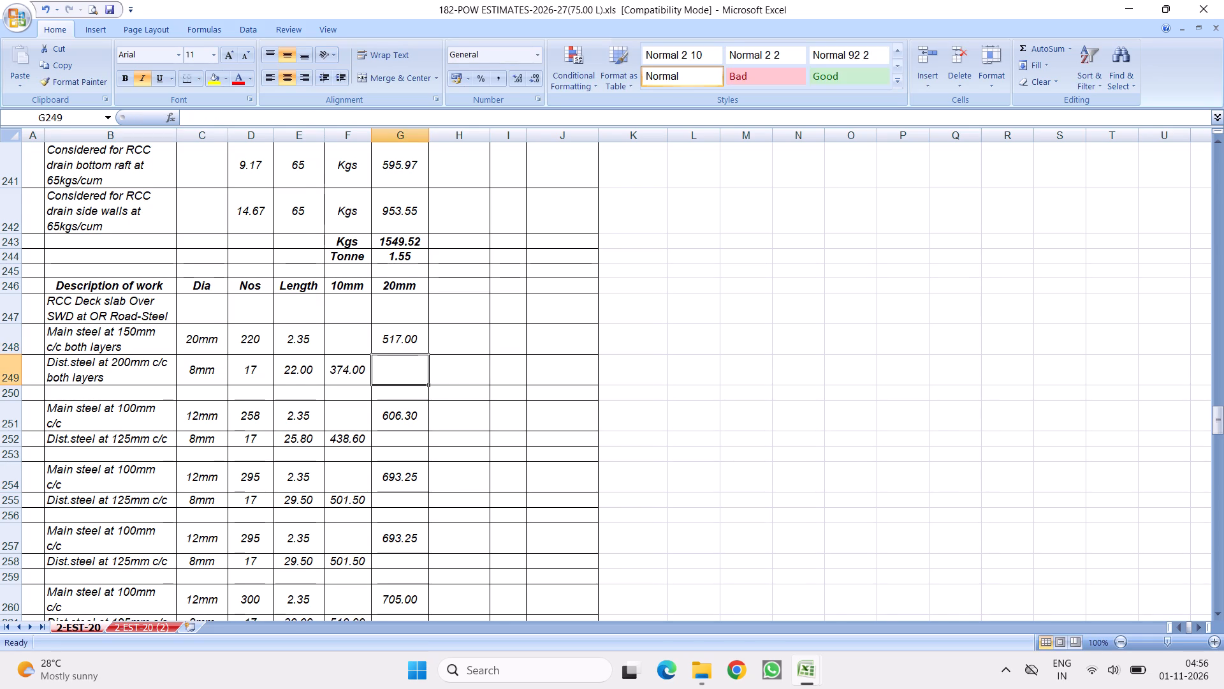
Set the deck slab bar lengths to 16.5 for distribution steel in E249 and 6.5 for main steel in E248.
{"action": "left_click", "coordinate": [279, 368]}
{"action": "left_click", "coordinate": [254, 339]}
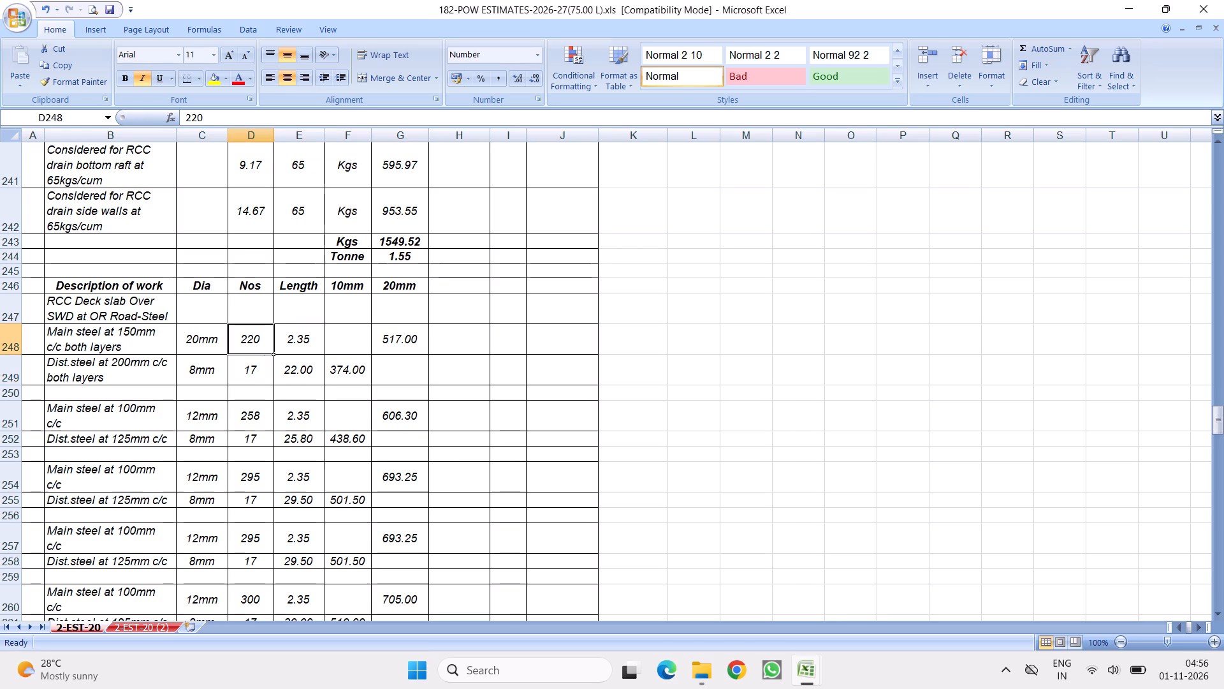
{"action": "left_click", "coordinate": [295, 367]}
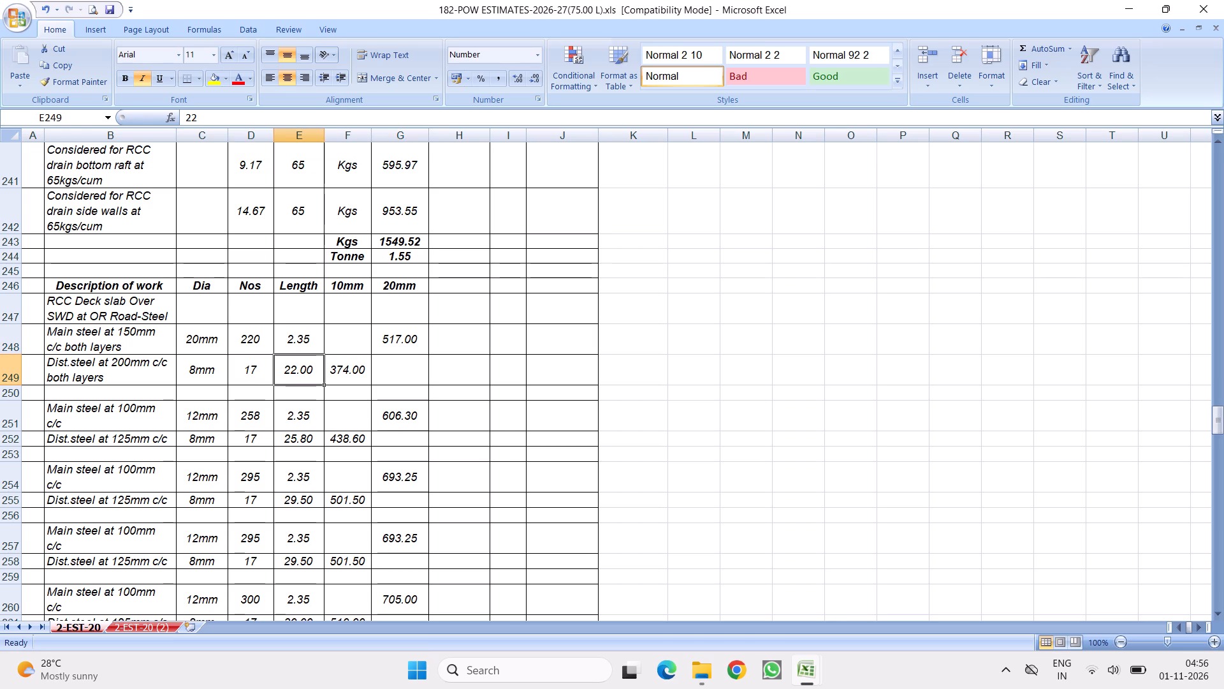
{"action": "type", "text": "16."}
{"action": "key", "text": "5"}
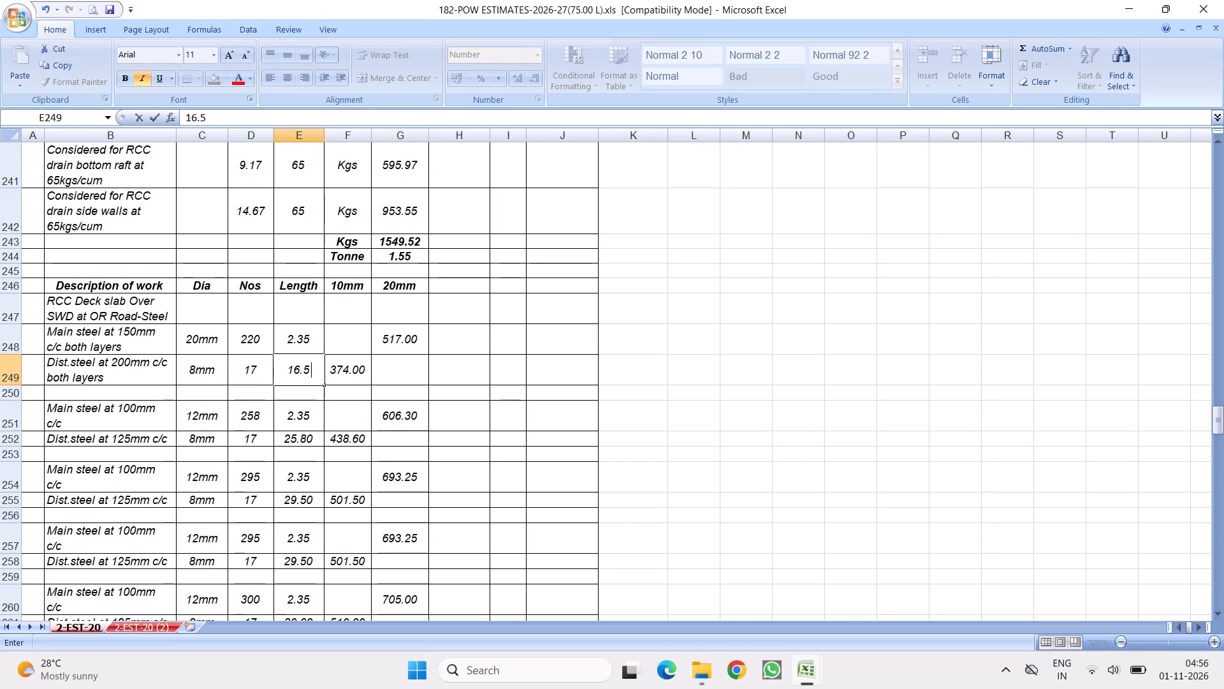
{"action": "left_click", "coordinate": [386, 407]}
{"action": "left_click", "coordinate": [293, 337]}
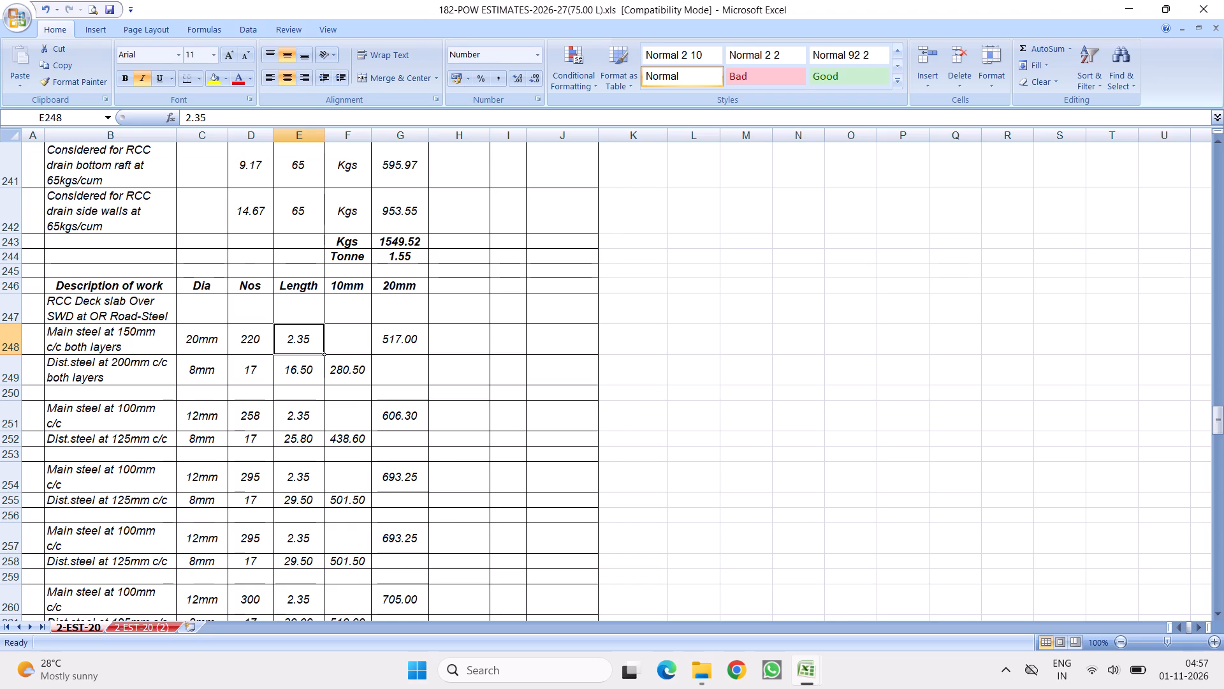
{"action": "key", "text": "6"}
{"action": "type", "text": ".5"}
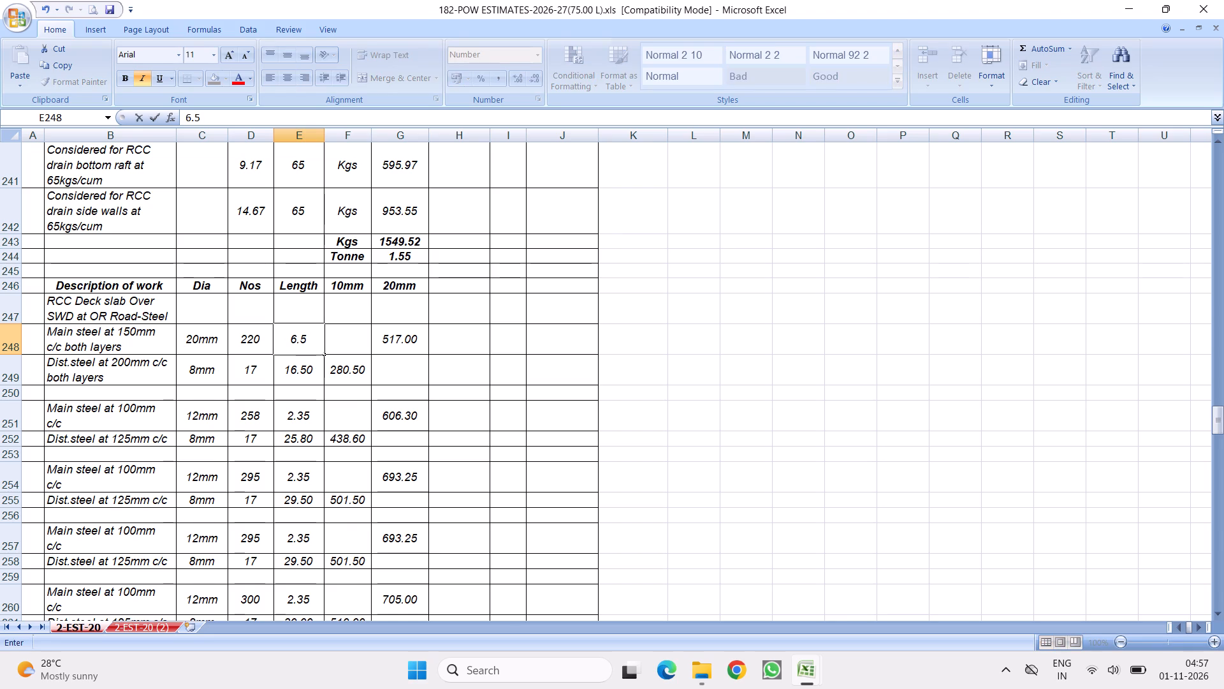
{"action": "left_click", "coordinate": [357, 397]}
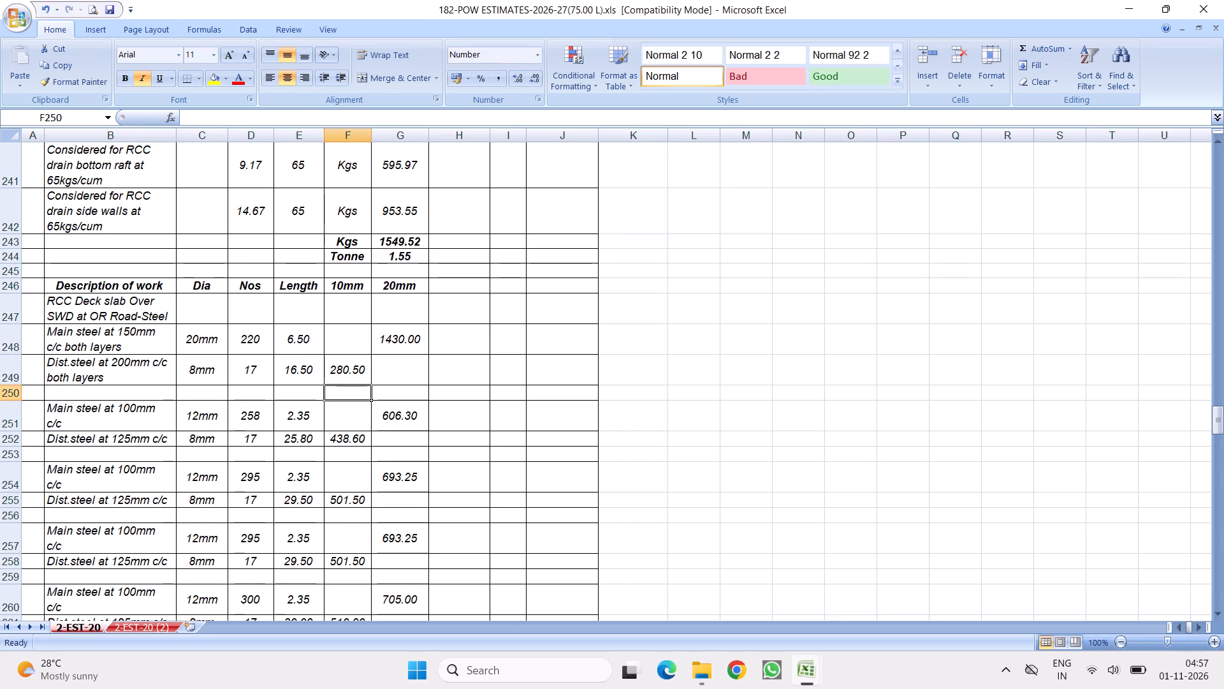
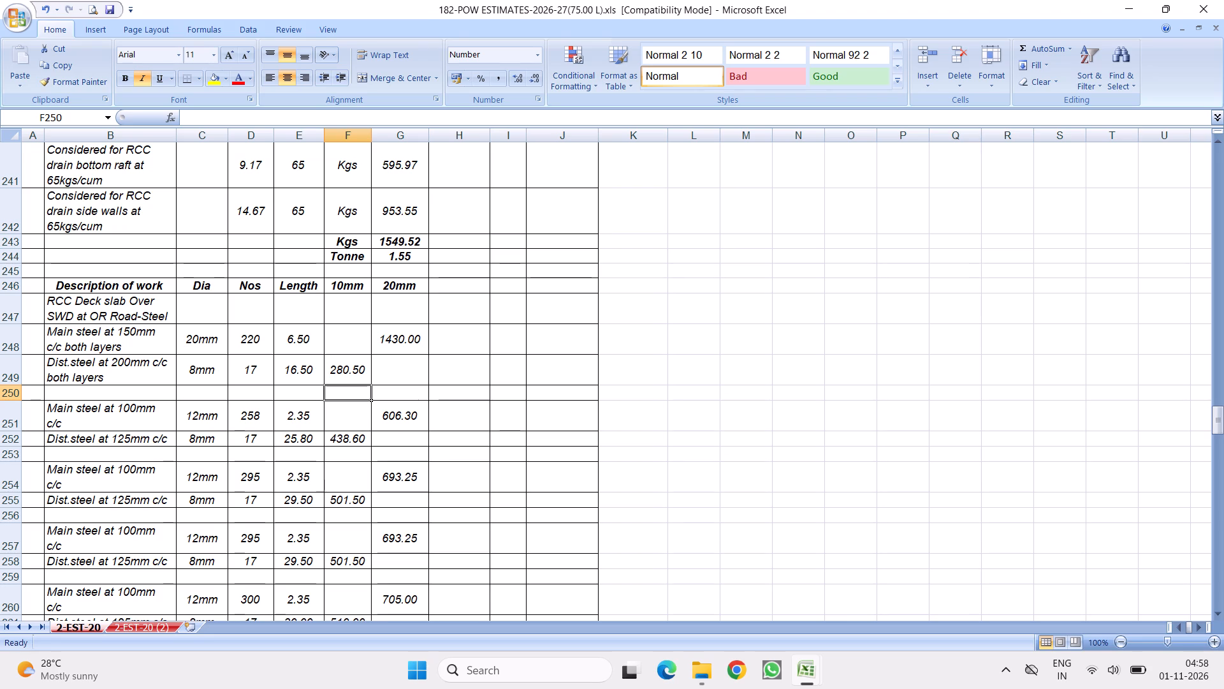
Delete the surplus main and distribution steel rows 251 to 270 below the deck slab steel entries.
{"action": "scroll", "coordinate": [323, 336], "scroll_direction": "down", "scroll_amount": 2}
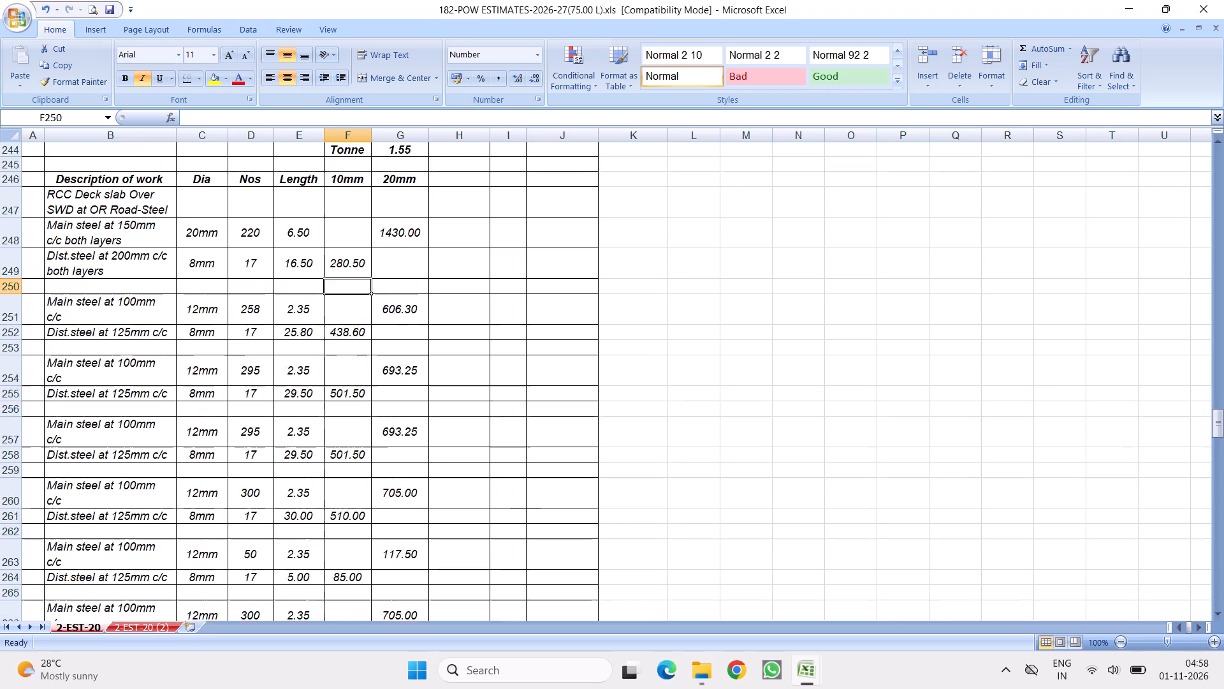
{"action": "scroll", "coordinate": [325, 339], "scroll_direction": "down", "scroll_amount": 2}
{"action": "scroll", "coordinate": [316, 296], "scroll_direction": "up", "scroll_amount": 2}
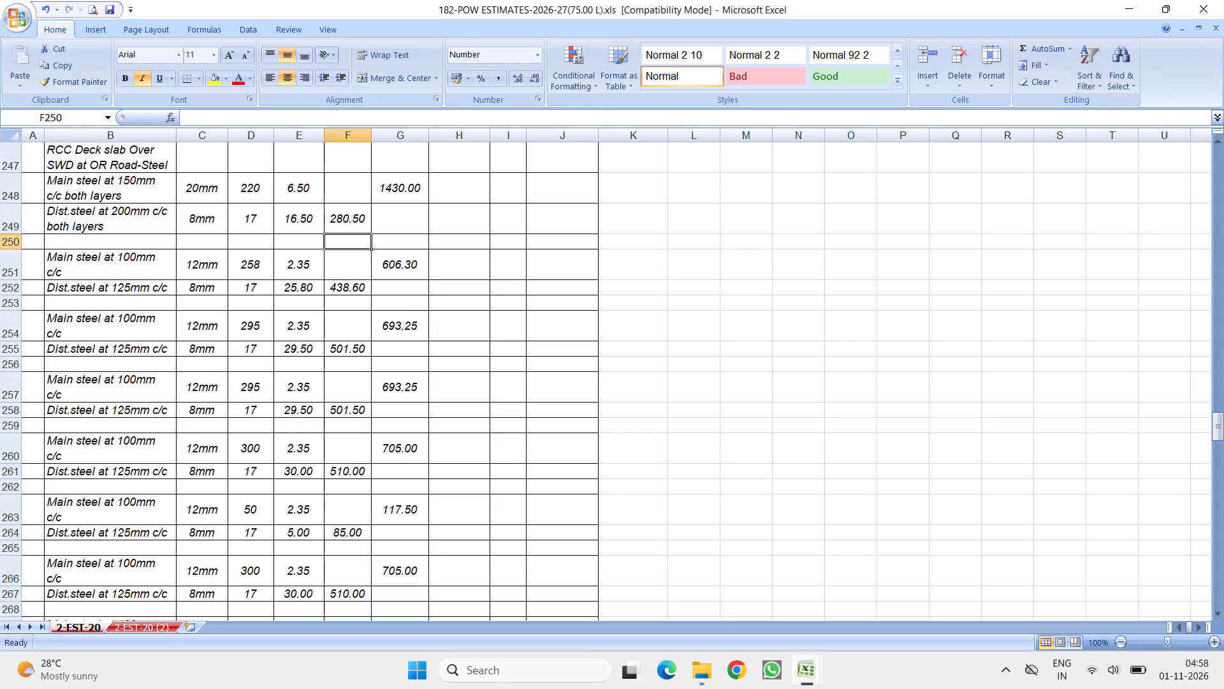
{"action": "left_click_drag", "start_coordinate": [0, 266], "coordinate": [29, 441]}
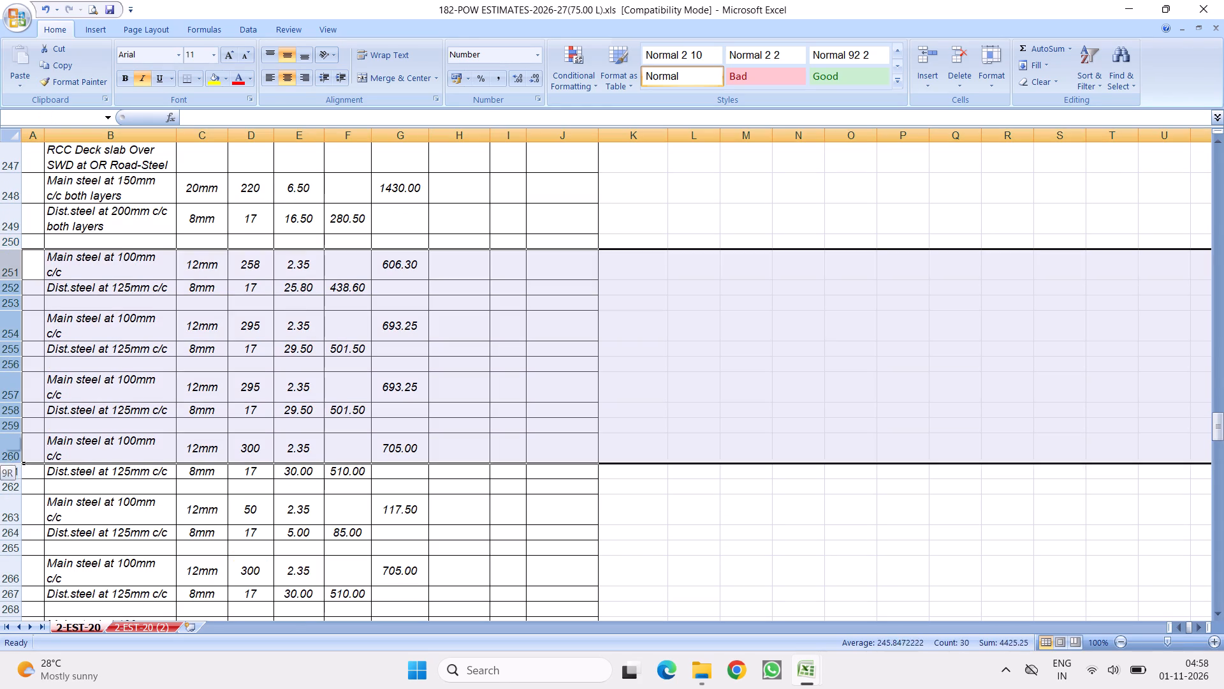
{"action": "left_click_drag", "start_coordinate": [29, 441], "coordinate": [87, 516]}
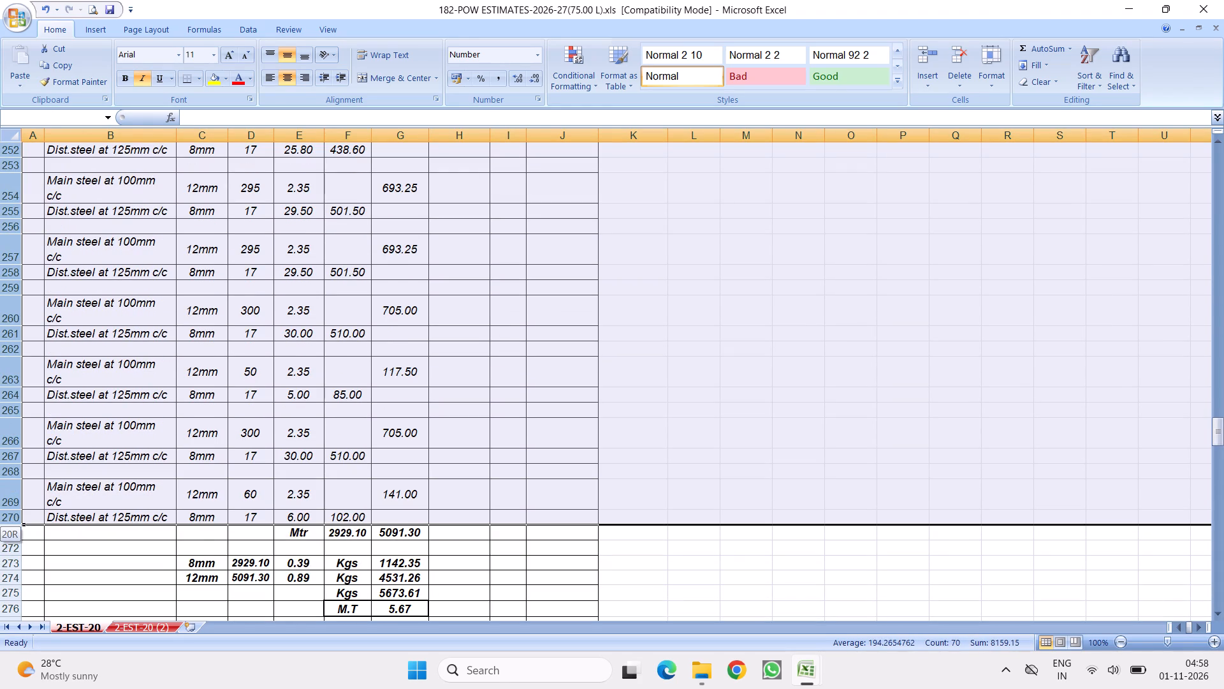
{"action": "left_click_drag", "start_coordinate": [87, 516], "coordinate": [87, 518]}
{"action": "right_click", "coordinate": [162, 319]}
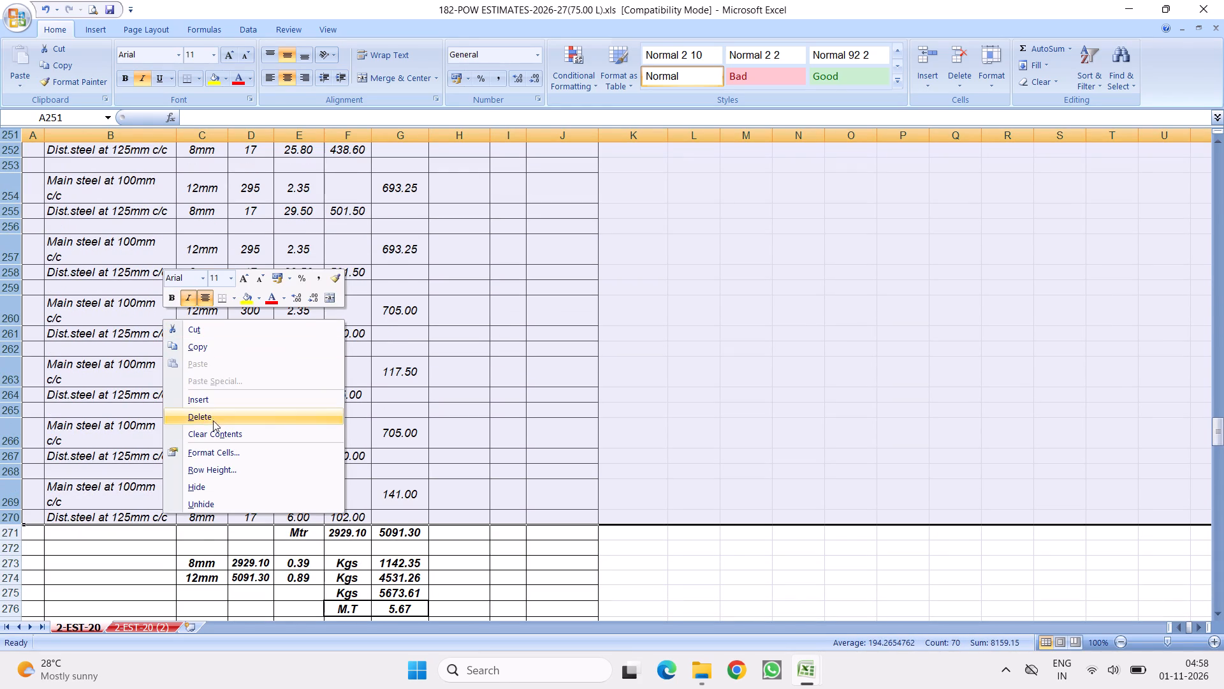
{"action": "left_click", "coordinate": [202, 417]}
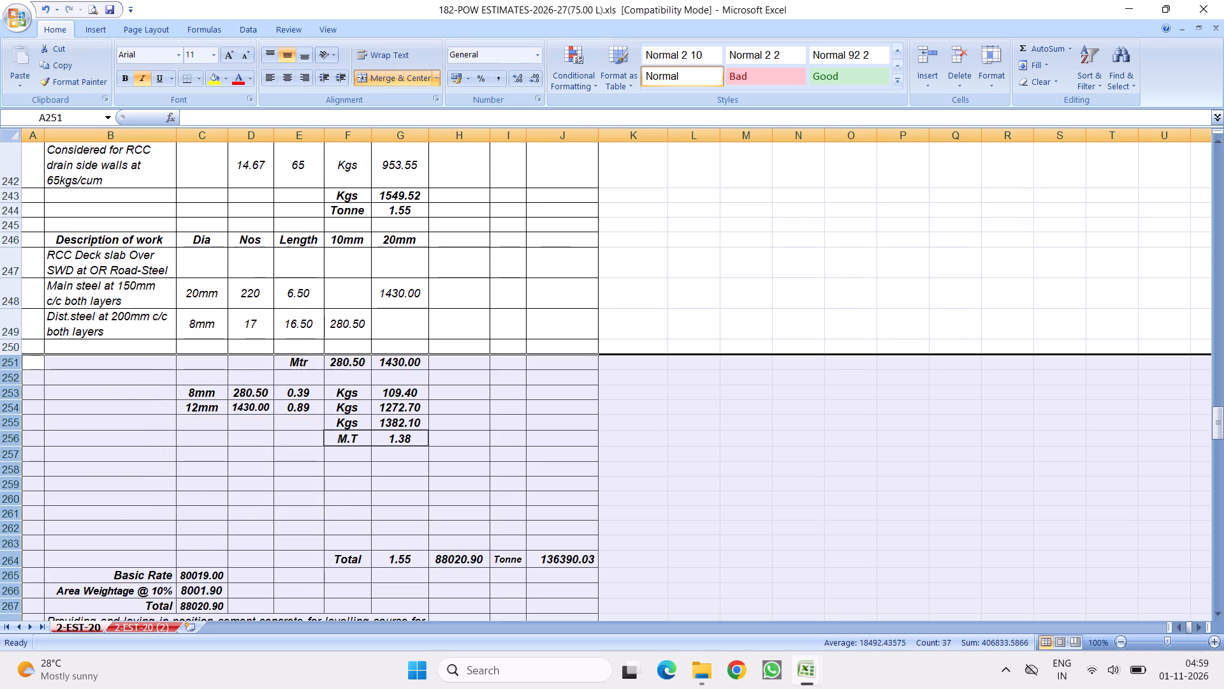
Move the Length, 10mm and 20mm block E246:G252 one column over to F246:H252.
{"action": "left_click_drag", "start_coordinate": [337, 237], "coordinate": [349, 311]}
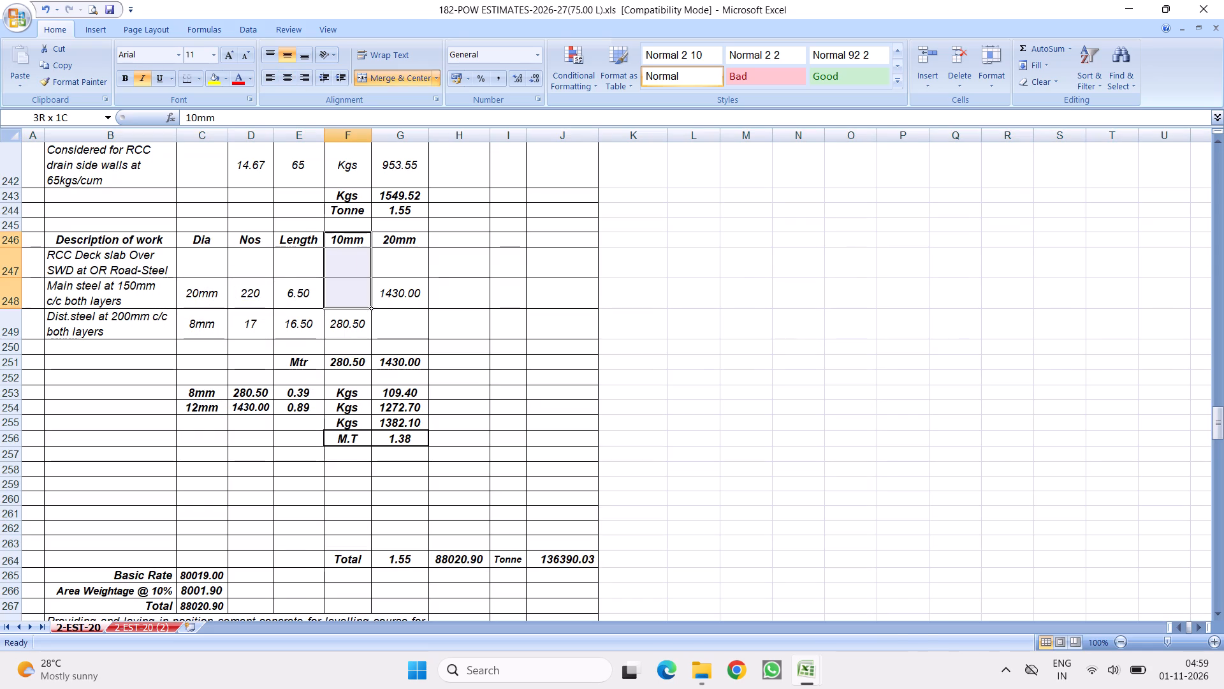
{"action": "left_click_drag", "start_coordinate": [349, 311], "coordinate": [422, 367]}
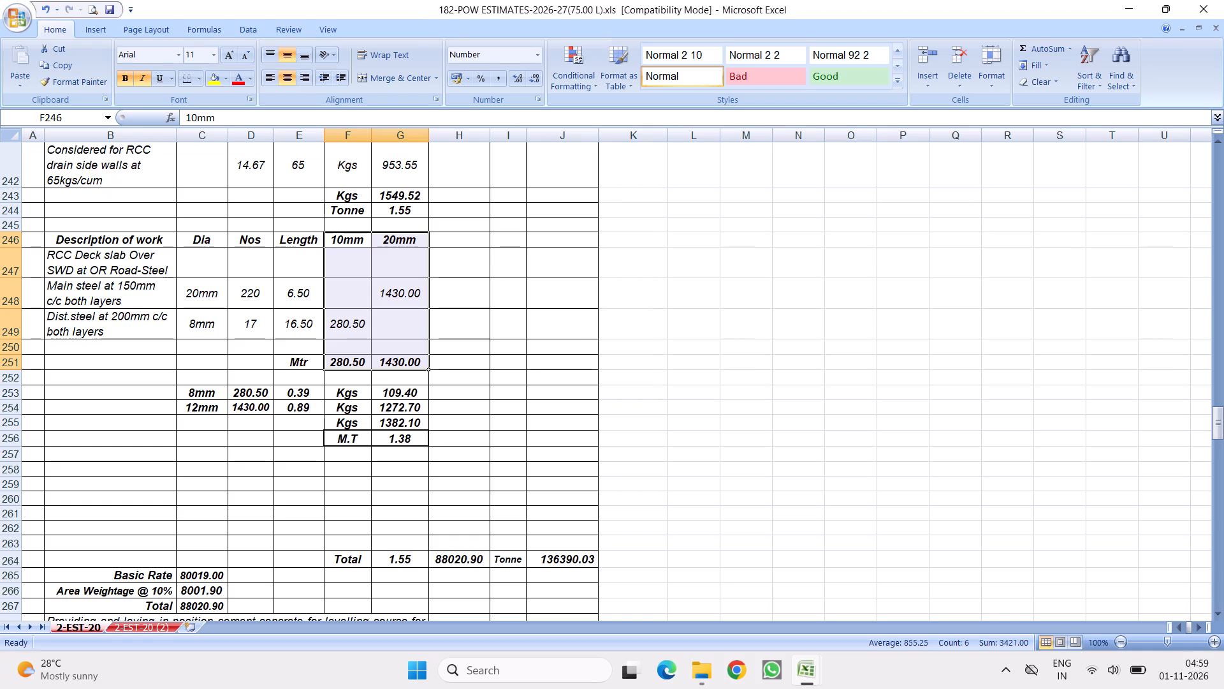
{"action": "left_click_drag", "start_coordinate": [295, 242], "coordinate": [377, 422]}
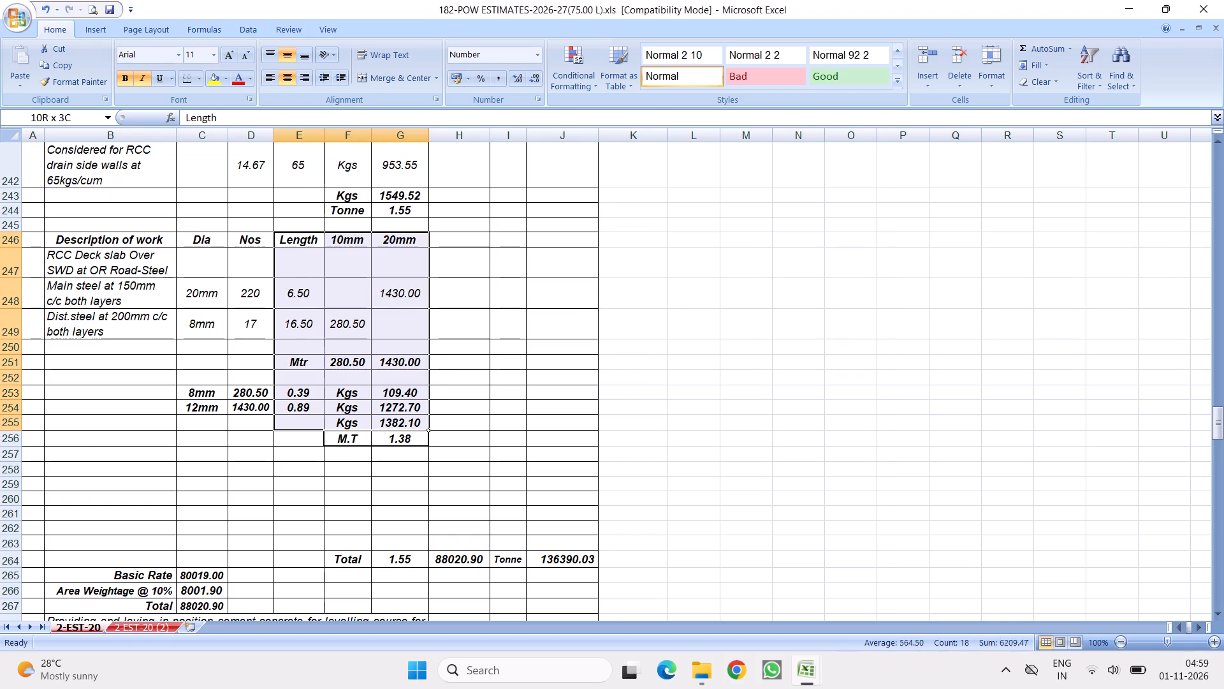
{"action": "left_click_drag", "start_coordinate": [377, 422], "coordinate": [424, 376]}
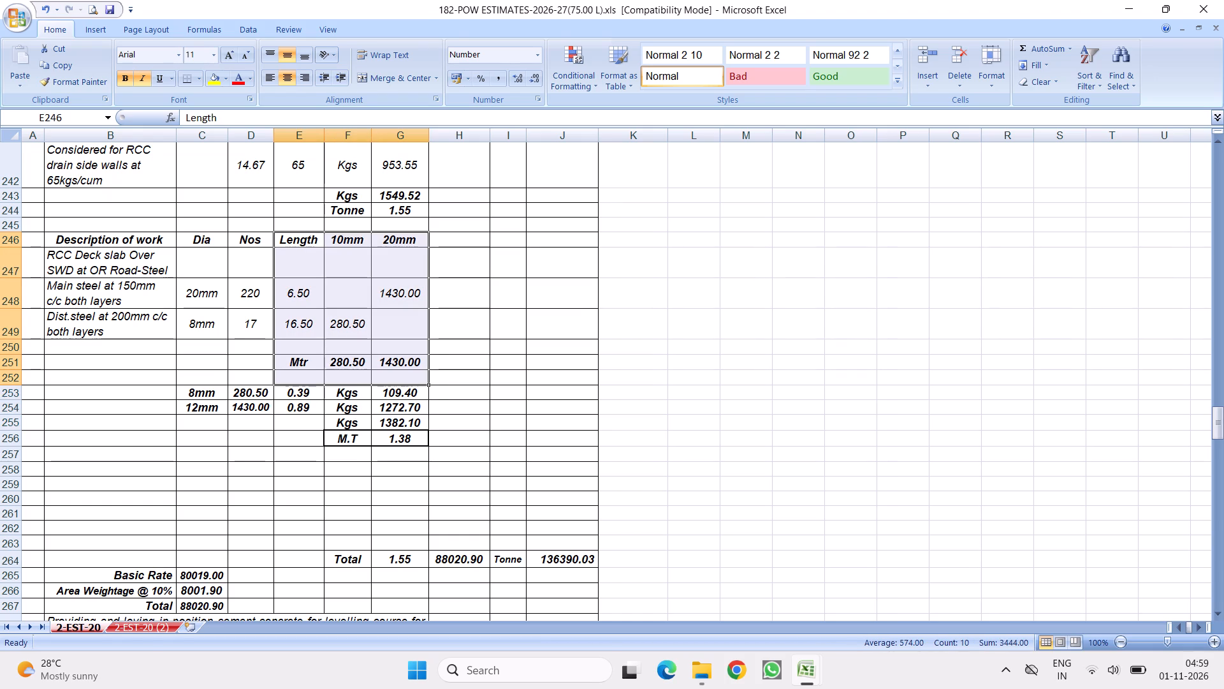
{"action": "left_click_drag", "start_coordinate": [429, 265], "coordinate": [451, 267]}
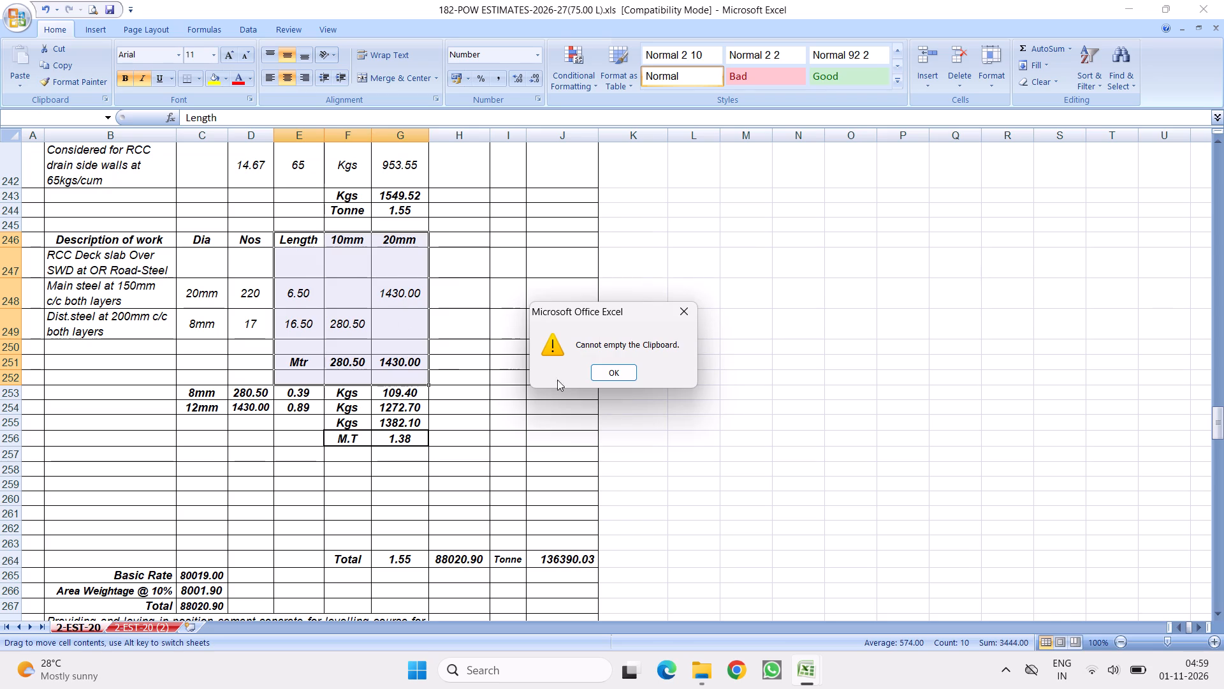
{"action": "key", "text": "Escape"}
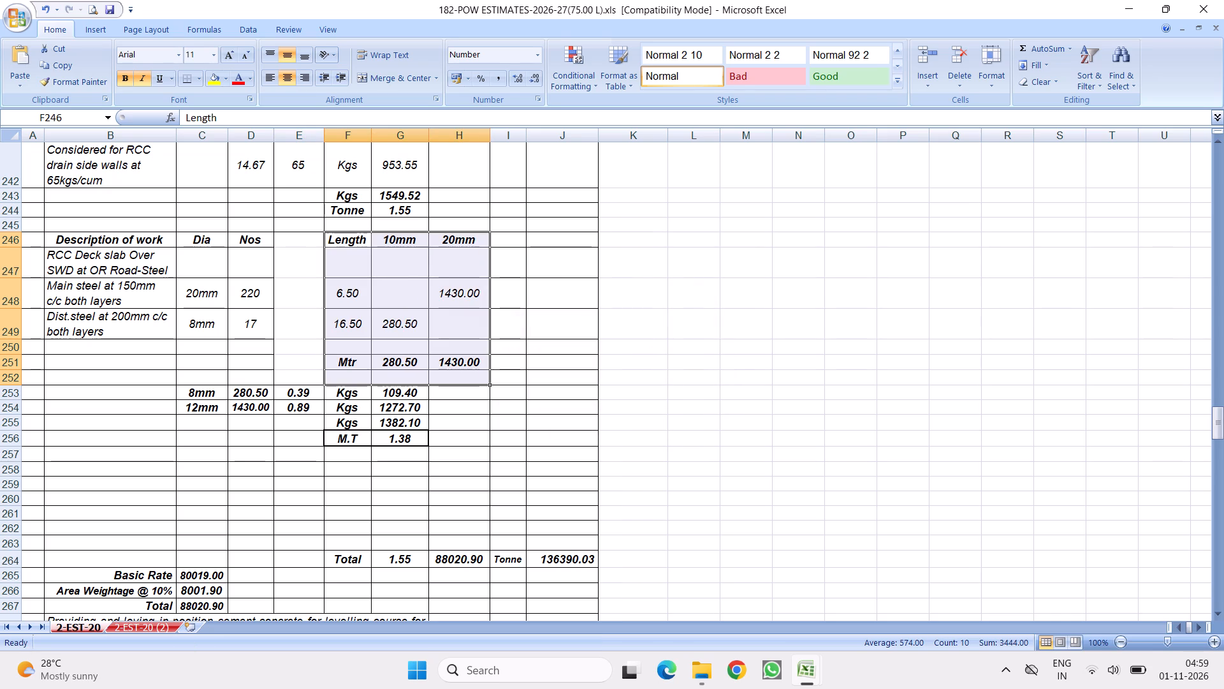
Fill the blank bordered cell E244 down through E252 to restore the vacated column's borders.
{"action": "left_click", "coordinate": [301, 211]}
{"action": "left_click_drag", "start_coordinate": [323, 219], "coordinate": [318, 380]}
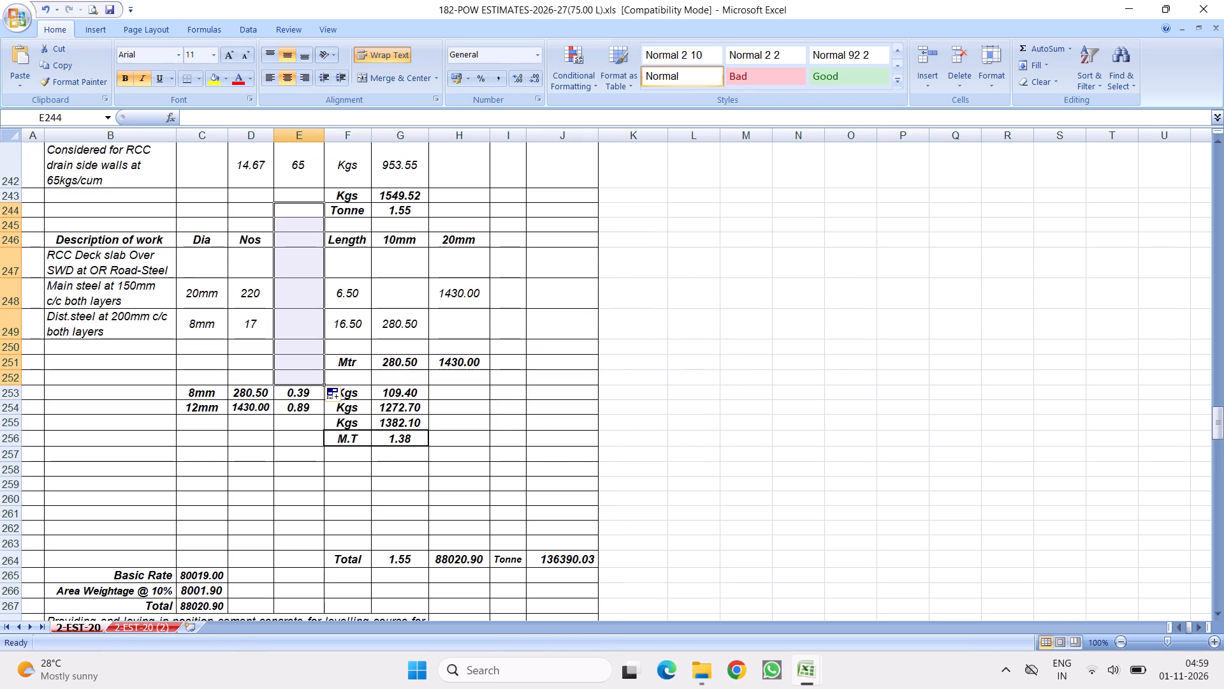
Merge and center the Nos heading across D246:E246.
{"action": "left_click_drag", "start_coordinate": [255, 239], "coordinate": [287, 244]}
{"action": "left_click", "coordinate": [365, 79]}
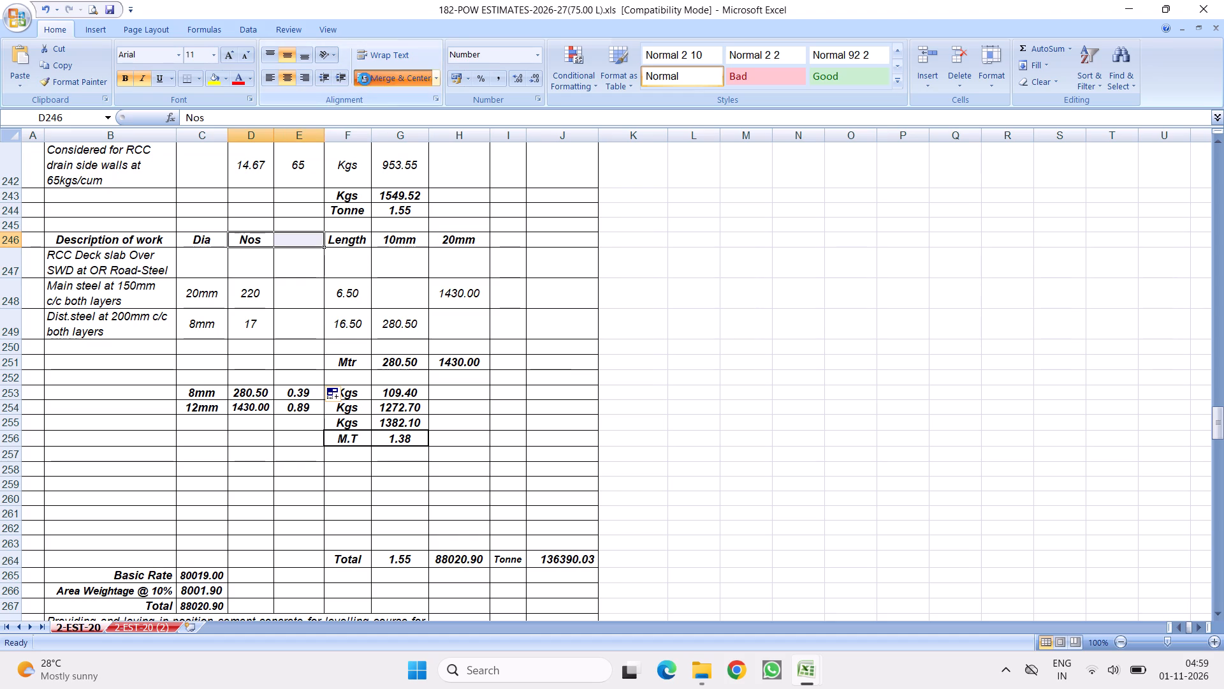
Enter 2 in E248 and E249 as the second Nos value, with the formatting copied from D248.
{"action": "left_click", "coordinate": [288, 300]}
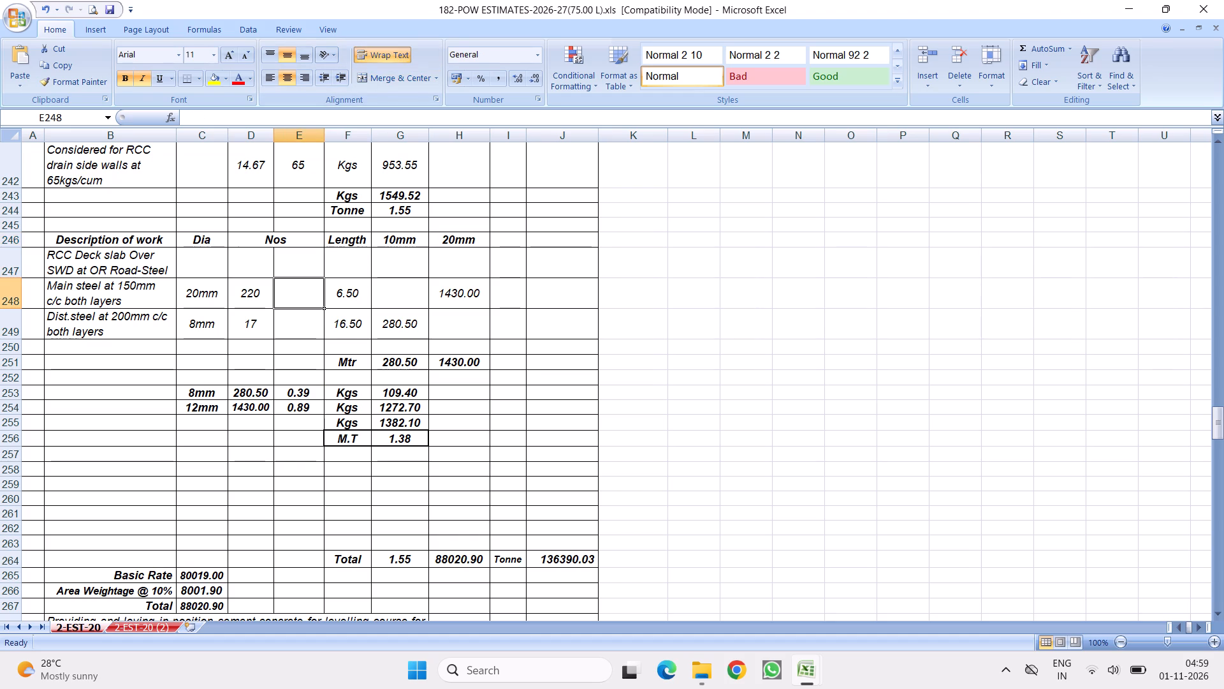
{"action": "key", "text": "2"}
{"action": "left_click", "coordinate": [337, 316]}
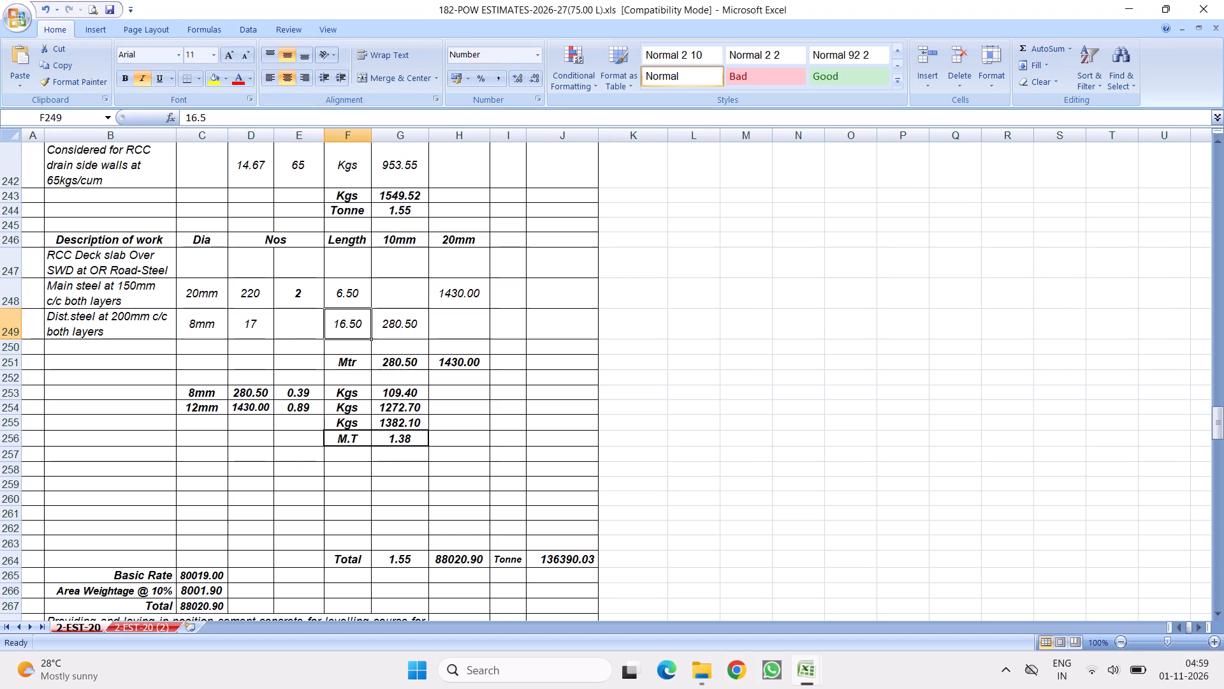
{"action": "left_click", "coordinate": [252, 297]}
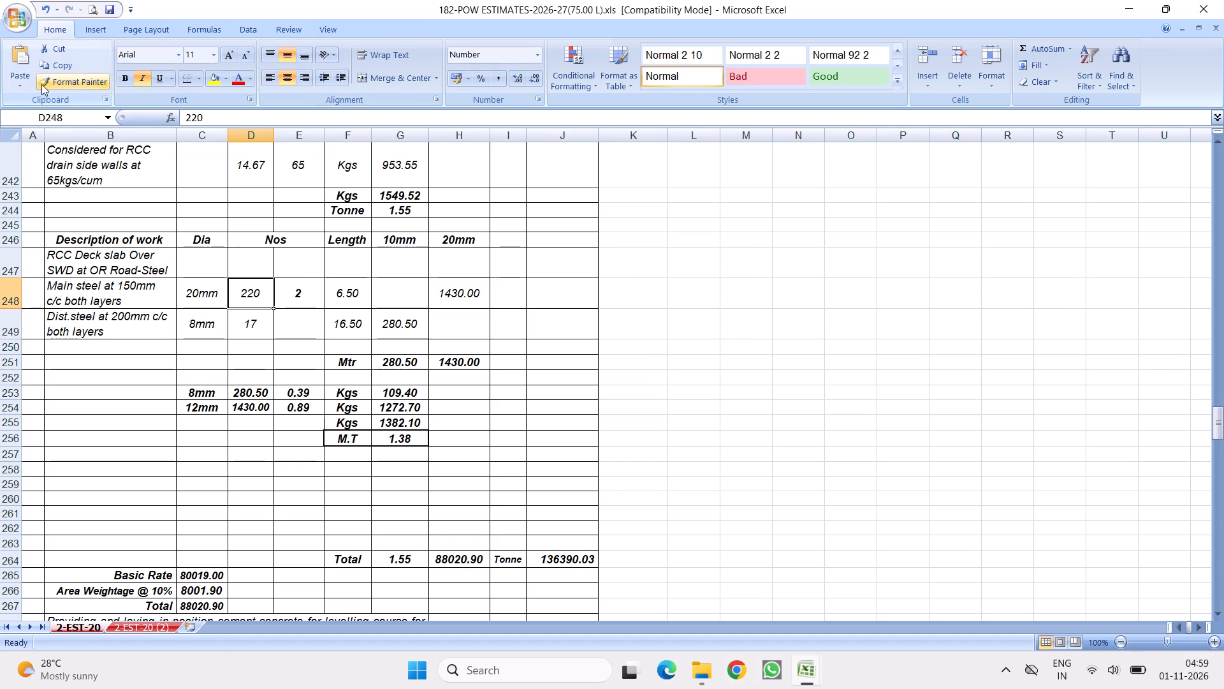
{"action": "left_click", "coordinate": [41, 84]}
{"action": "left_click_drag", "start_coordinate": [293, 297], "coordinate": [295, 328]}
{"action": "left_click", "coordinate": [294, 296]}
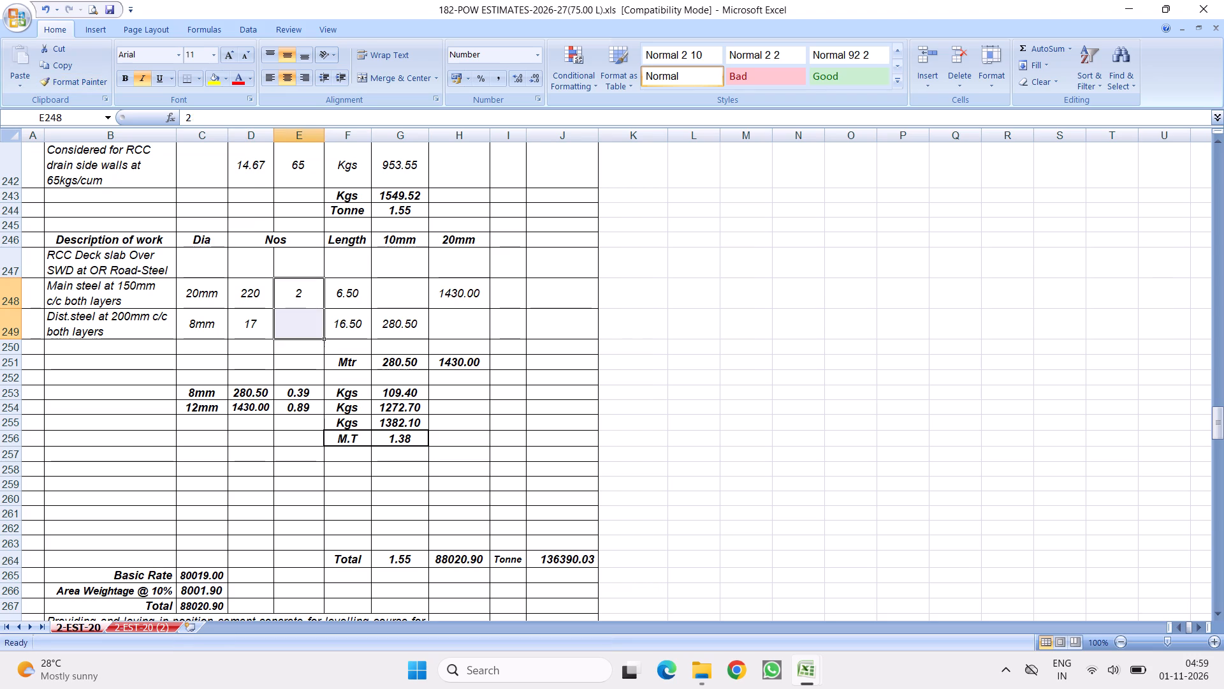
{"action": "left_click", "coordinate": [290, 330]}
{"action": "key", "text": "2"}
{"action": "left_click", "coordinate": [437, 344]}
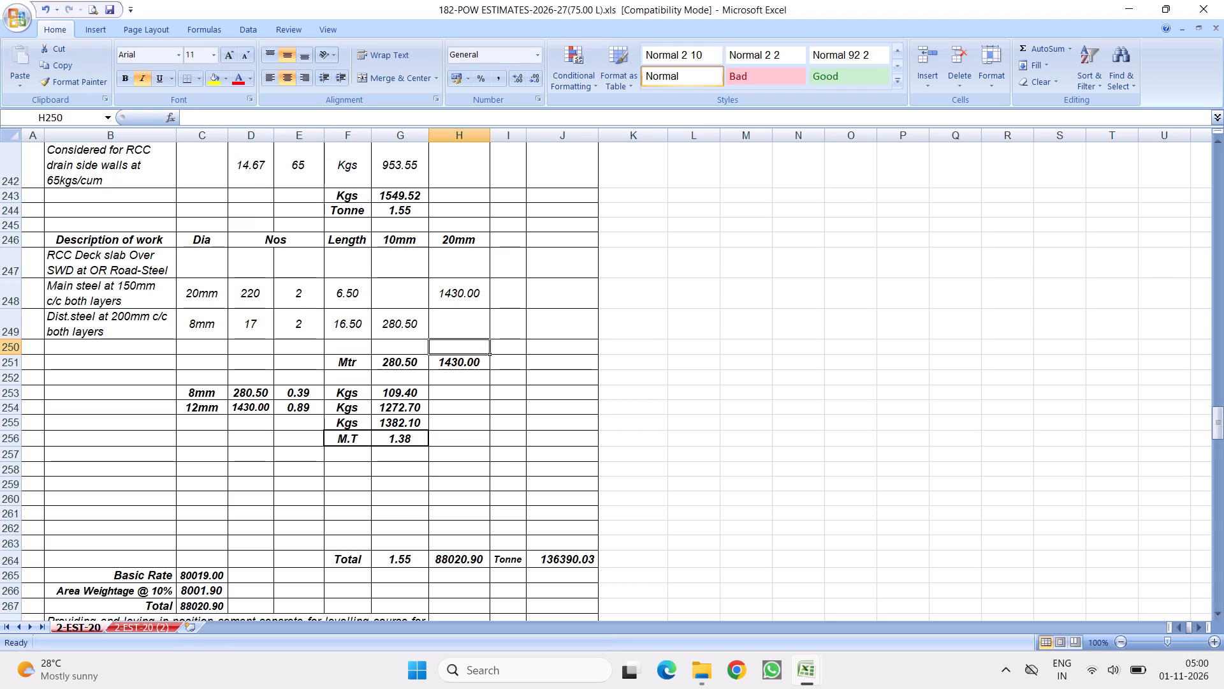
Set the deck slab bar counts to 110 for main steel in D248 and 32 for distribution steel in D249.
{"action": "left_click_drag", "start_coordinate": [344, 329], "coordinate": [354, 334]}
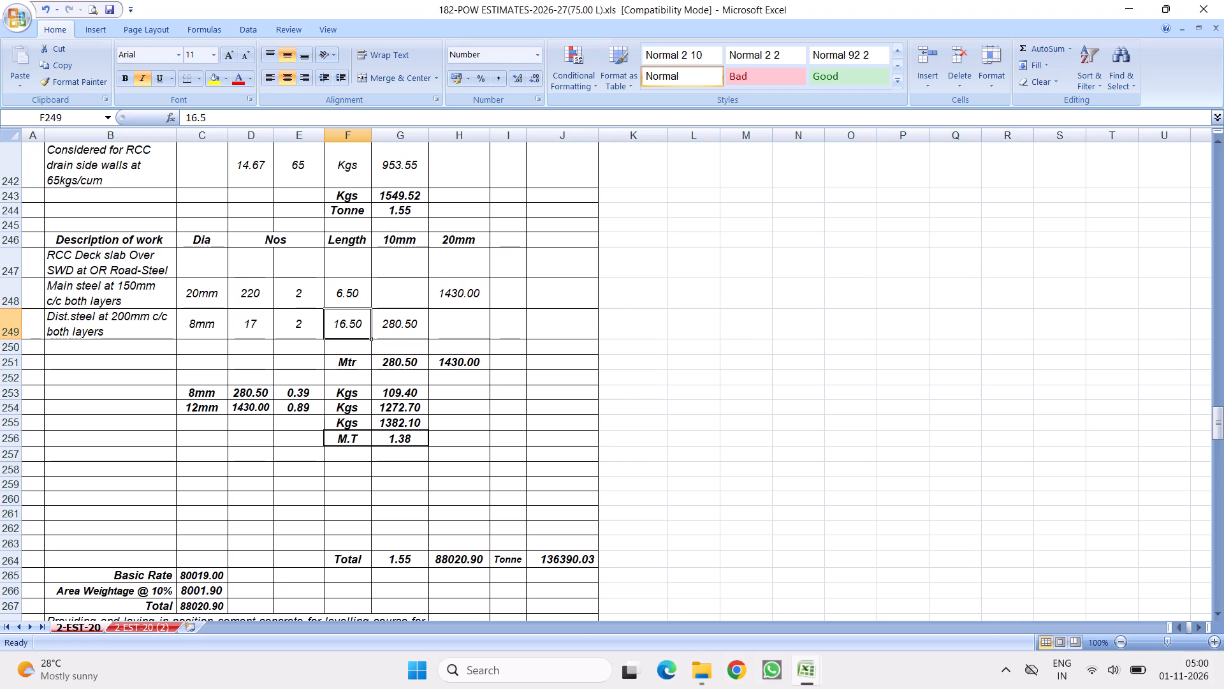
{"action": "left_click", "coordinate": [252, 290]}
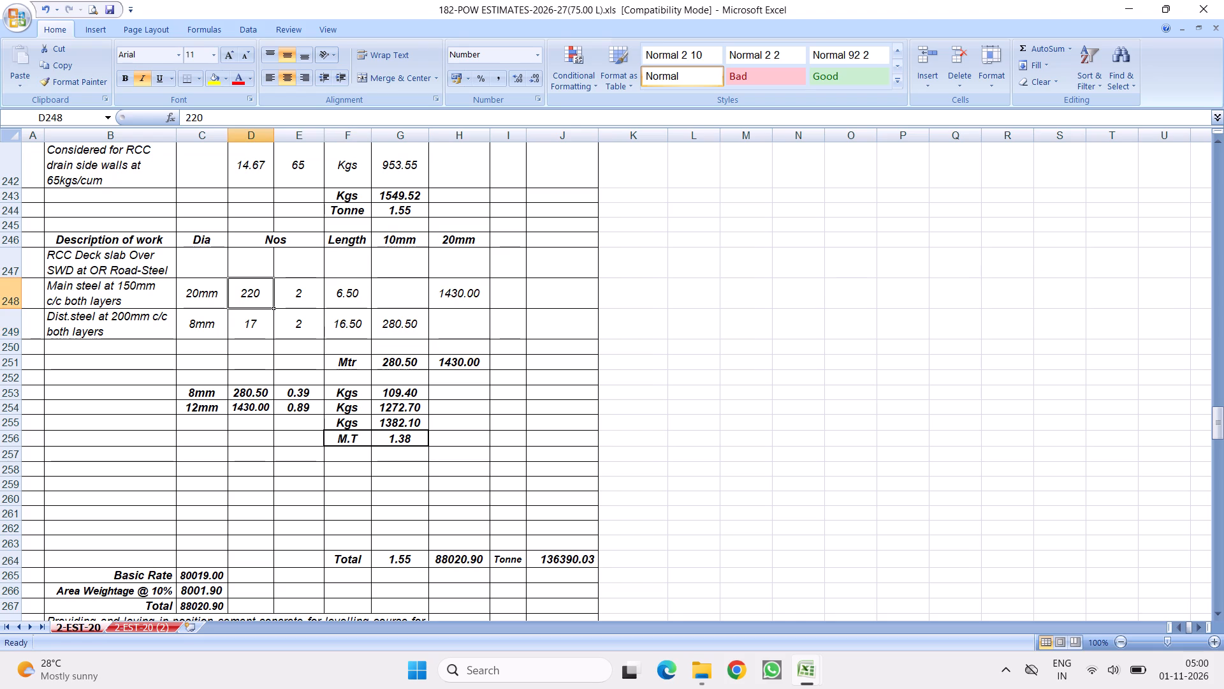
{"action": "type", "text": "11"}
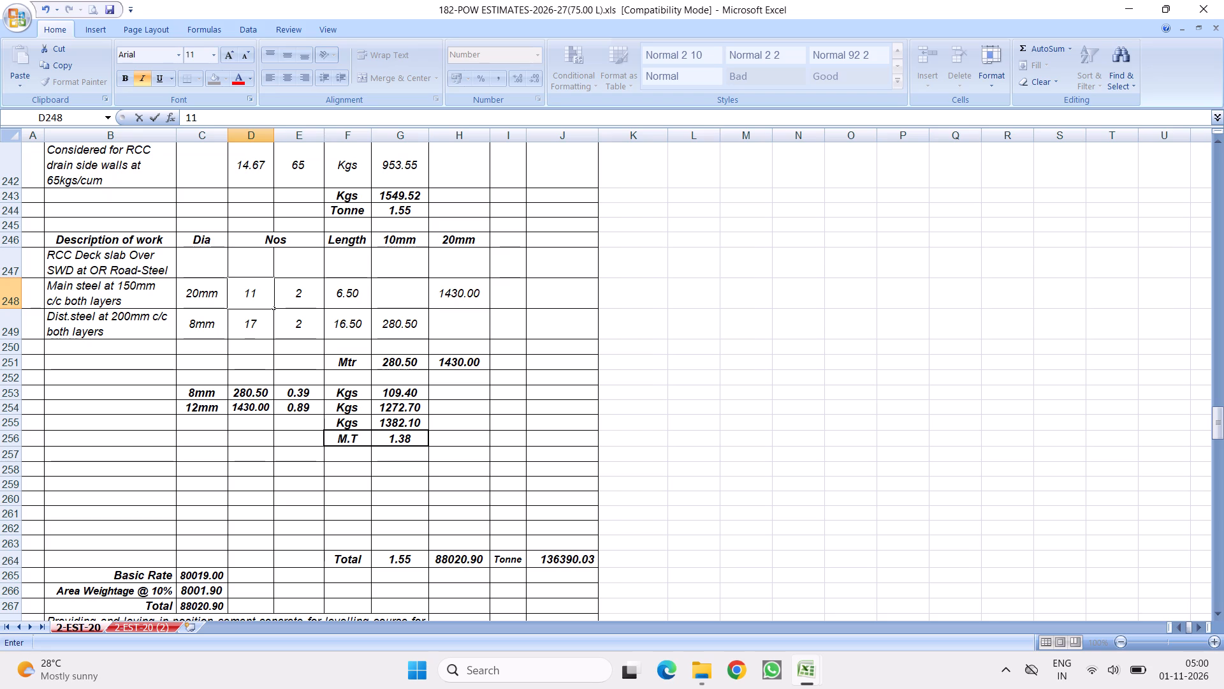
{"action": "key", "text": "0"}
{"action": "left_click", "coordinate": [332, 376]}
{"action": "left_click", "coordinate": [254, 325]}
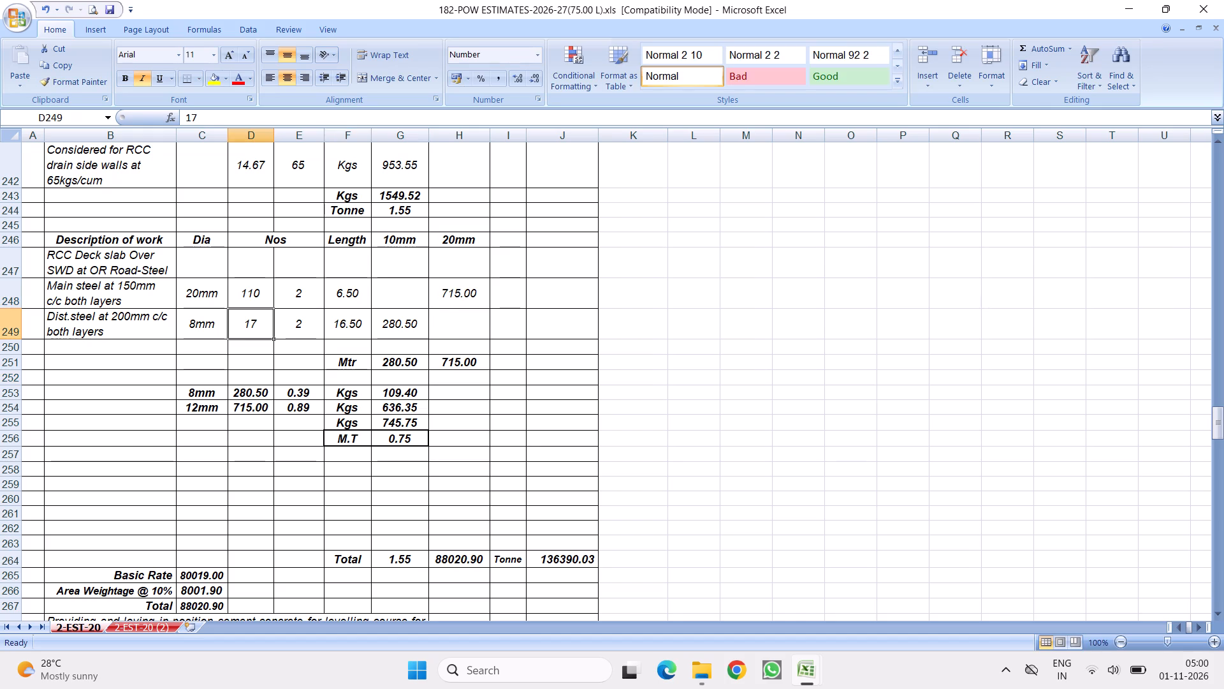
{"action": "key", "text": "3"}
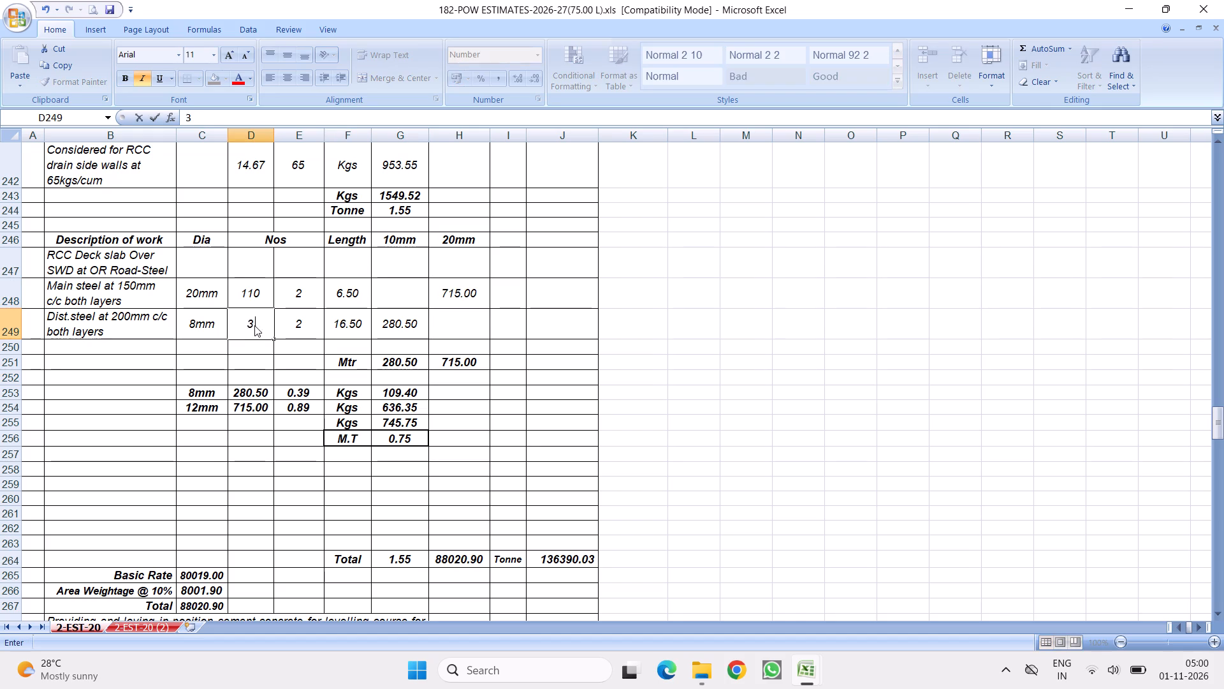
{"action": "key", "text": "2"}
{"action": "left_click", "coordinate": [355, 372]}
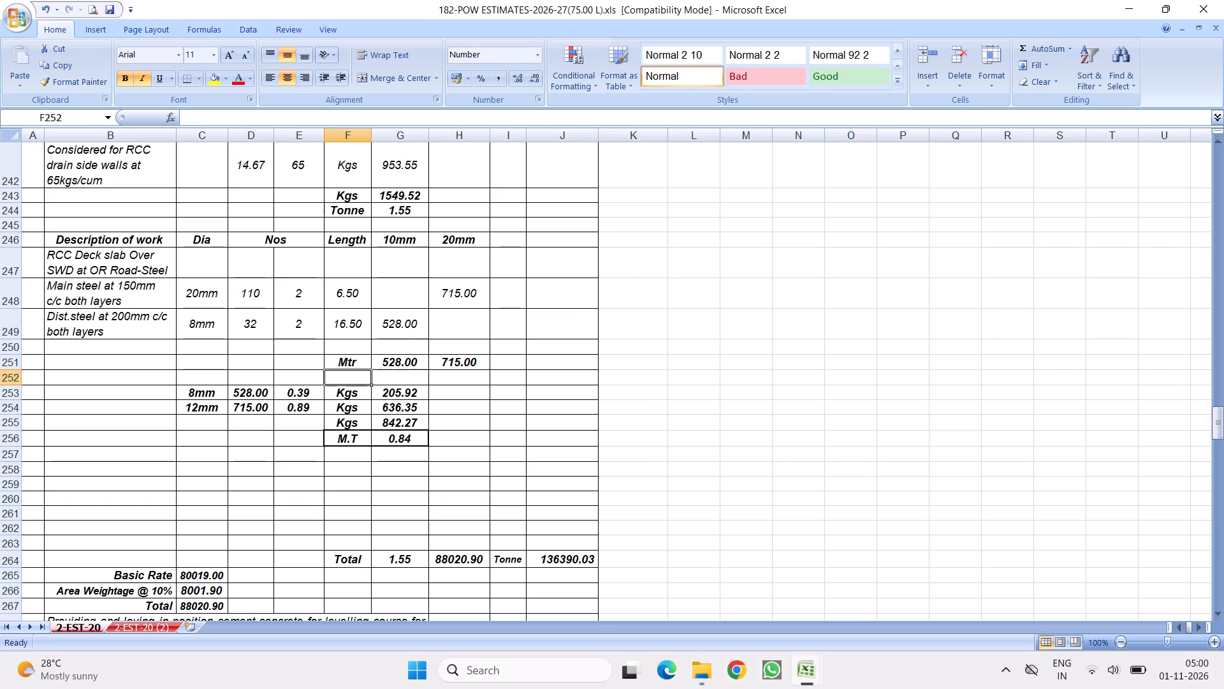
Replace the main steel 20mm formula in H248 with =D248*E248*F248.
{"action": "left_click", "coordinate": [465, 297]}
{"action": "key", "text": "equal"}
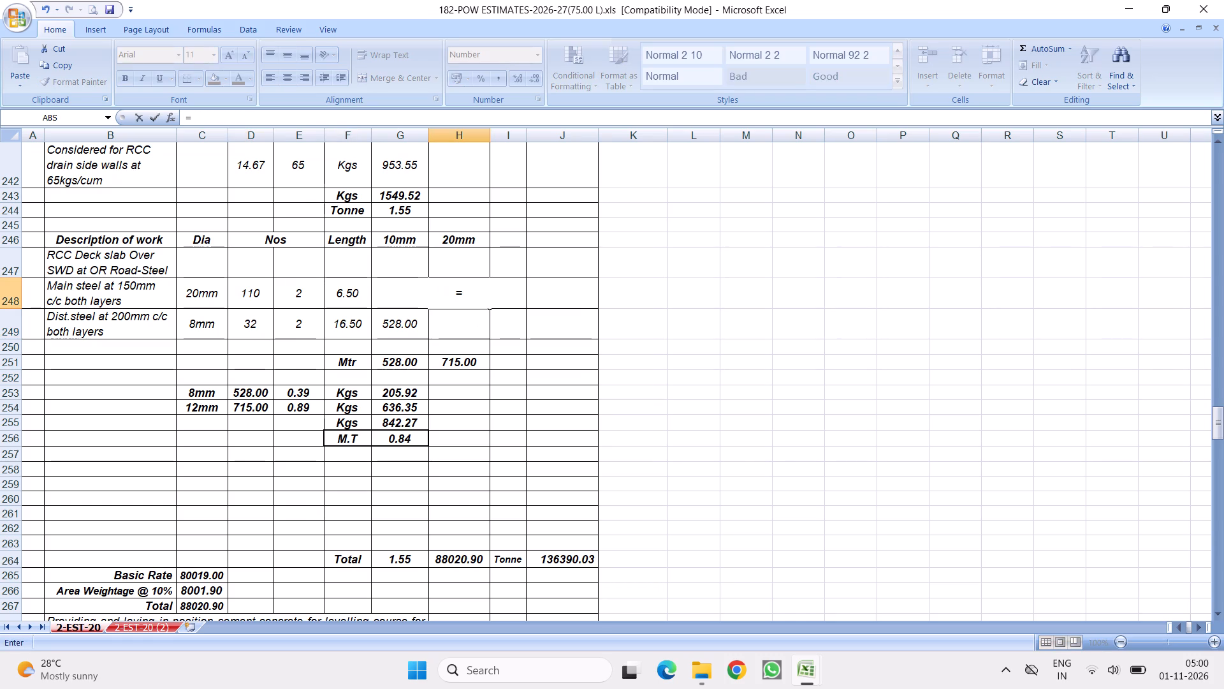
{"action": "left_click", "coordinate": [251, 297]}
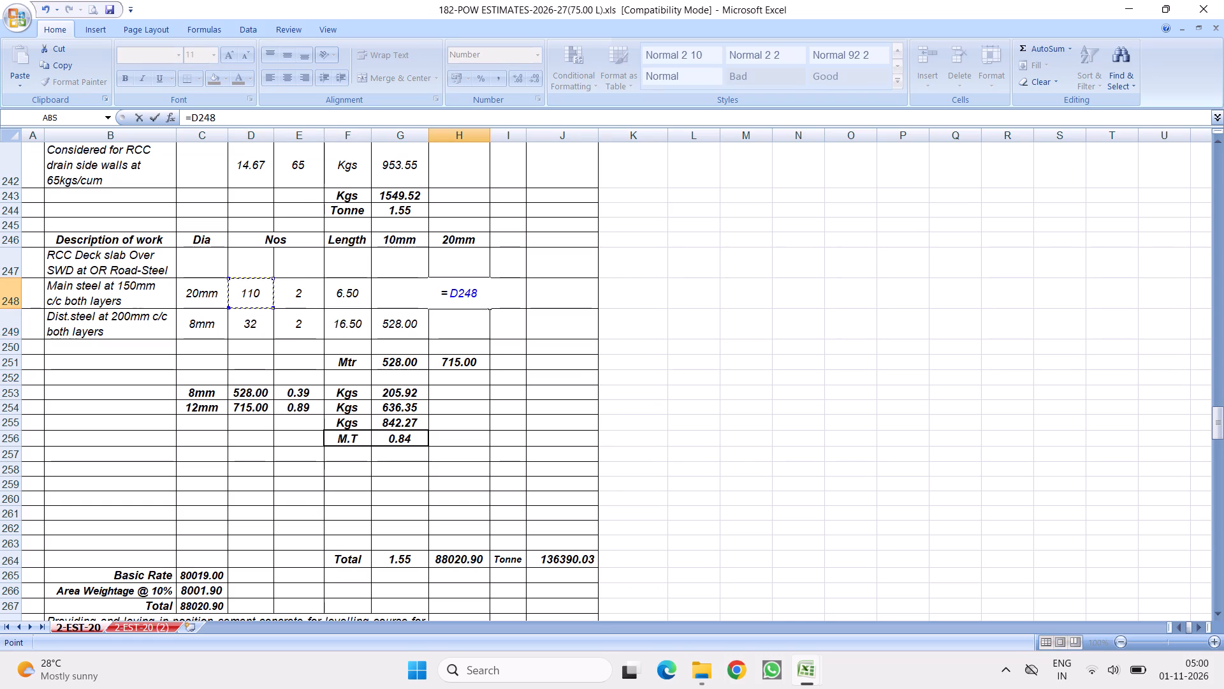
{"action": "key", "text": "shift+asterisk"}
{"action": "left_click", "coordinate": [296, 295]}
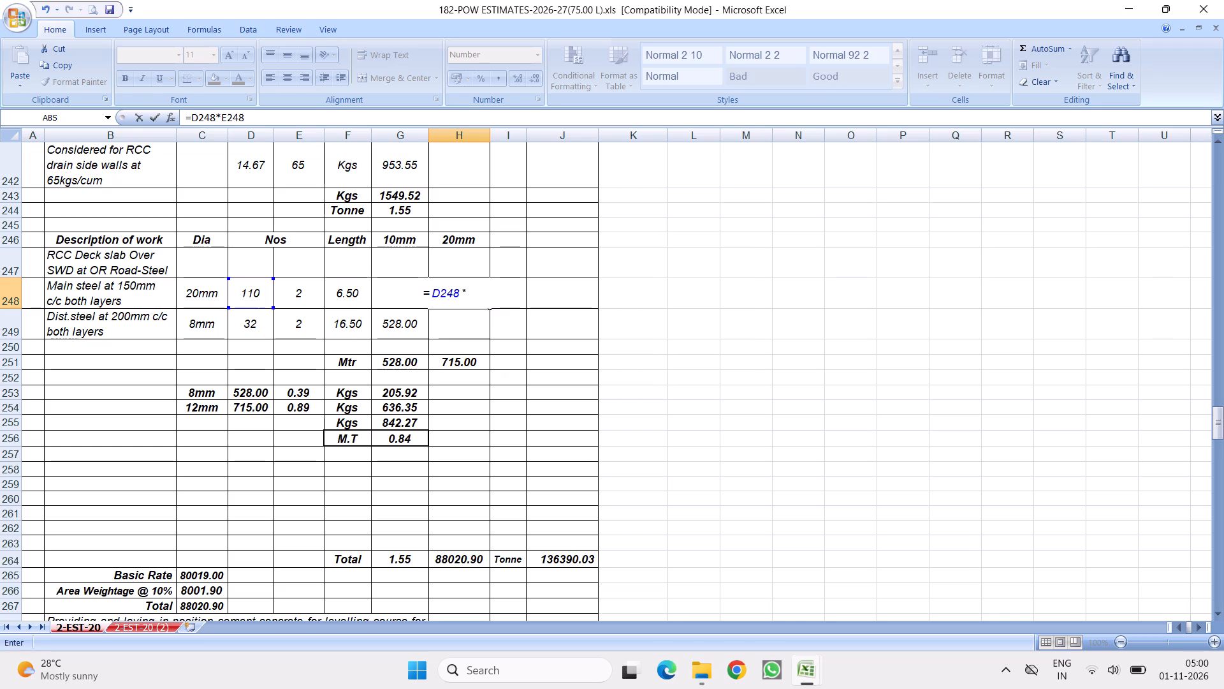
{"action": "key", "text": "shift+asterisk"}
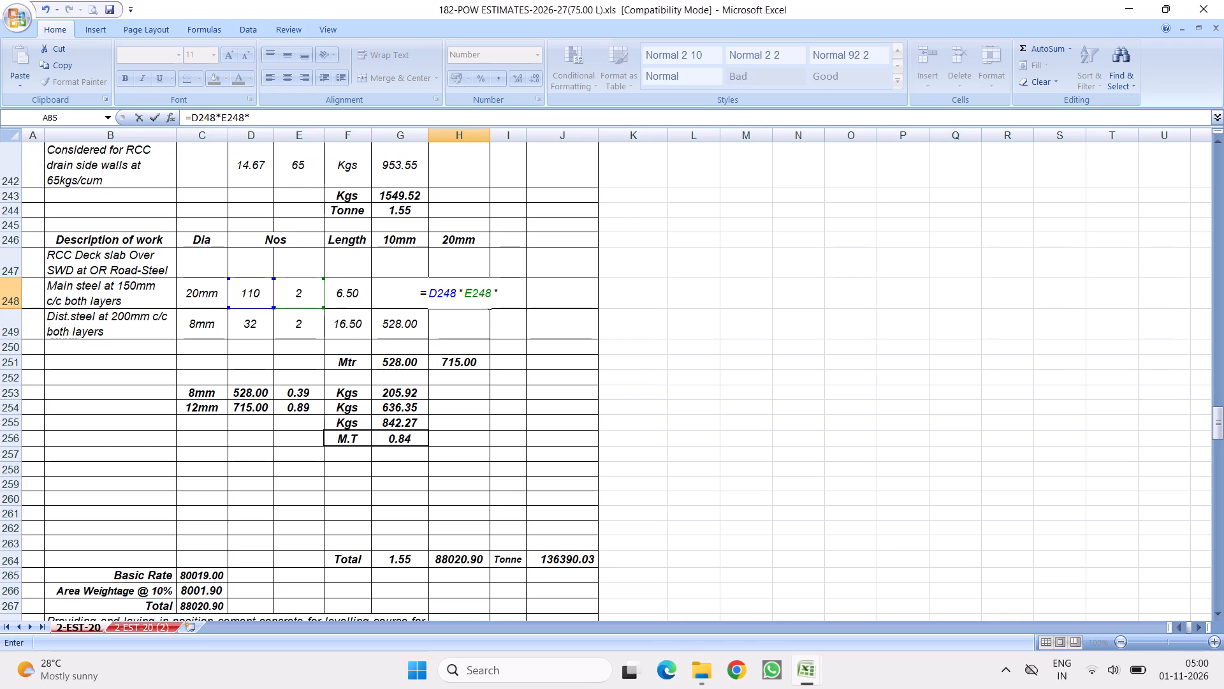
{"action": "left_click", "coordinate": [353, 293]}
{"action": "key", "text": "Return"}
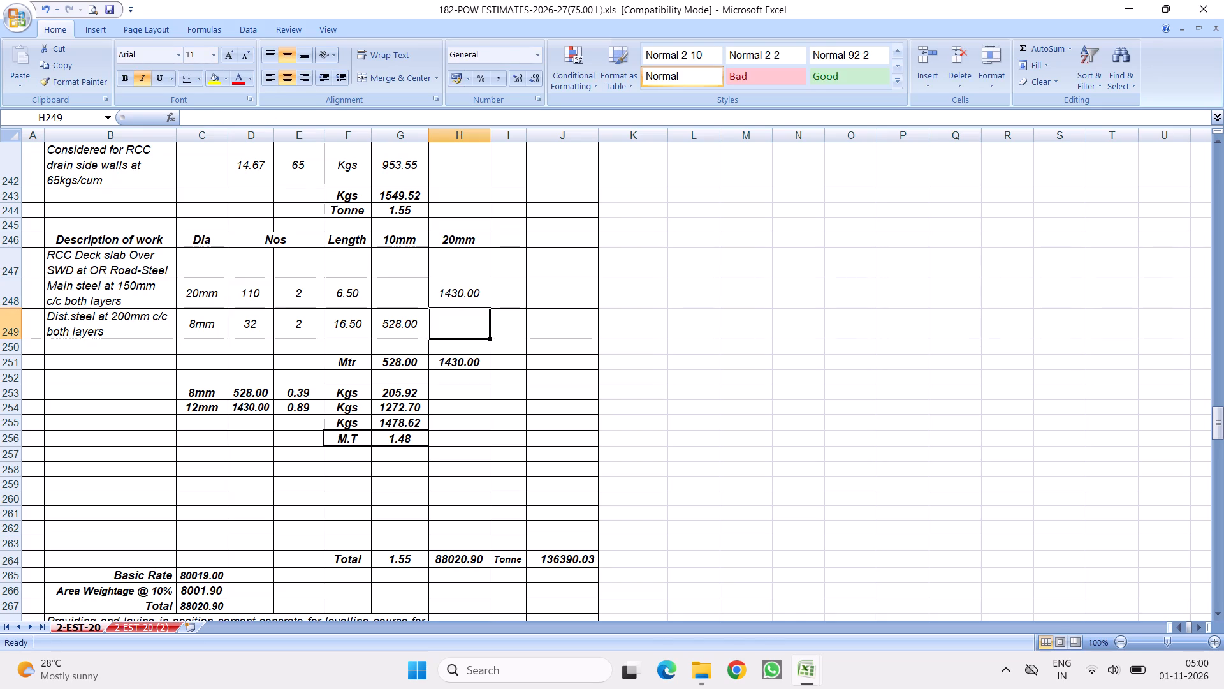
Replace the distribution steel 10mm quantity in G249 with the formula =D249*E249*F249.
{"action": "left_click", "coordinate": [410, 330]}
{"action": "key", "text": "Delete"}
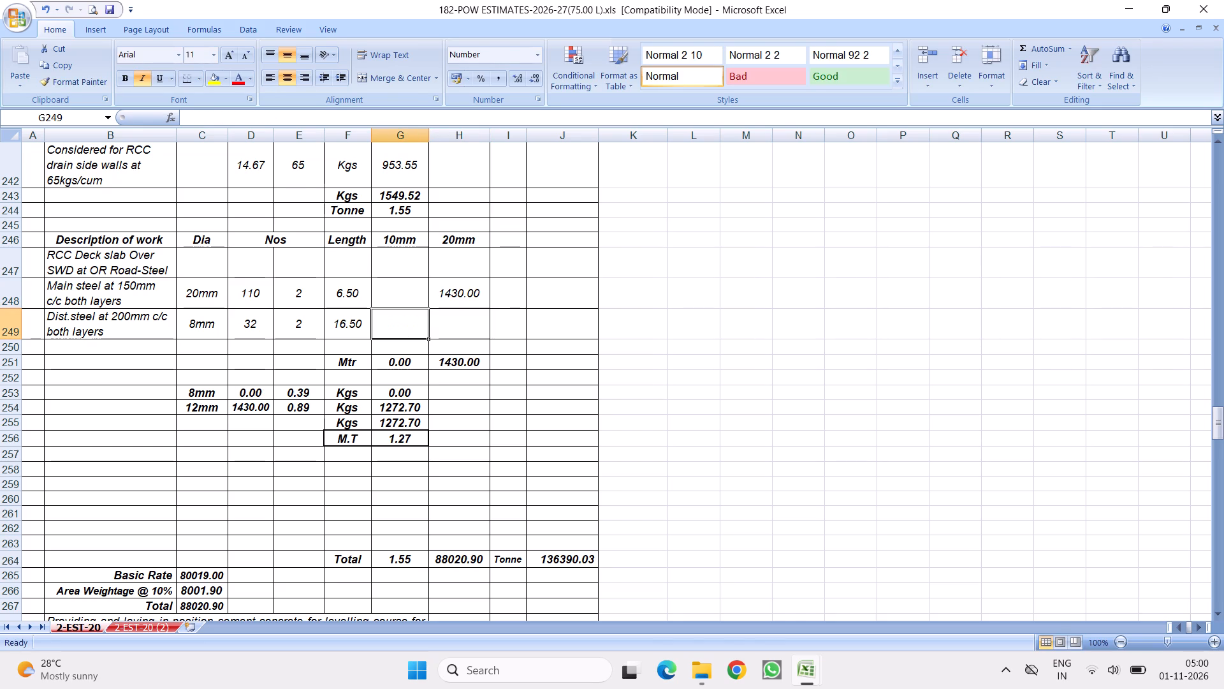
{"action": "key", "text": "equal"}
{"action": "left_click", "coordinate": [242, 321]}
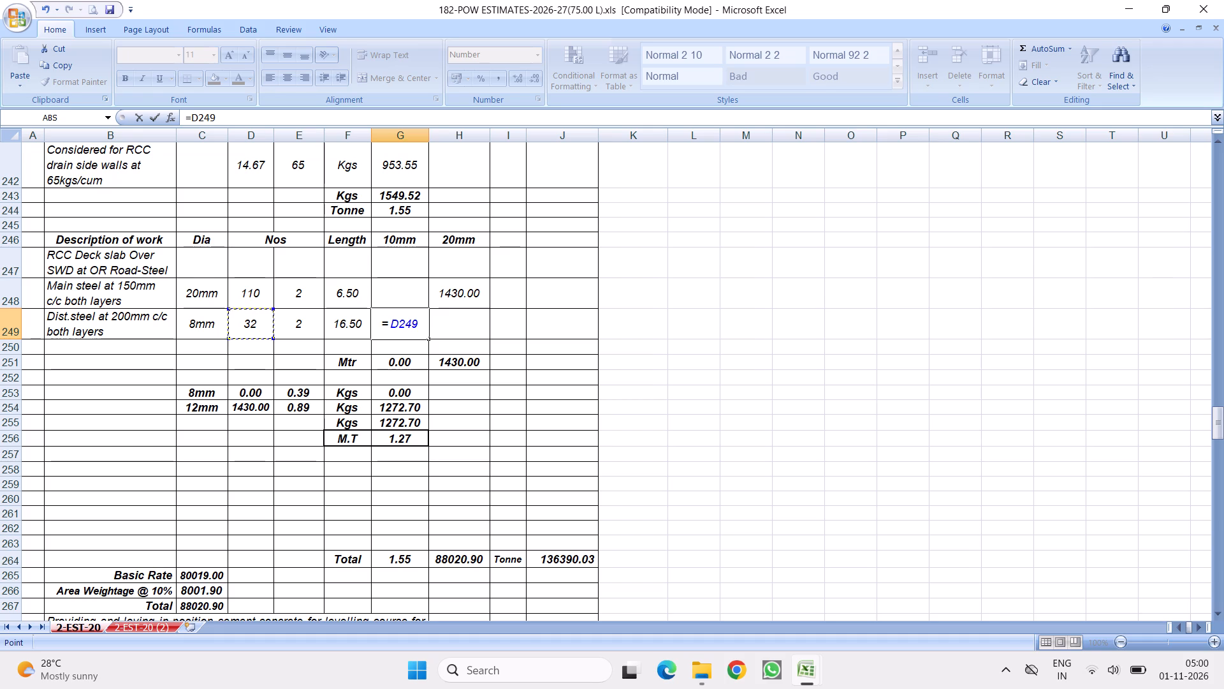
{"action": "key", "text": "shift+asterisk"}
{"action": "left_click", "coordinate": [298, 332]}
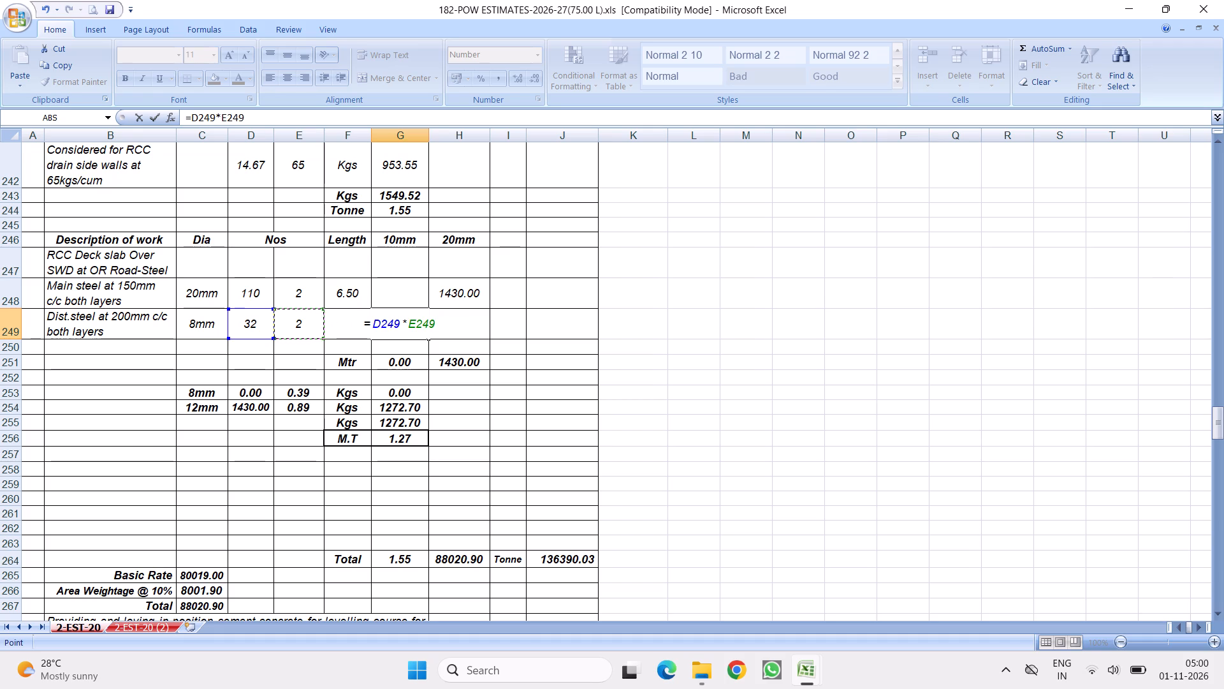
{"action": "key", "text": "Return"}
{"action": "left_click", "coordinate": [396, 320]}
{"action": "left_click", "coordinate": [256, 117]}
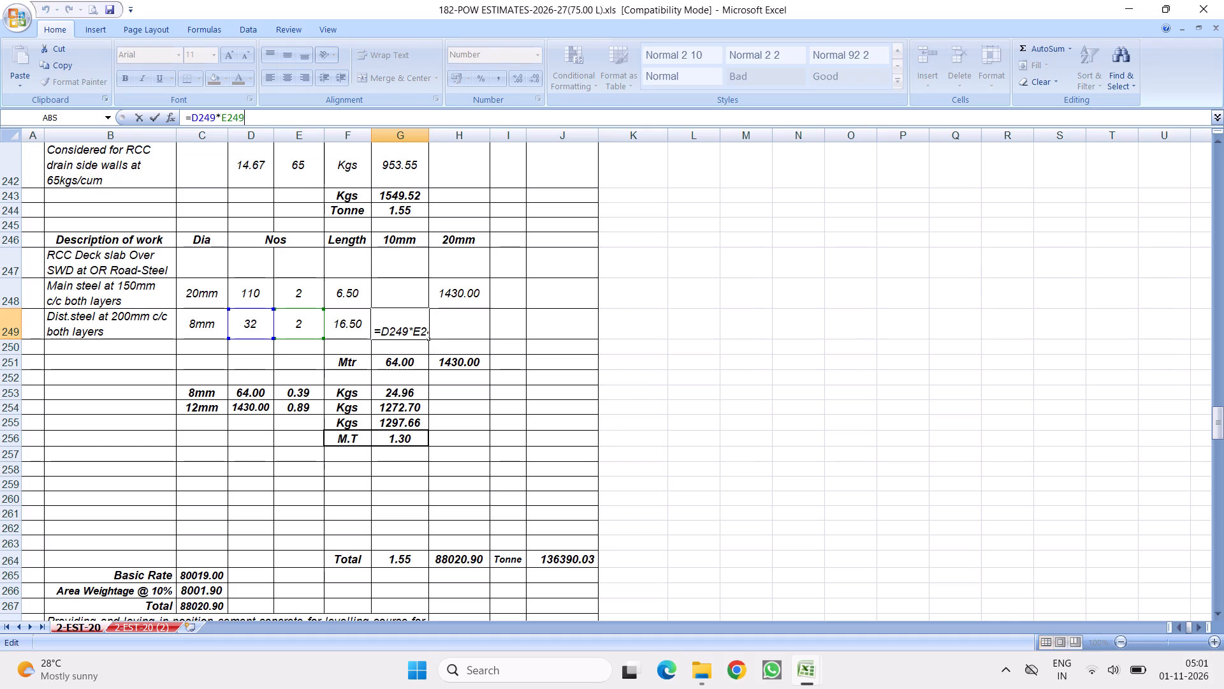
{"action": "key", "text": "shift+parenleft"}
{"action": "key", "text": "BackSpace"}
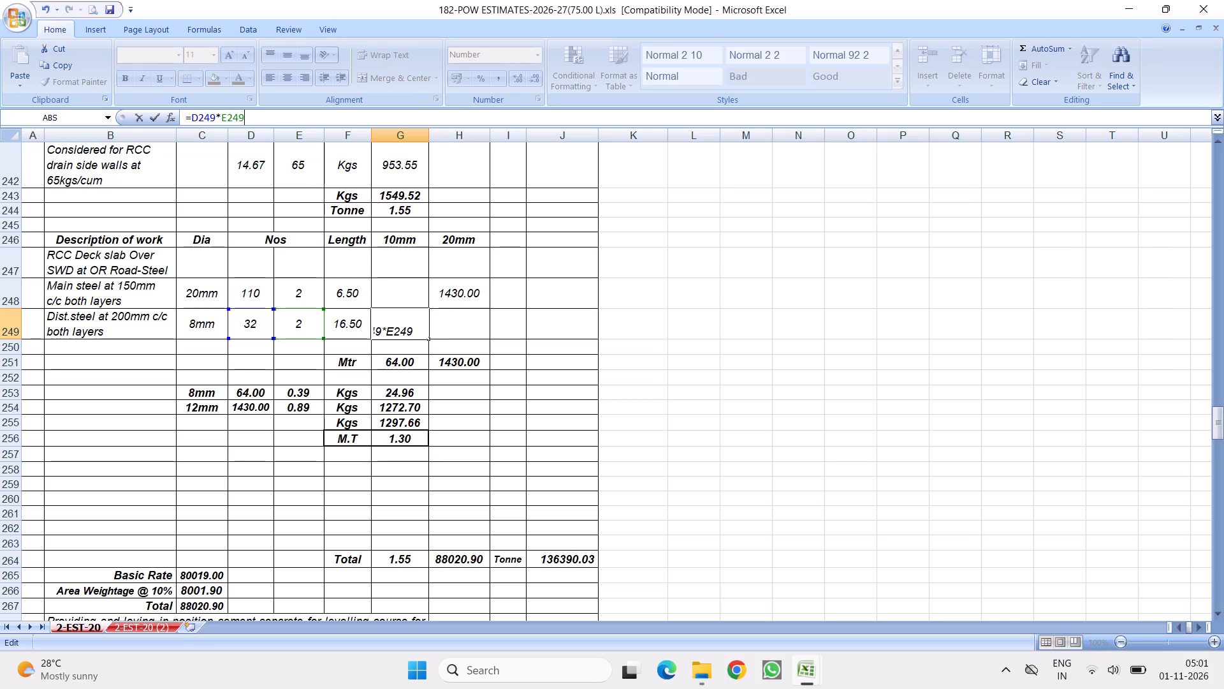
{"action": "key", "text": "shift+asterisk"}
{"action": "left_click", "coordinate": [345, 327]}
{"action": "key", "text": "Return"}
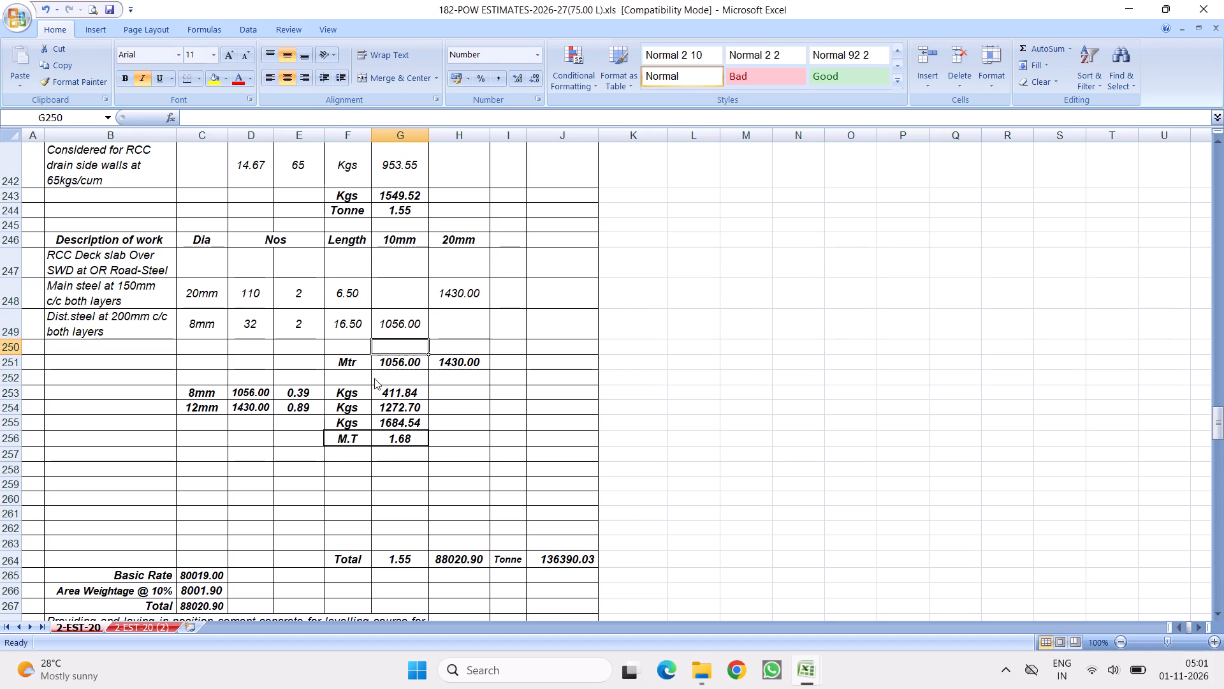
Relabel the bar diameters in the weight summary as 10mm in C253 and 20mm in C254.
{"action": "left_click", "coordinate": [202, 396]}
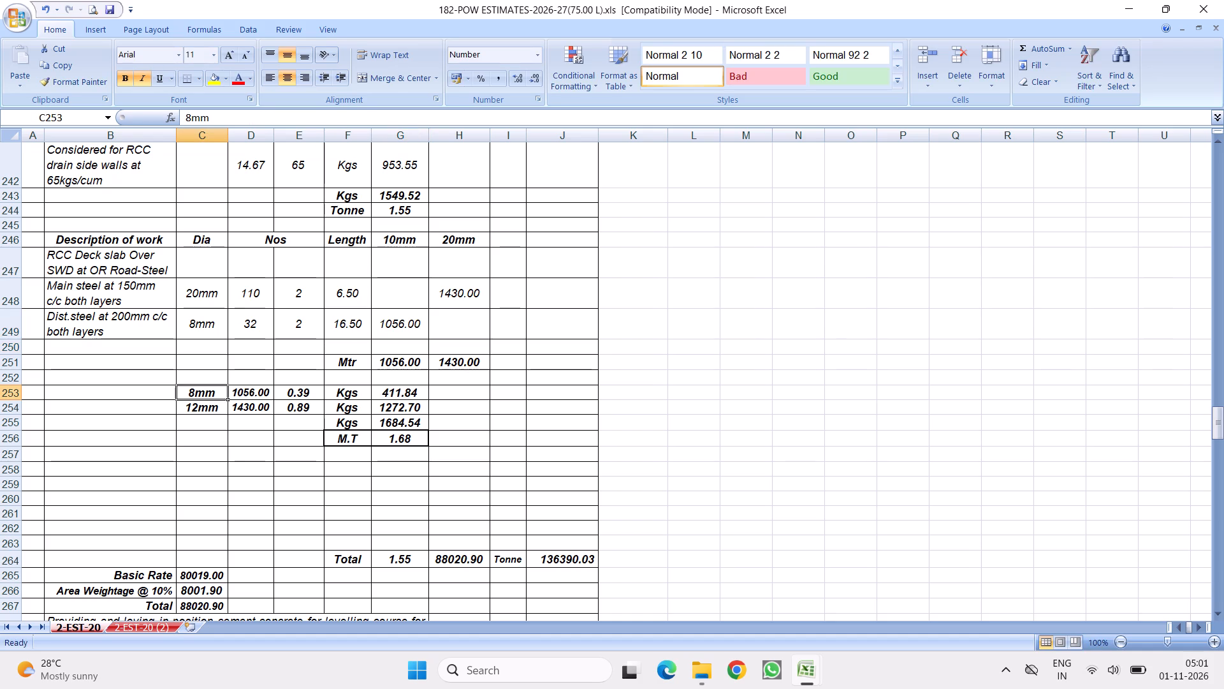
{"action": "type", "text": "10"}
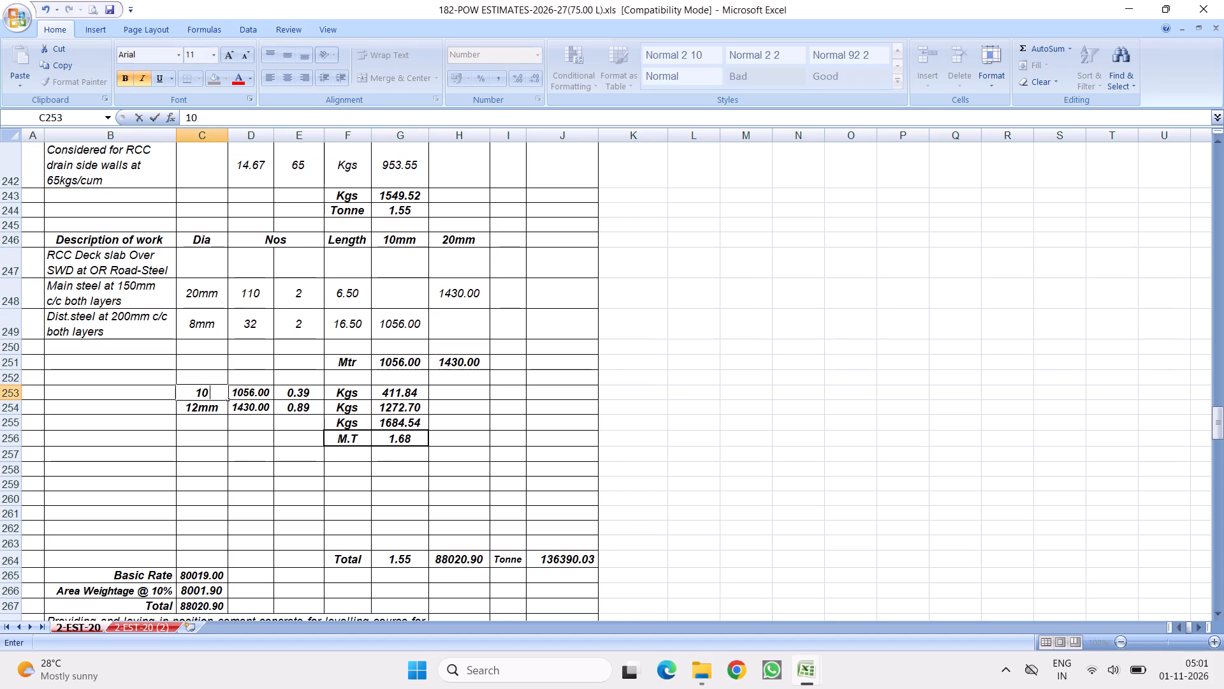
{"action": "key", "text": "m"}
{"action": "key", "text": "m"}
{"action": "left_click_drag", "start_coordinate": [298, 413], "coordinate": [290, 412]}
{"action": "left_click", "coordinate": [193, 407]}
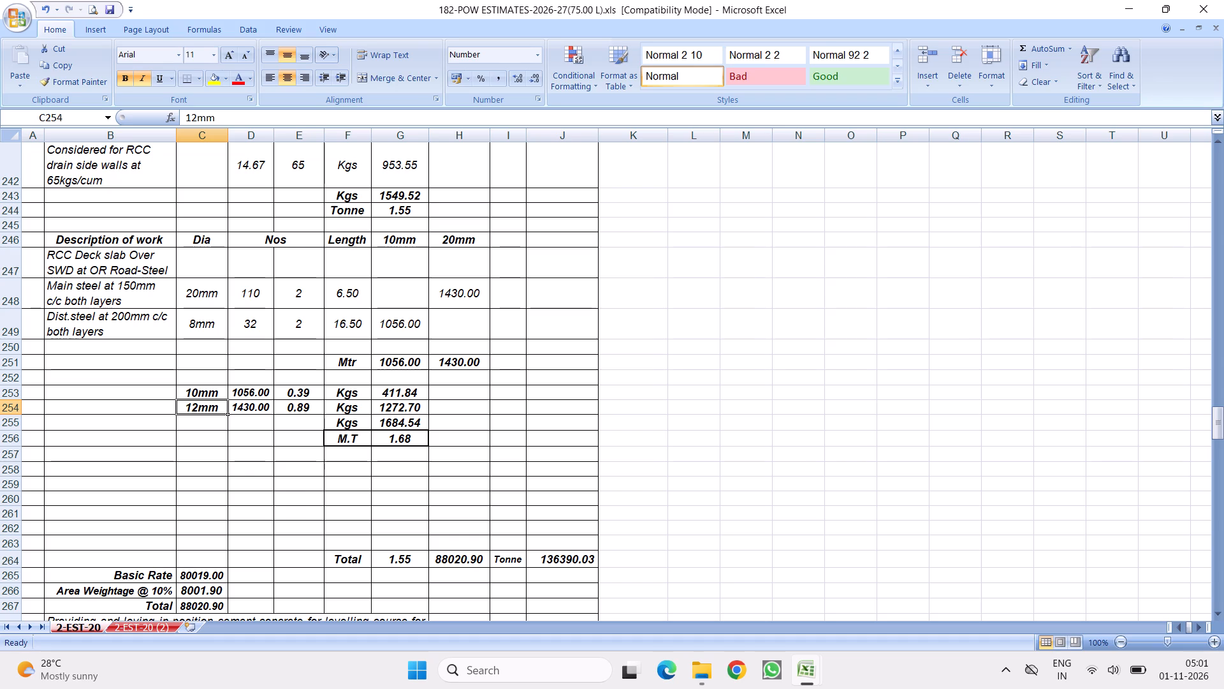
{"action": "key", "text": "2"}
{"action": "key", "text": "0"}
{"action": "key", "text": "m"}
{"action": "key", "text": "m"}
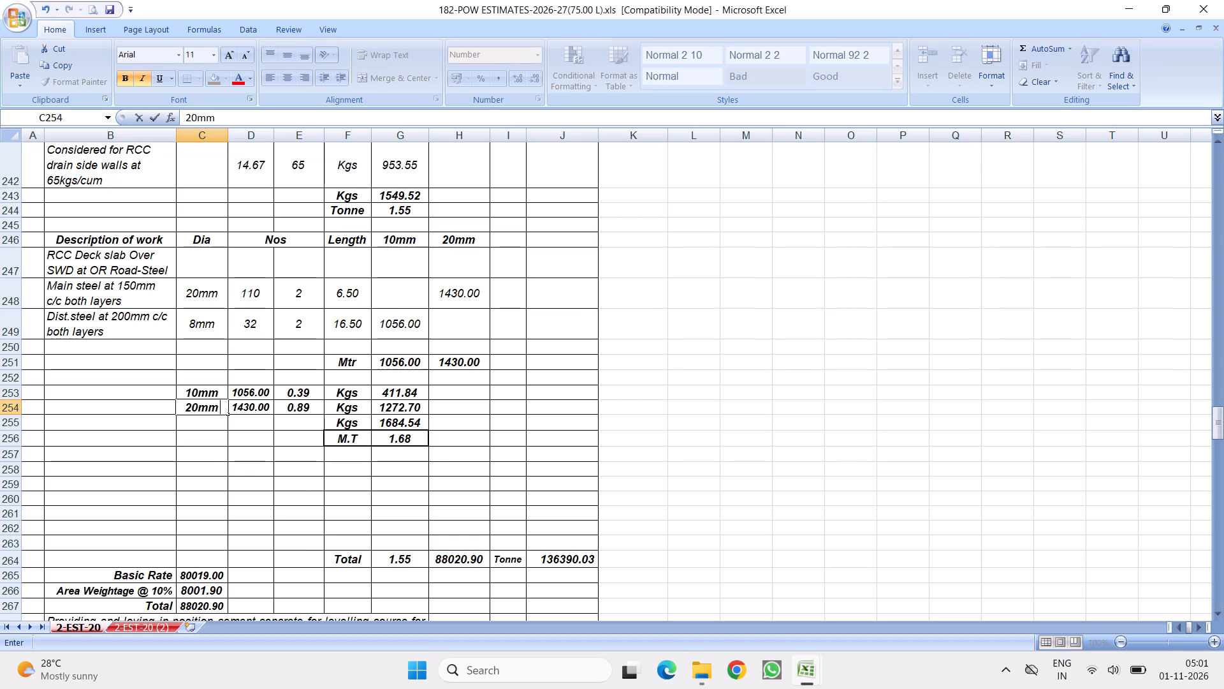
{"action": "left_click", "coordinate": [386, 448]}
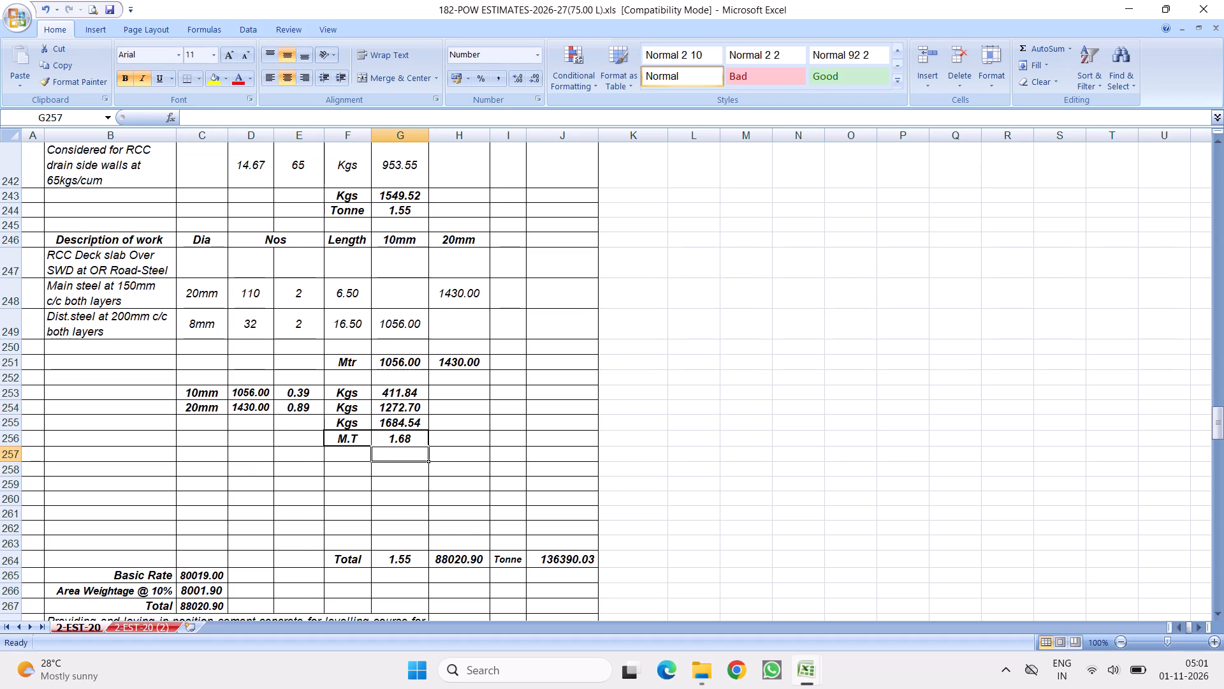
Set the unit weights to 0.617 for the 10mm bars in E253 and 2.47 for the 20mm bars in E254.
{"action": "left_click", "coordinate": [263, 396]}
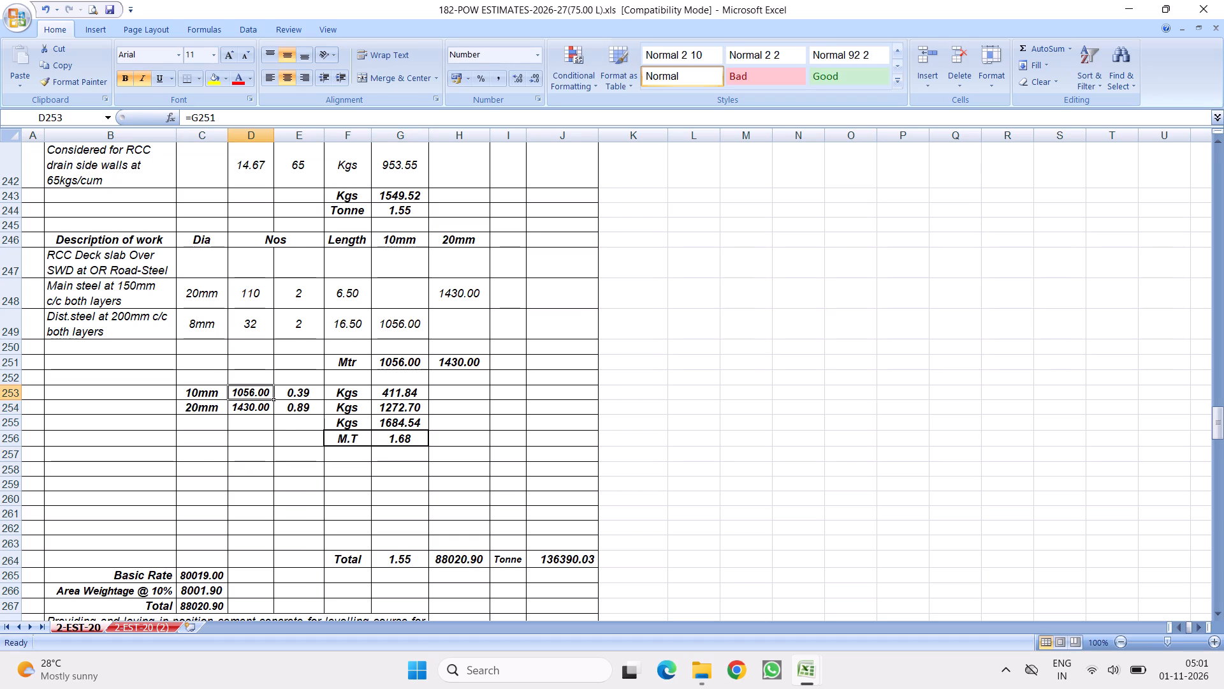
{"action": "left_click", "coordinate": [295, 394]}
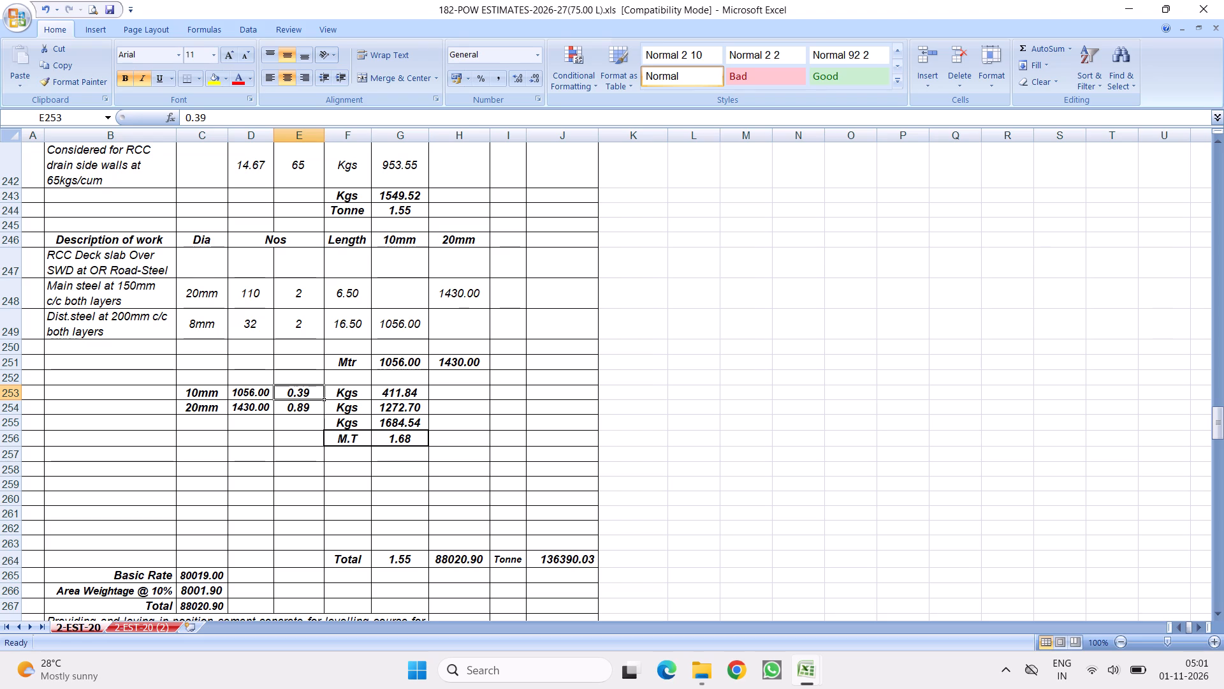
{"action": "key", "text": "period"}
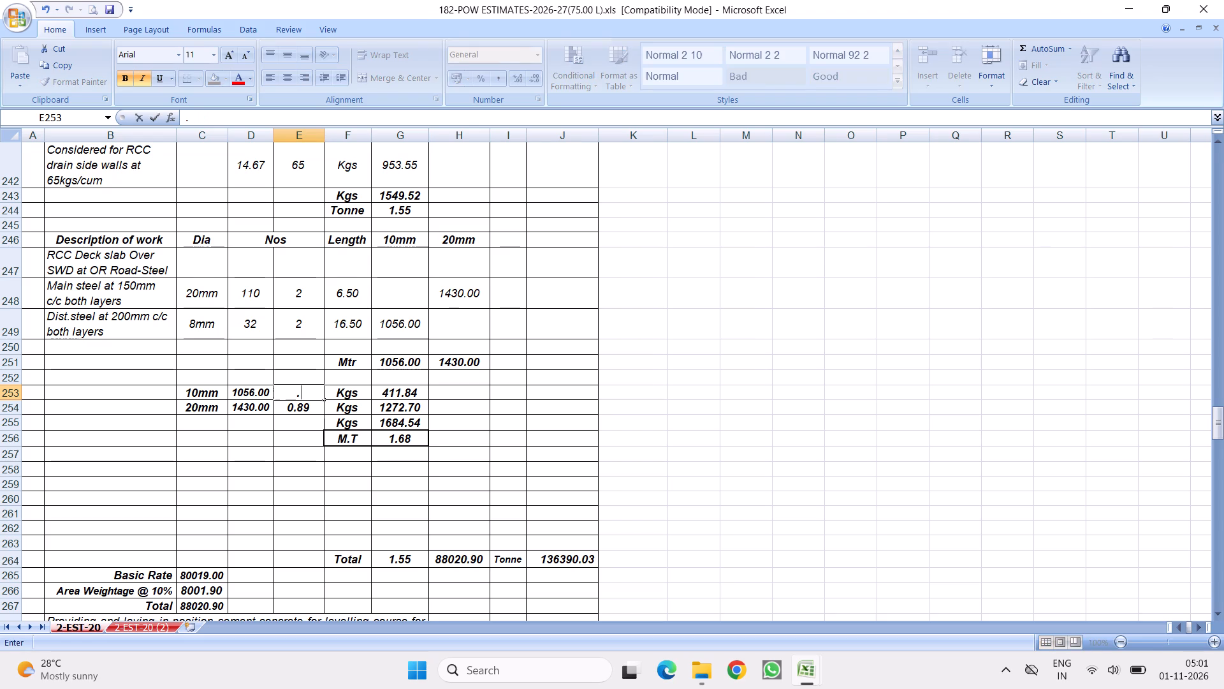
{"action": "type", "text": "61"}
{"action": "key", "text": "7"}
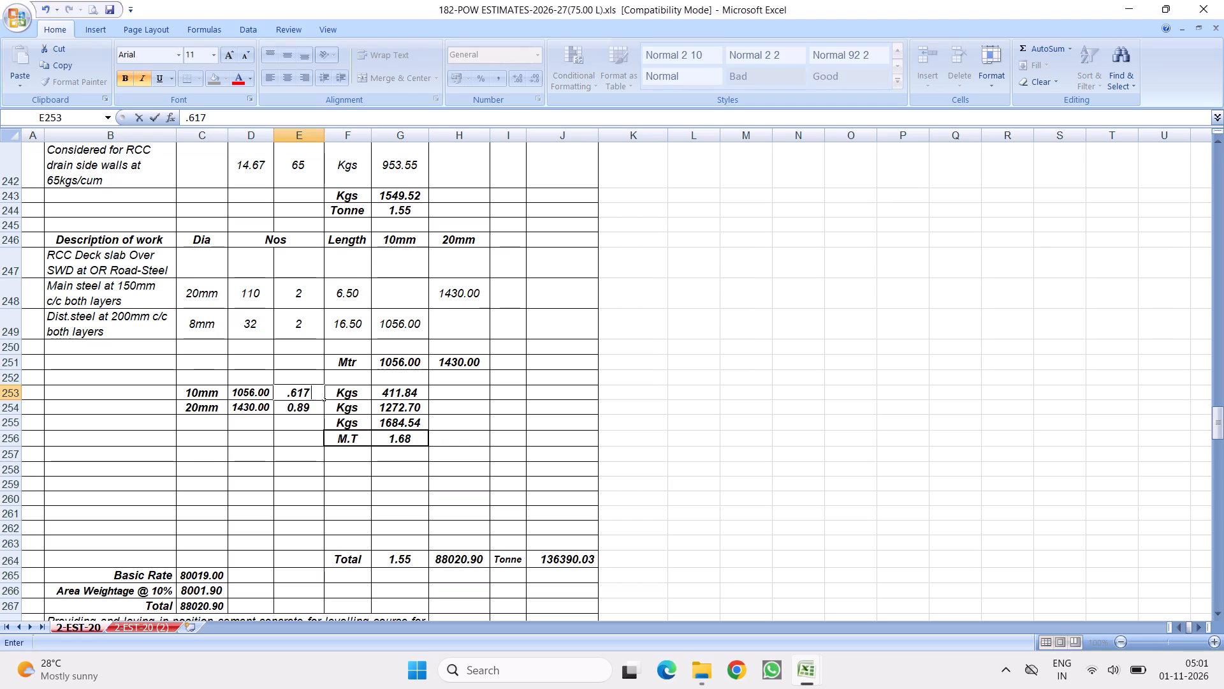
{"action": "left_click", "coordinate": [425, 457]}
{"action": "left_click", "coordinate": [302, 409]}
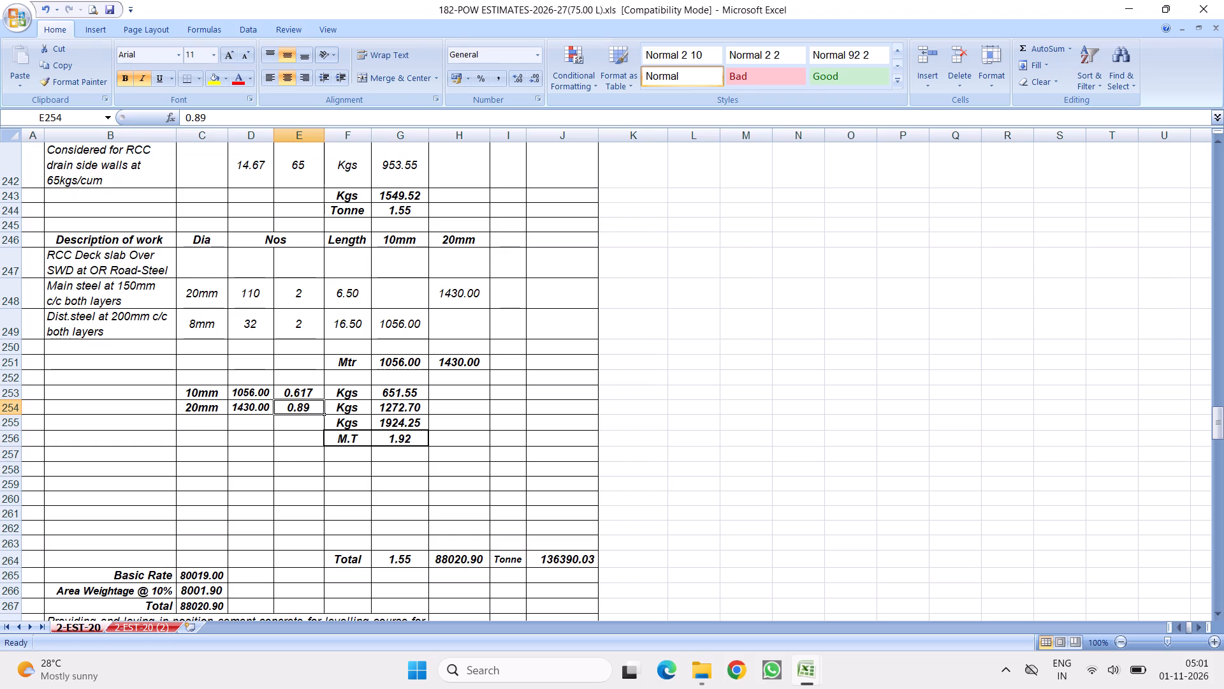
{"action": "key", "text": "2"}
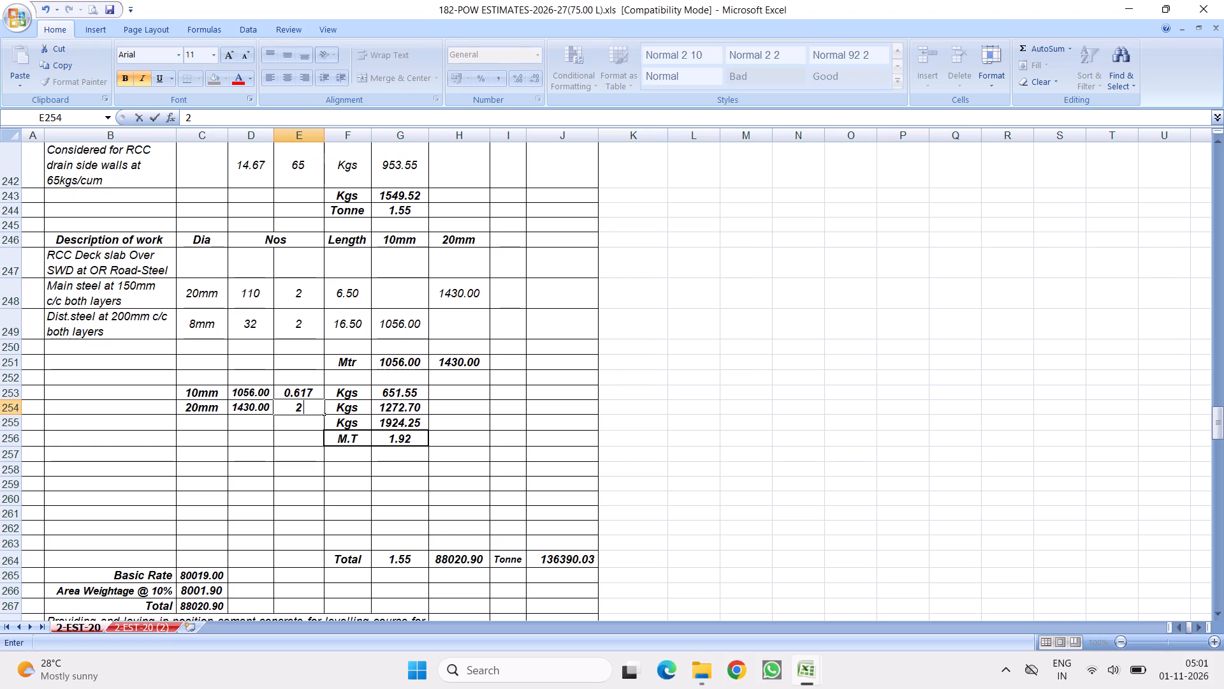
{"action": "key", "text": "period"}
{"action": "key", "text": "4"}
{"action": "key", "text": "7"}
{"action": "left_click", "coordinate": [570, 449]}
AutoSum the 10mm and 20mm steel weights in G253:G254 into G255.
{"action": "left_click_drag", "start_coordinate": [396, 395], "coordinate": [395, 404]}
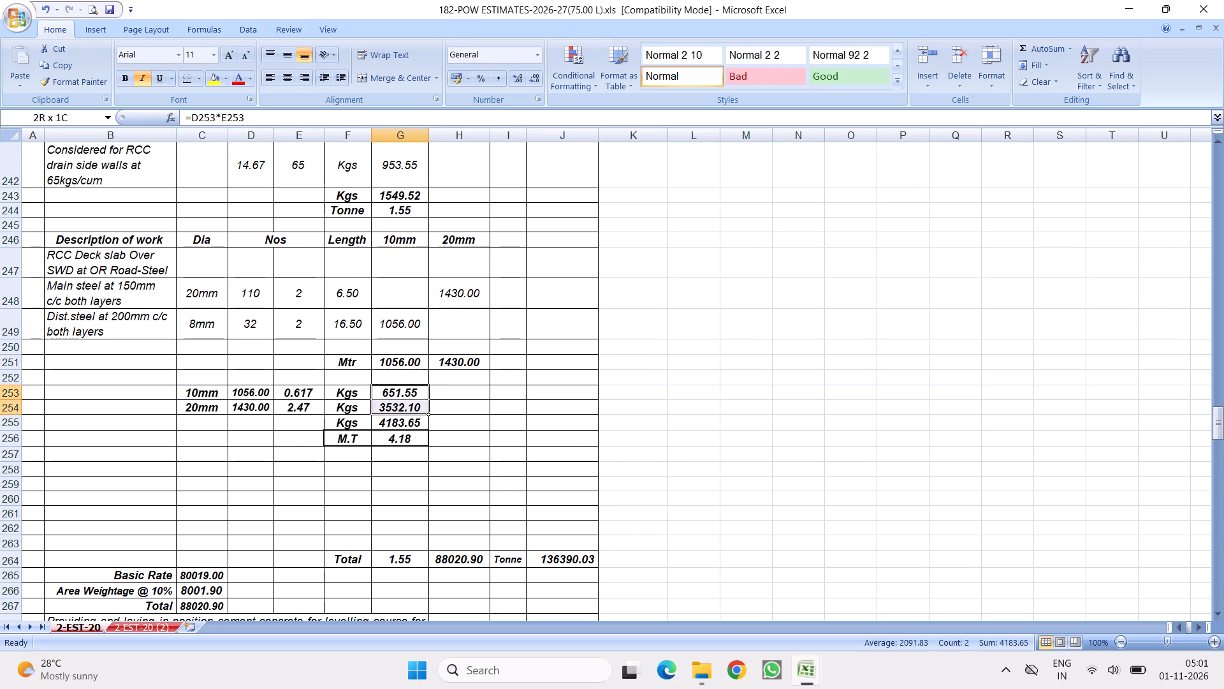
{"action": "left_click_drag", "start_coordinate": [395, 404], "coordinate": [395, 405]}
{"action": "left_click", "coordinate": [1030, 42]}
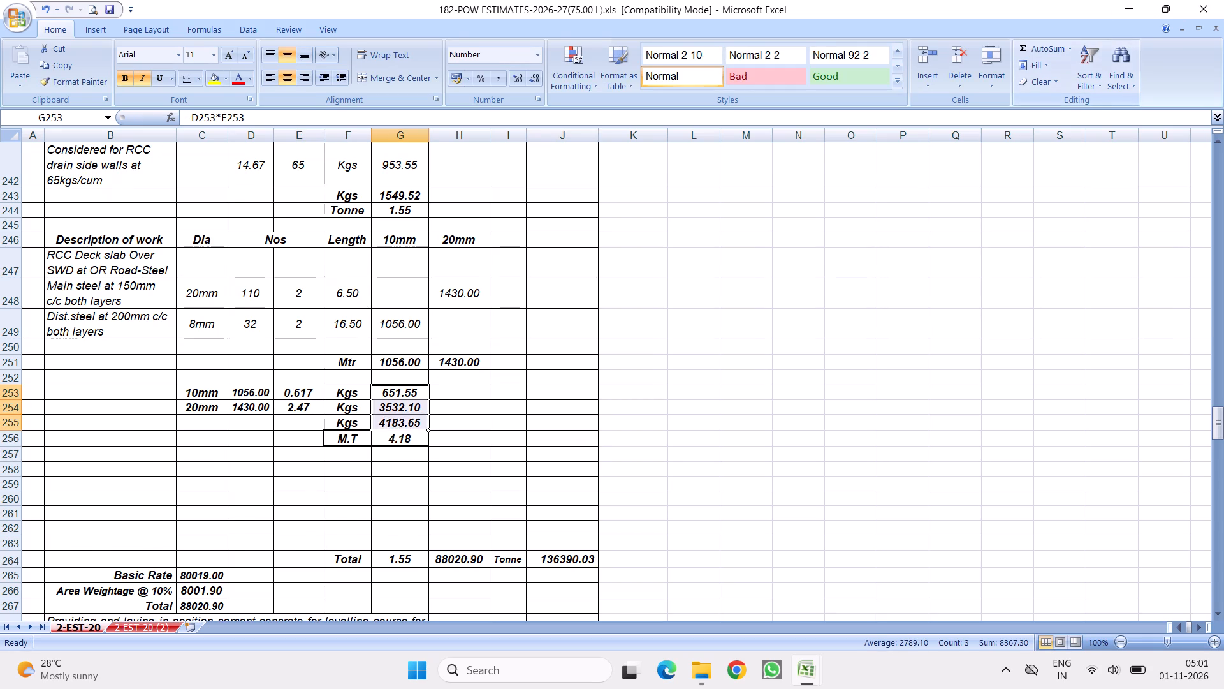
Link the two steel tonnages below the deck slab summary, with =G244 in G258 and =G256 in G259.
{"action": "scroll", "coordinate": [447, 440], "scroll_direction": "down", "scroll_amount": 2}
{"action": "left_click", "coordinate": [398, 334]}
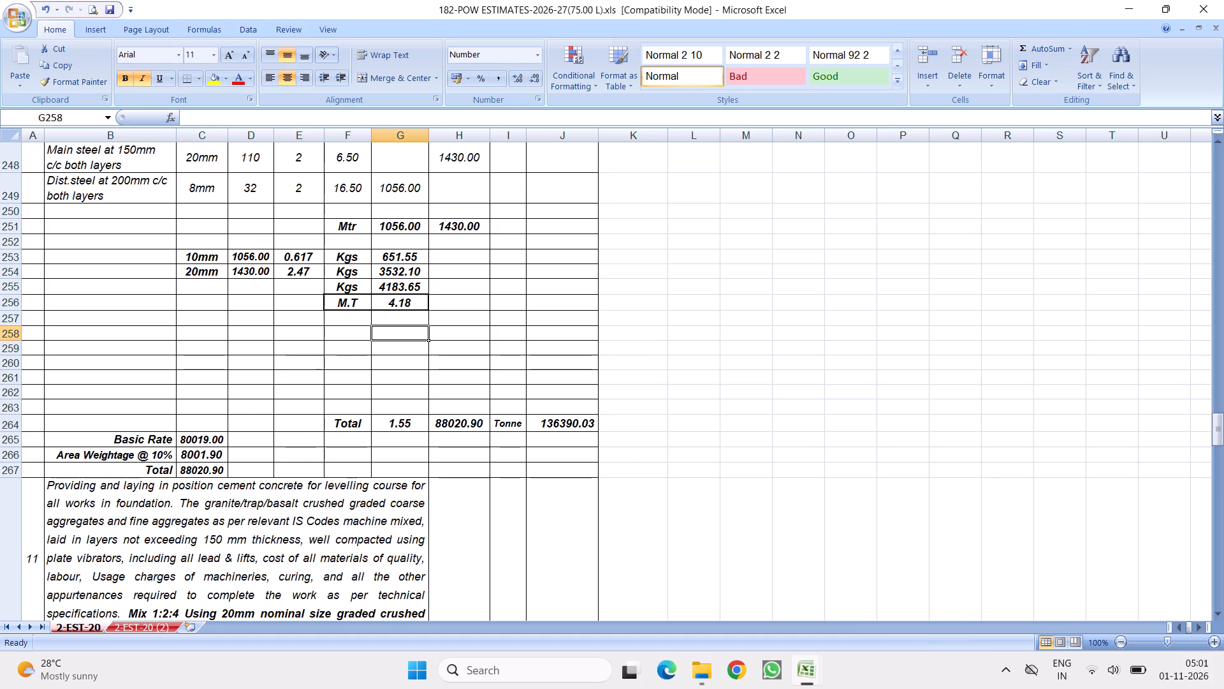
{"action": "key", "text": "equal"}
{"action": "scroll", "coordinate": [425, 346], "scroll_direction": "up", "scroll_amount": 3}
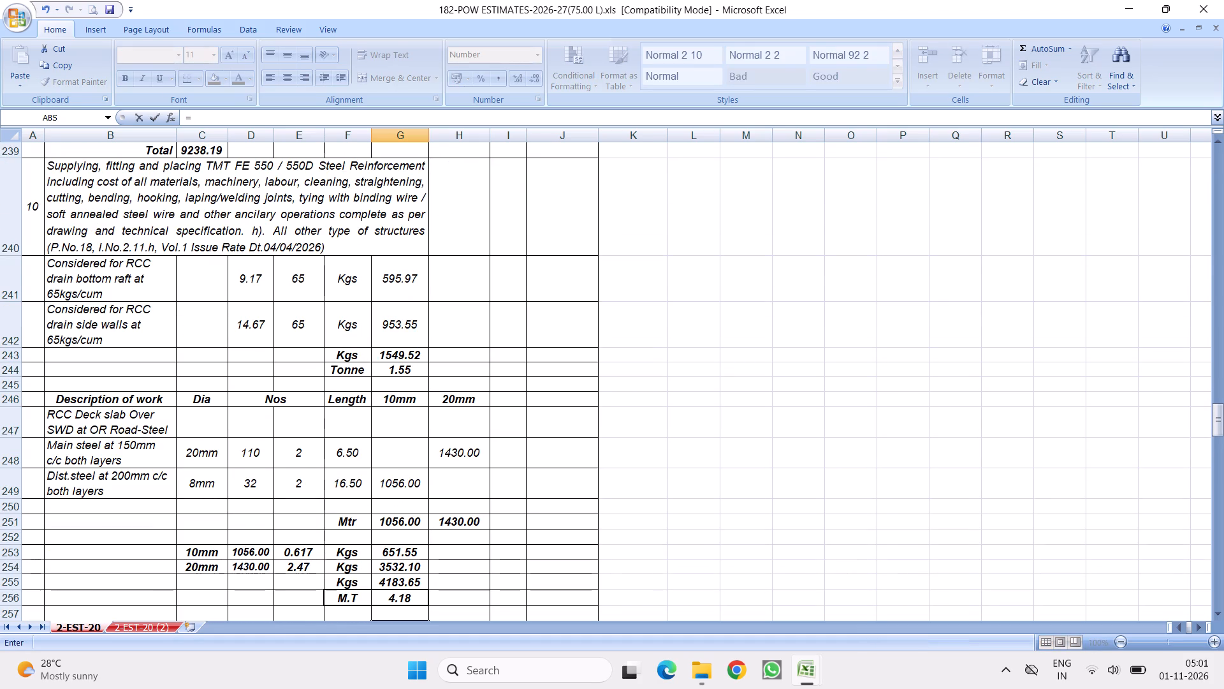
{"action": "left_click", "coordinate": [394, 374]}
{"action": "key", "text": "Return"}
{"action": "key", "text": "equal"}
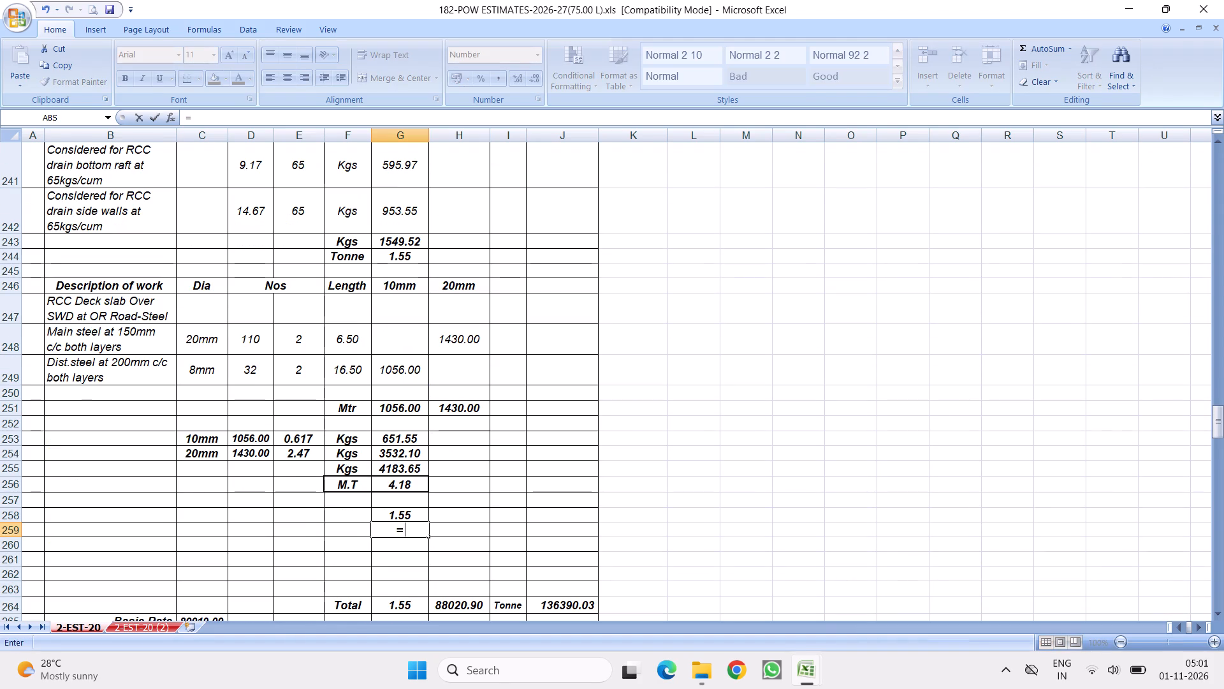
{"action": "left_click", "coordinate": [407, 485]}
{"action": "key", "text": "Return"}
AutoSum the two linked steel tonnages in G258:G259 into G260.
{"action": "scroll", "coordinate": [511, 474], "scroll_direction": "down", "scroll_amount": 1}
{"action": "scroll", "coordinate": [437, 427], "scroll_direction": "down", "scroll_amount": 1}
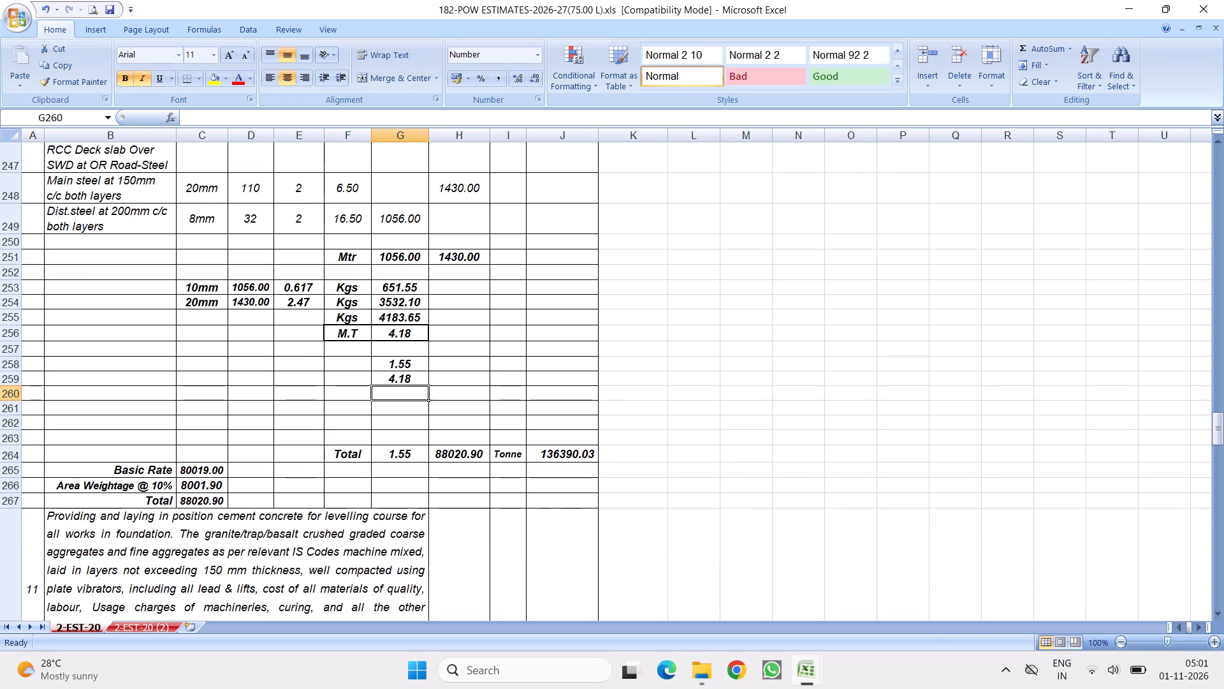
{"action": "left_click_drag", "start_coordinate": [400, 362], "coordinate": [398, 378]}
{"action": "left_click", "coordinate": [1023, 47]}
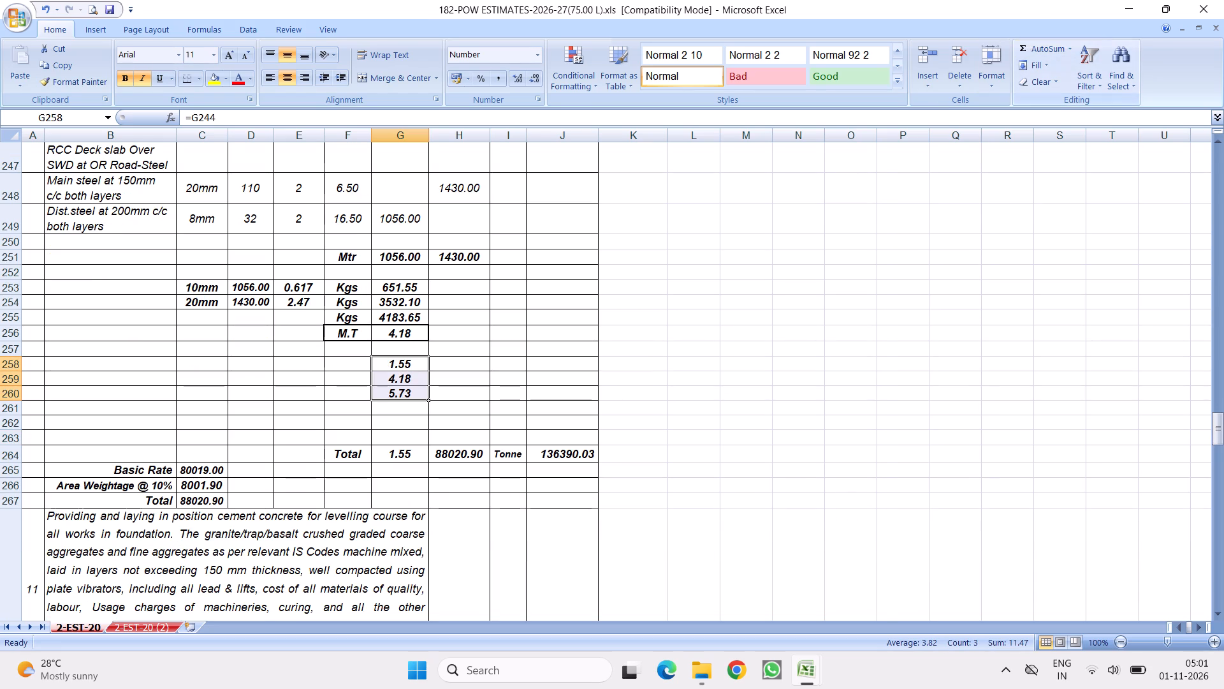
Enter the unit M.T in F258 and fill it down to F260.
{"action": "left_click", "coordinate": [347, 365]}
{"action": "type", "text": "M.T"}
{"action": "left_click", "coordinate": [420, 413]}
{"action": "left_click", "coordinate": [357, 367]}
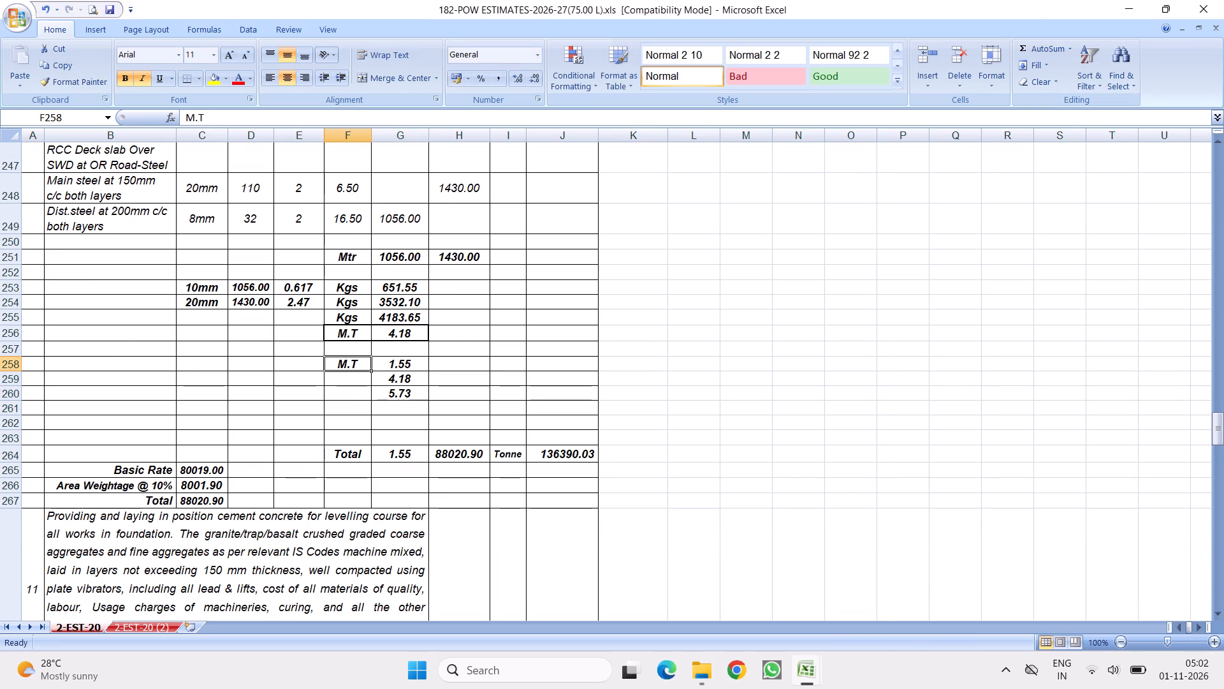
{"action": "left_click_drag", "start_coordinate": [368, 372], "coordinate": [365, 402]}
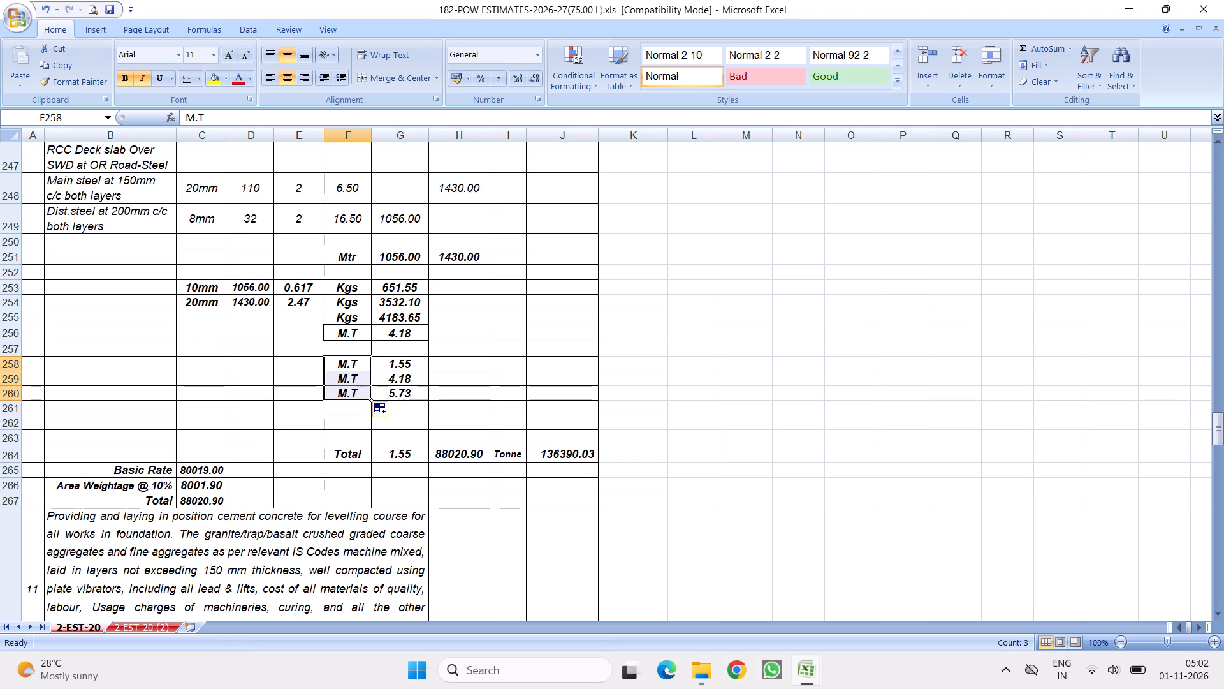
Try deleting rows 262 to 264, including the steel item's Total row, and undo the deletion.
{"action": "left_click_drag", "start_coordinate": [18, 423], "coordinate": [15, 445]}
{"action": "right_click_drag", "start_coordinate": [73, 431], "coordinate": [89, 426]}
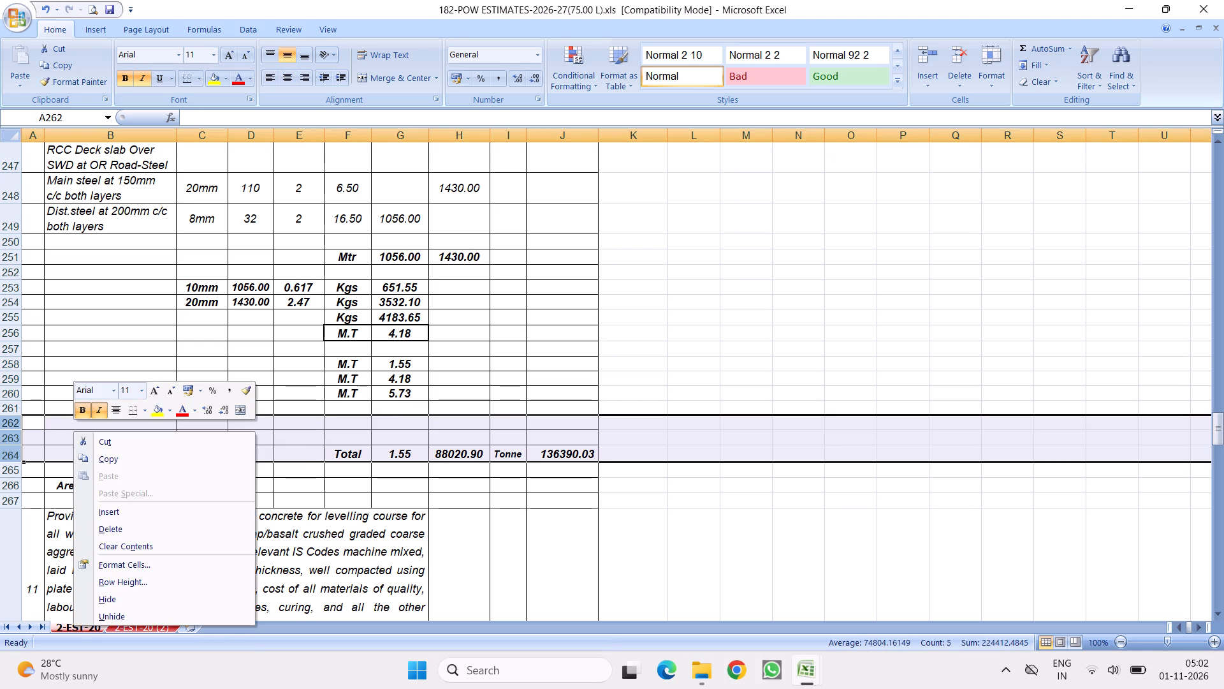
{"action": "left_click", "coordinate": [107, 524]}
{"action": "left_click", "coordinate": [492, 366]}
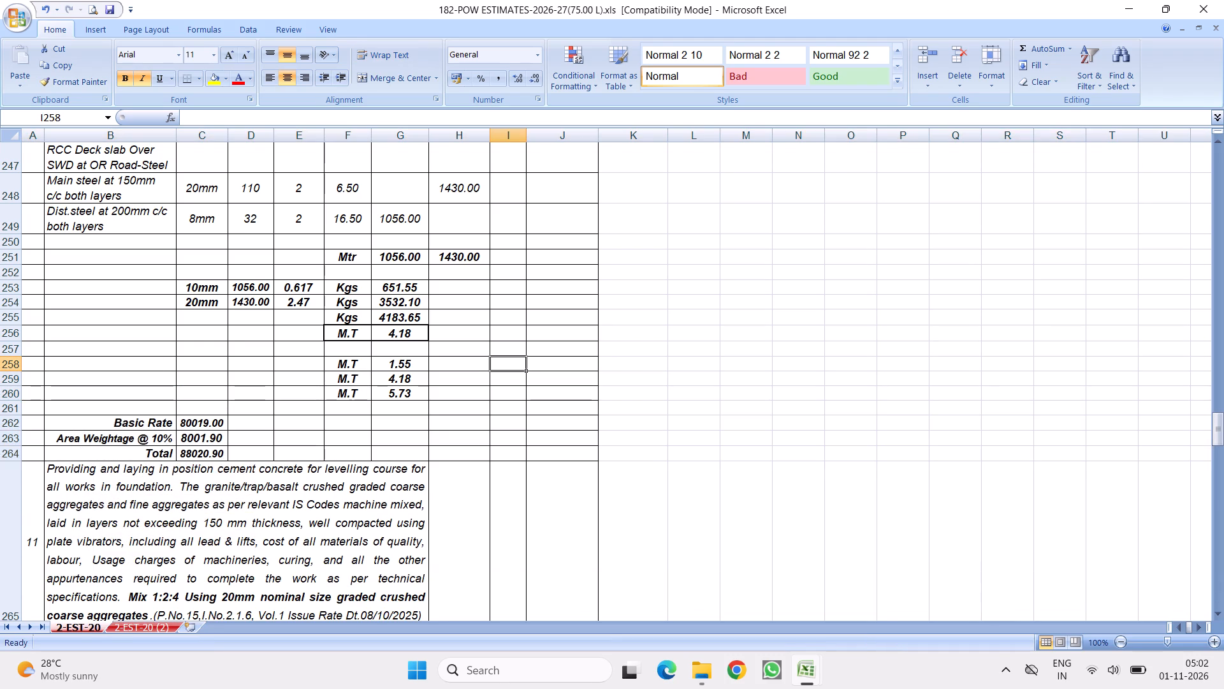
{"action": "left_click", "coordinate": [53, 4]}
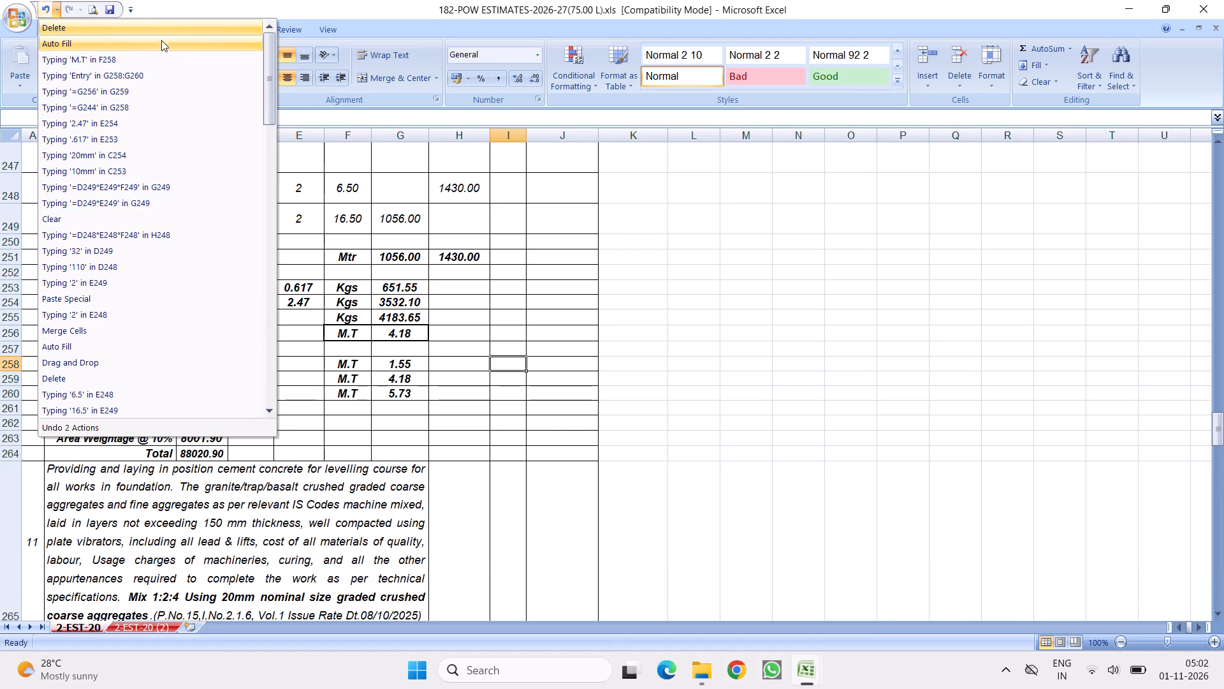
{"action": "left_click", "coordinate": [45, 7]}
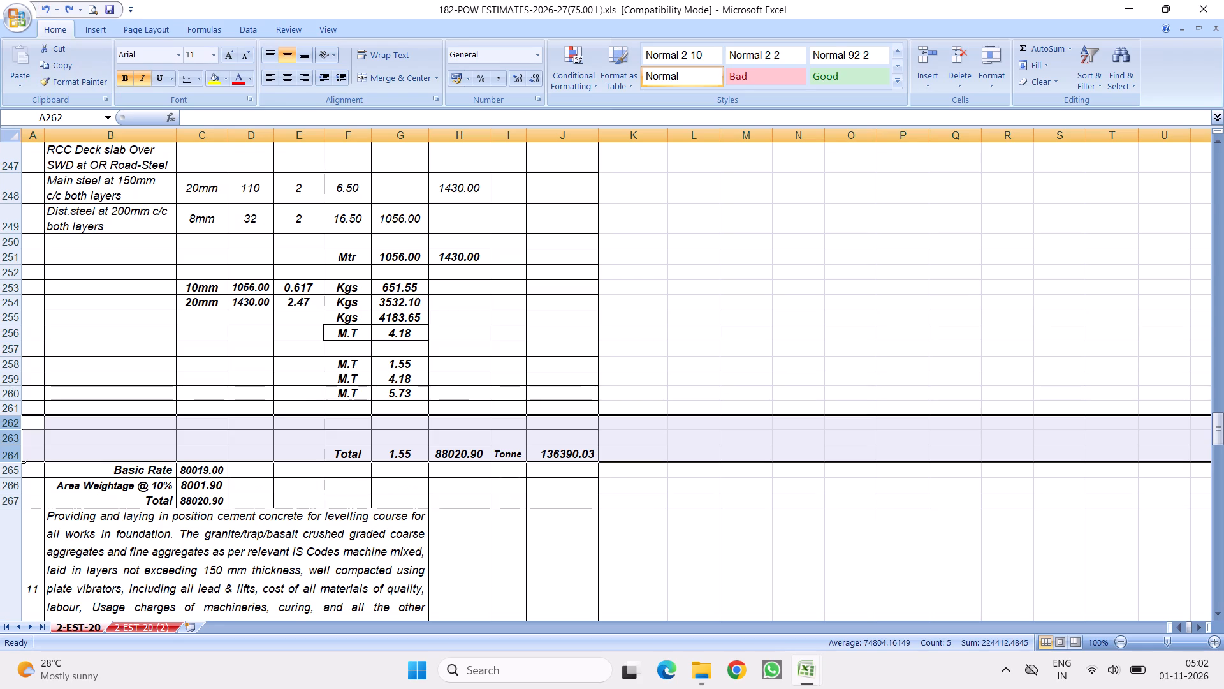
Delete the empty rows 262 and 263 above the steel item's Total row.
{"action": "left_click_drag", "start_coordinate": [19, 426], "coordinate": [16, 450]}
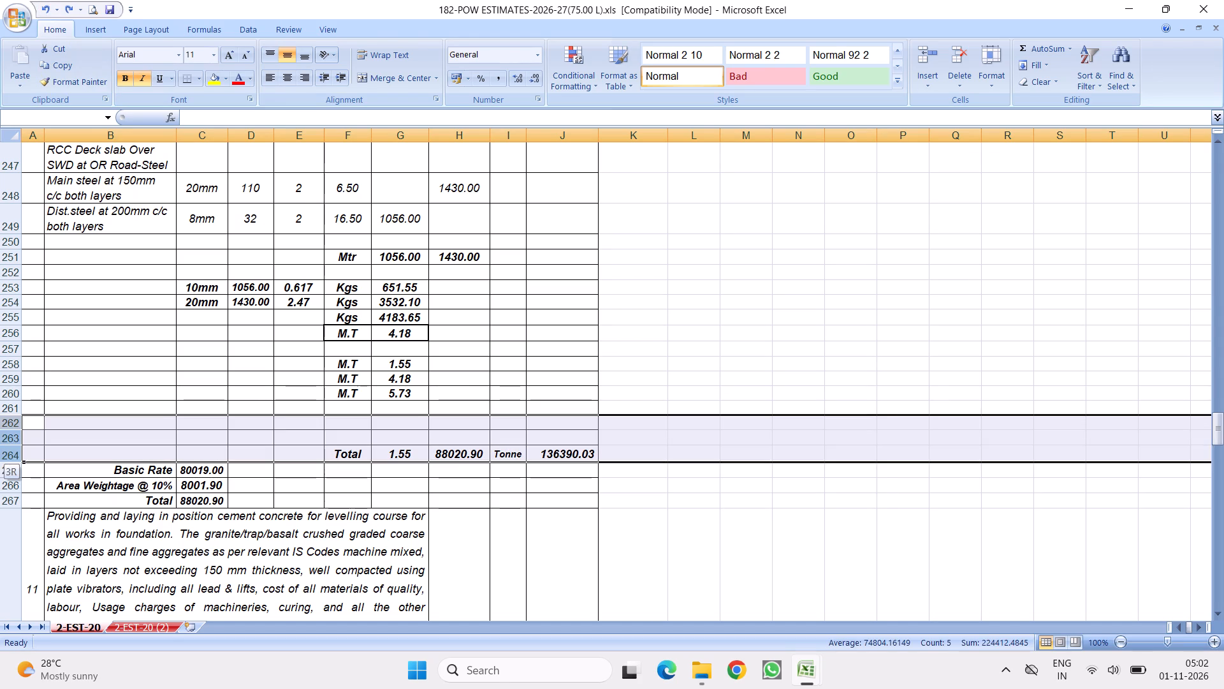
{"action": "left_click_drag", "start_coordinate": [16, 450], "coordinate": [25, 440]}
{"action": "right_click", "coordinate": [105, 429]}
{"action": "left_click", "coordinate": [141, 523]}
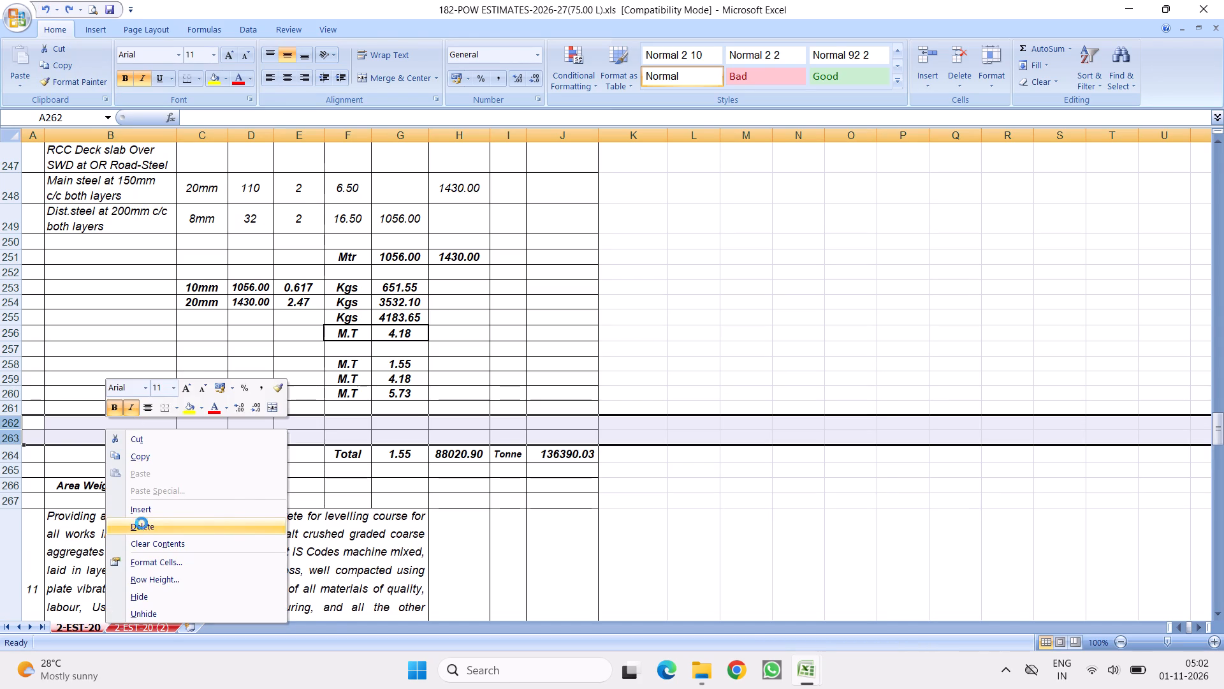
Link the steel item's Total quantity in G262 to the combined steel tonnage in G260.
{"action": "left_click", "coordinate": [397, 424]}
{"action": "key", "text": "equal"}
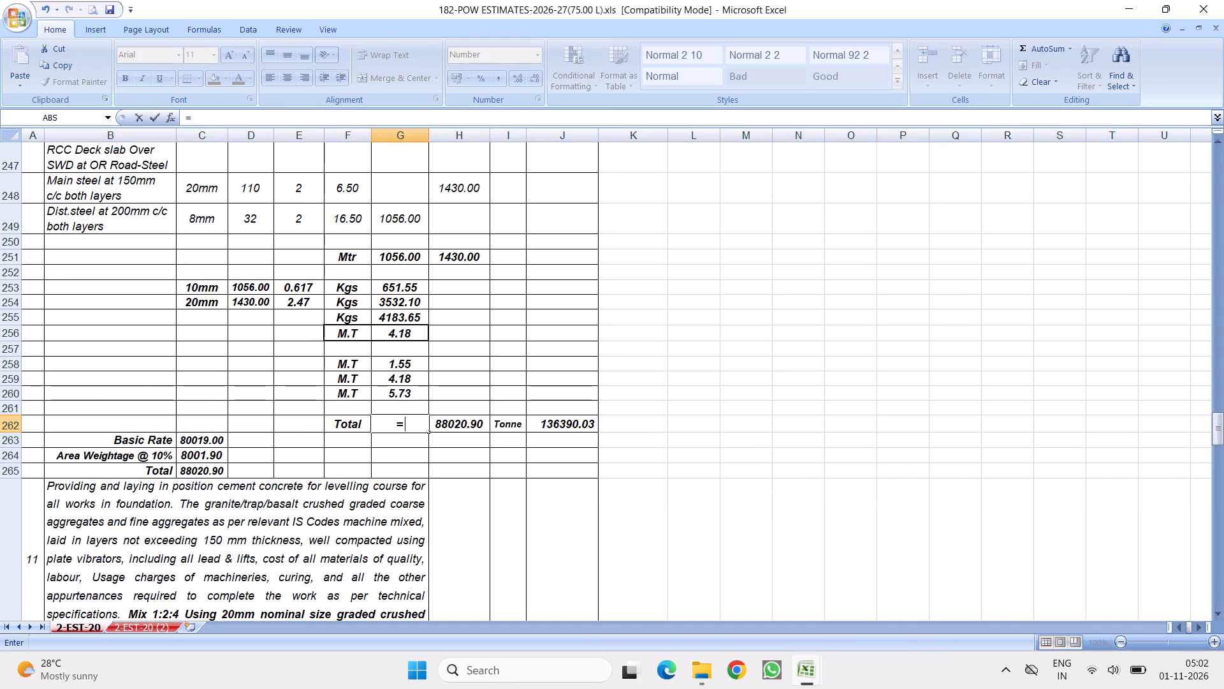
{"action": "left_click", "coordinate": [397, 393]}
{"action": "key", "text": "Return"}
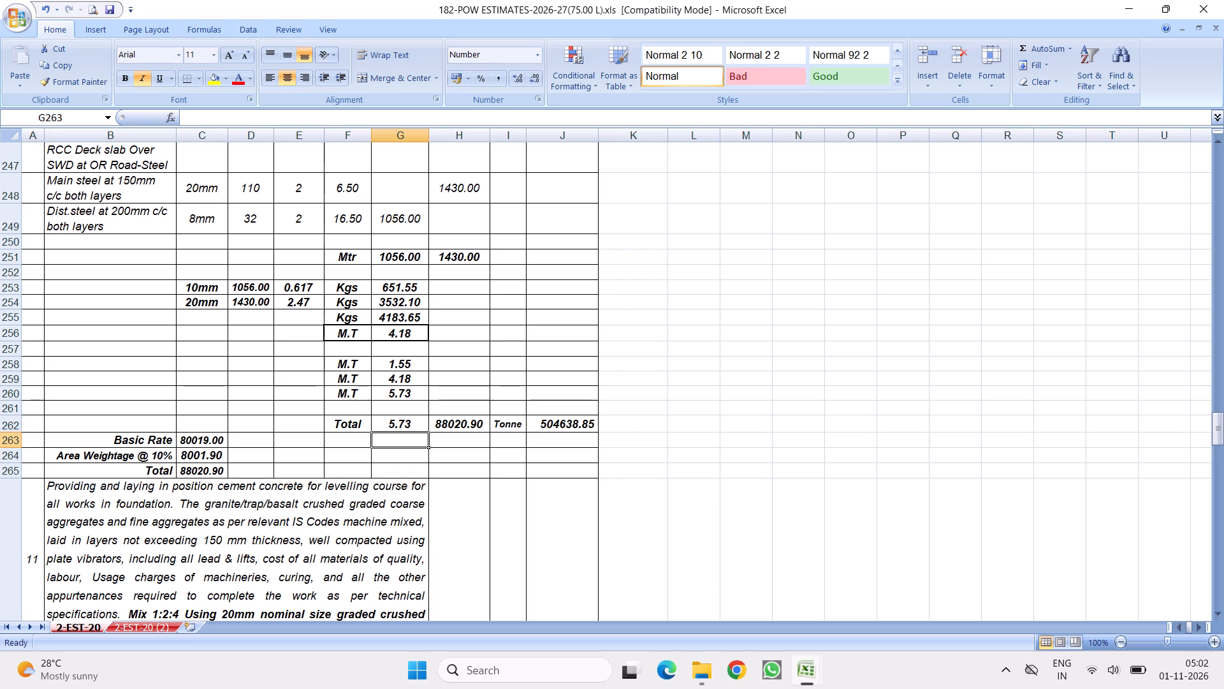
{"action": "left_click", "coordinate": [398, 306]}
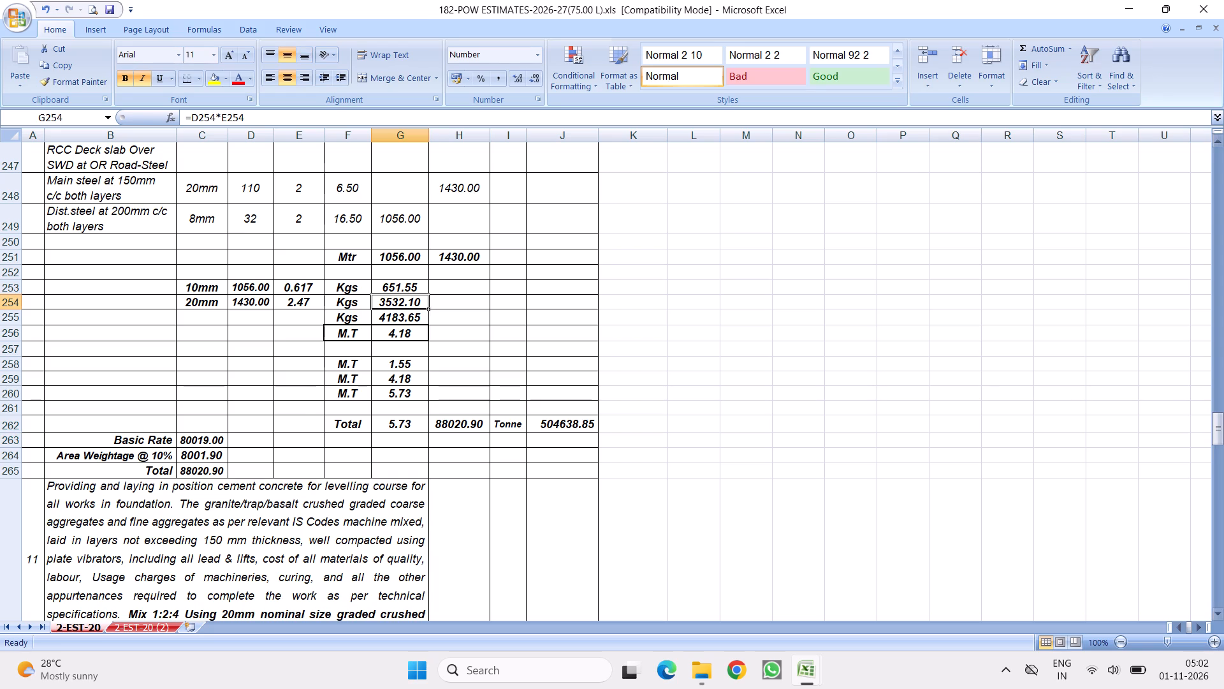
Check the estimate's TOTAL AMOUNT against the 7000000 target and save the workbook.
{"action": "left_click_drag", "start_coordinate": [1214, 431], "coordinate": [1223, 607]}
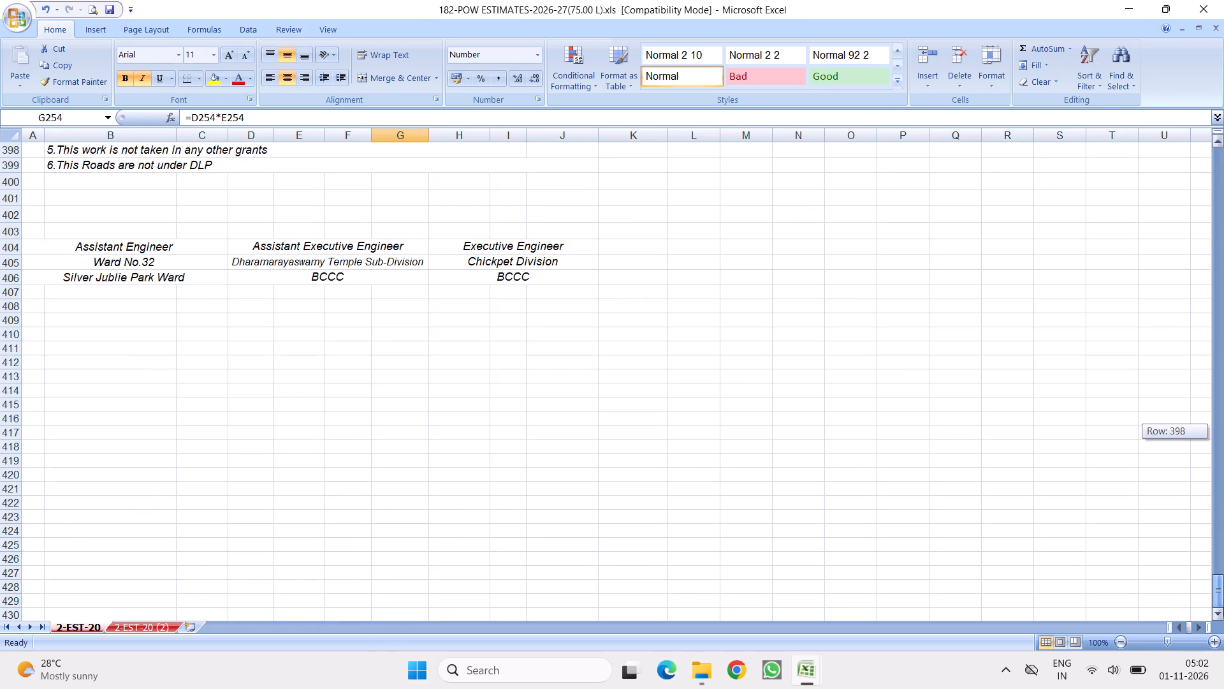
{"action": "left_click_drag", "start_coordinate": [1223, 607], "coordinate": [1223, 573]}
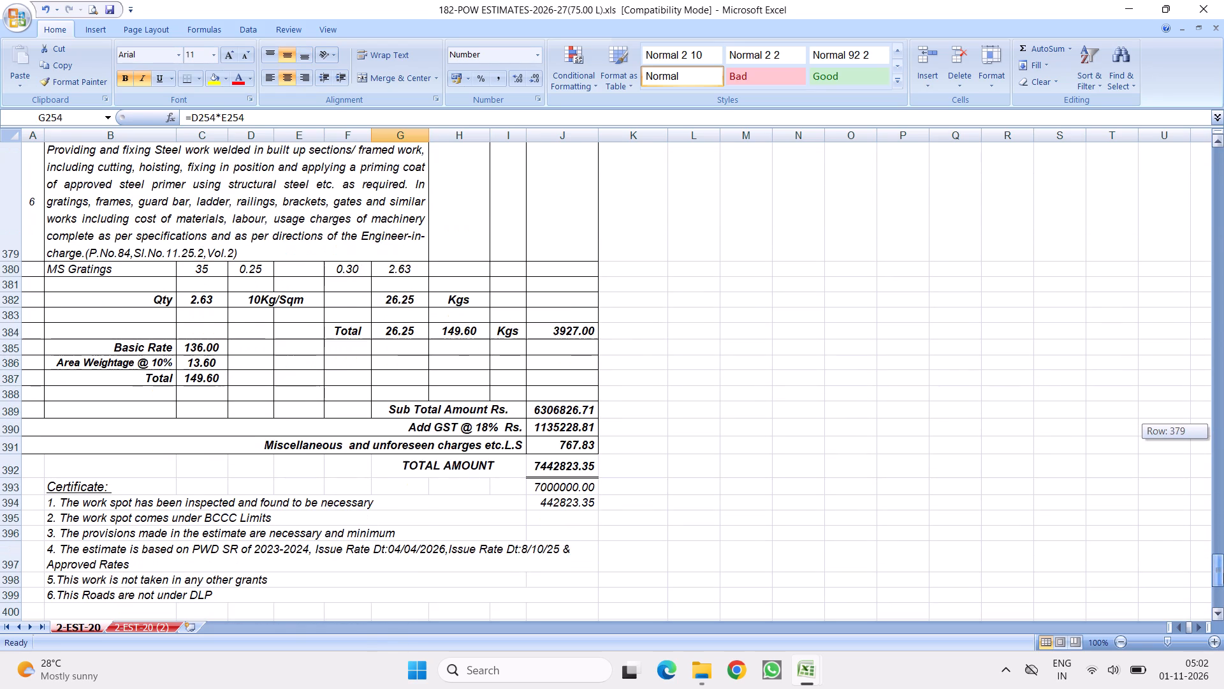
{"action": "left_click_drag", "start_coordinate": [1223, 573], "coordinate": [1223, 0]}
{"action": "left_click", "coordinate": [107, 9]}
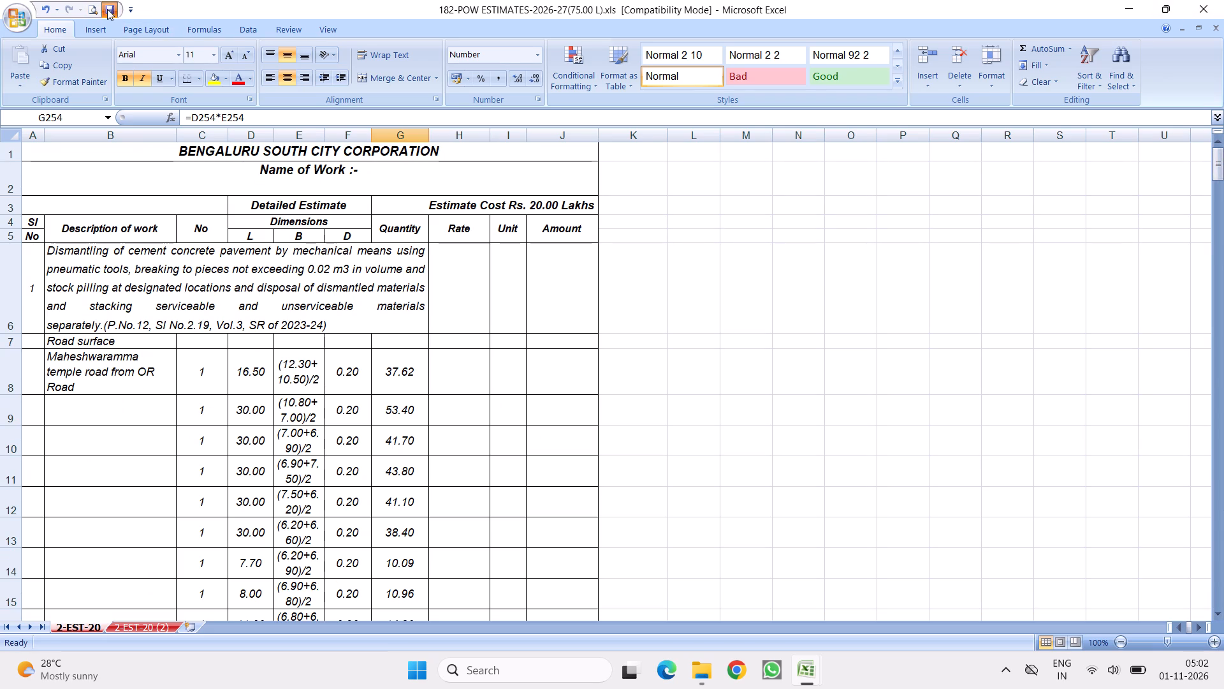
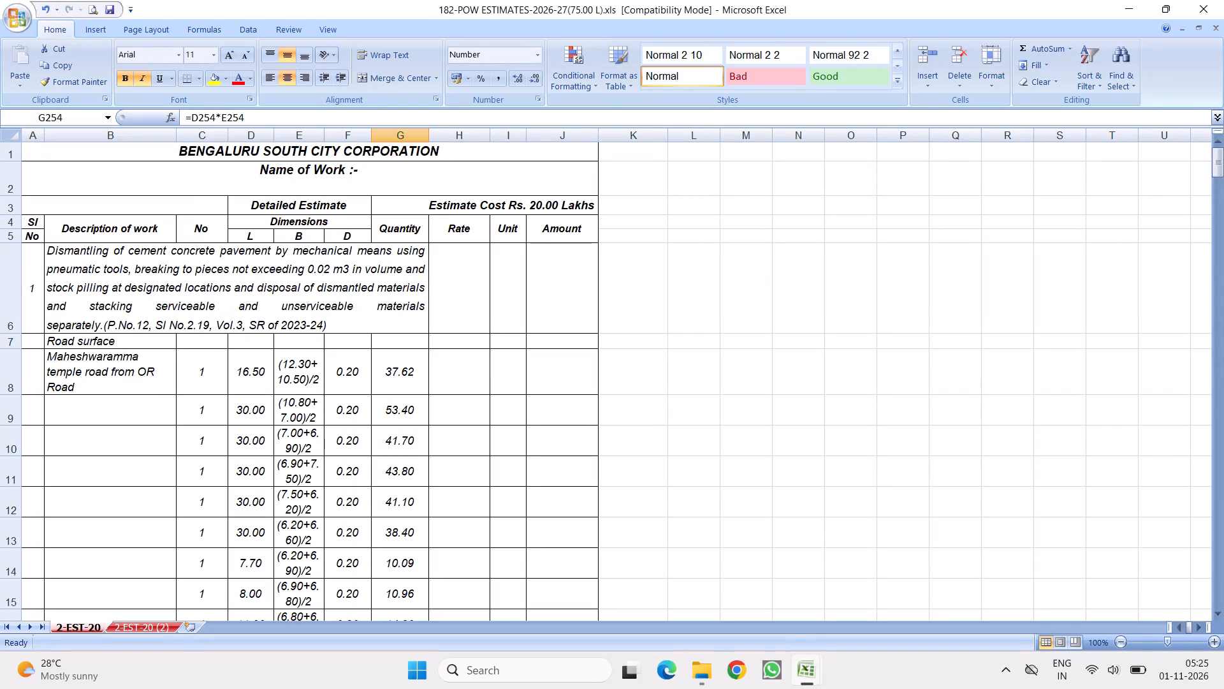
Copy the Cross road row 17 from sheet 2-EST-20 and insert it above item 1's Cum row on sheet 2-EST-20 (2).
{"action": "left_click", "coordinate": [302, 300]}
{"action": "left_click", "coordinate": [143, 623]}
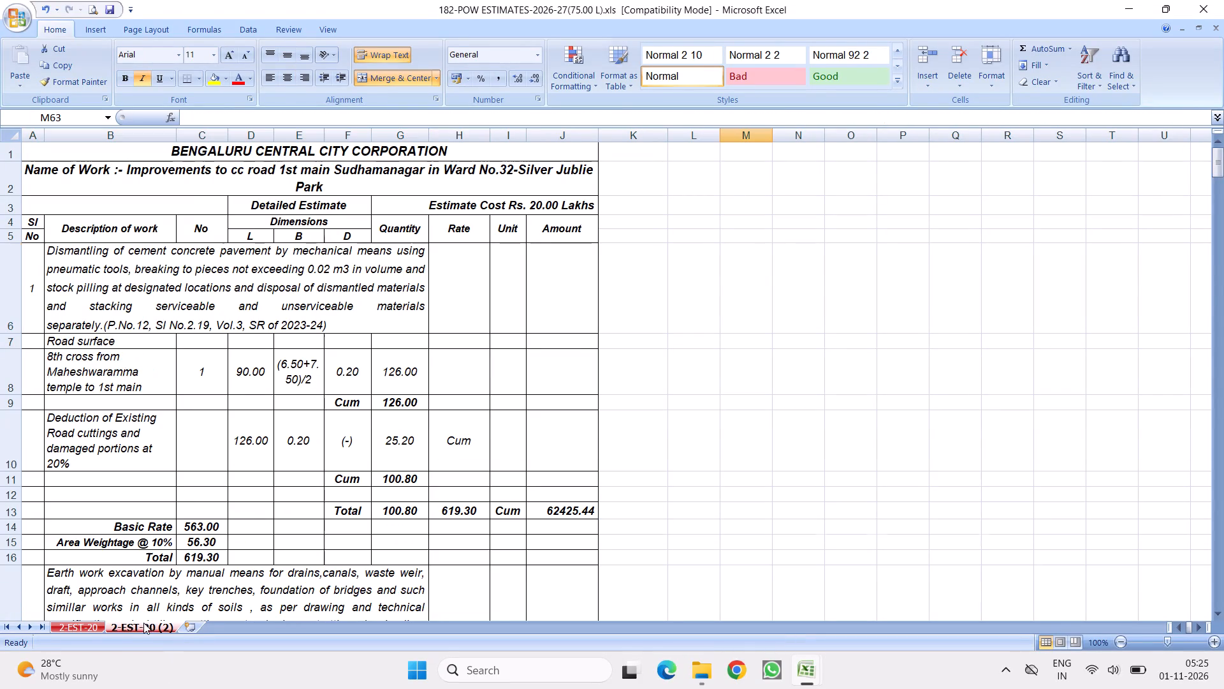
{"action": "left_click", "coordinate": [80, 622]}
{"action": "scroll", "coordinate": [388, 399], "scroll_direction": "down", "scroll_amount": 5}
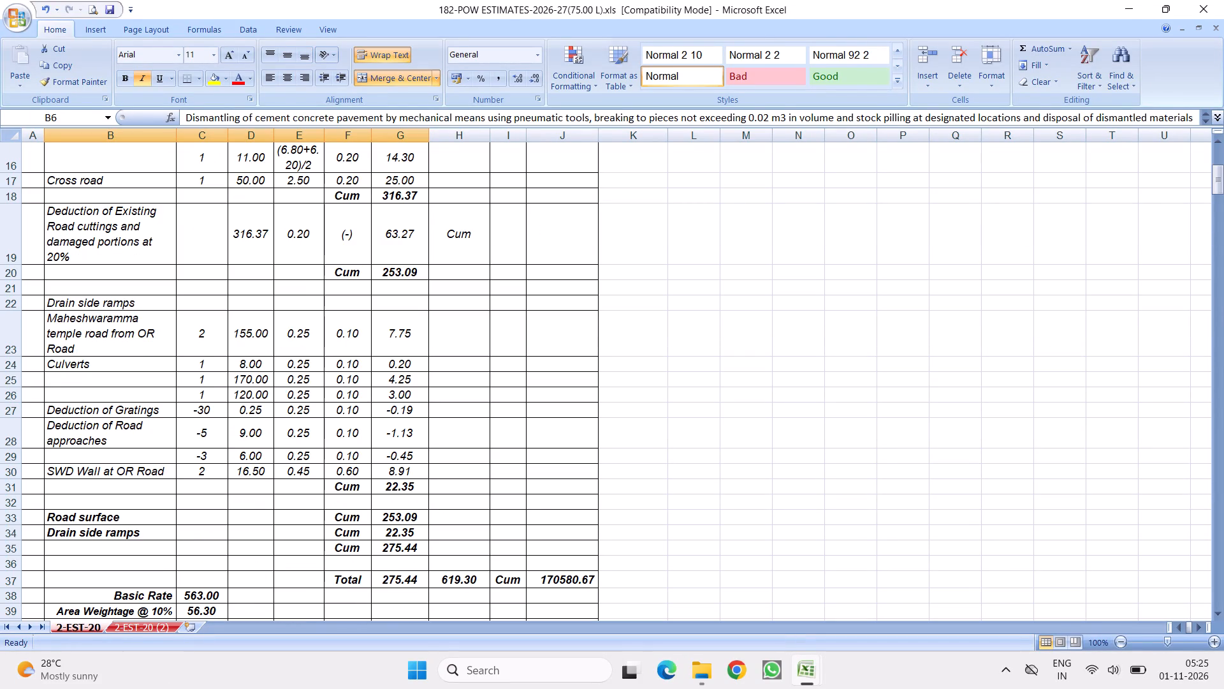
{"action": "right_click", "coordinate": [9, 179]}
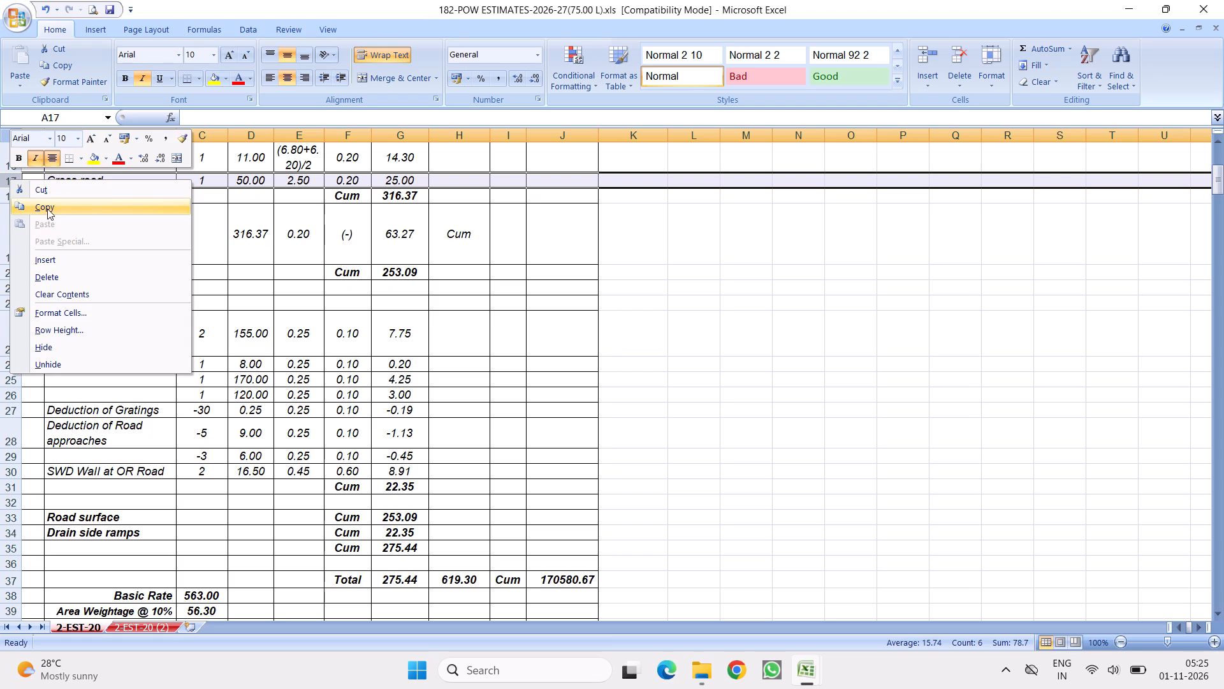
{"action": "left_click", "coordinate": [46, 209]}
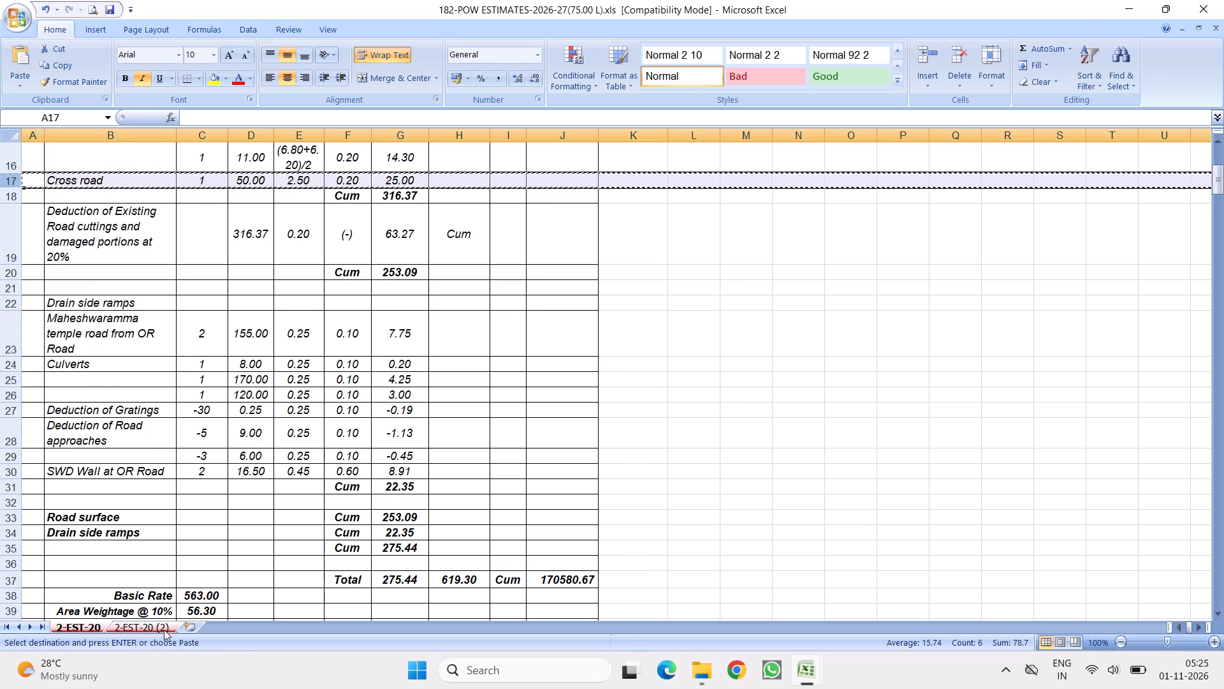
{"action": "left_click", "coordinate": [161, 628]}
{"action": "right_click", "coordinate": [8, 403]}
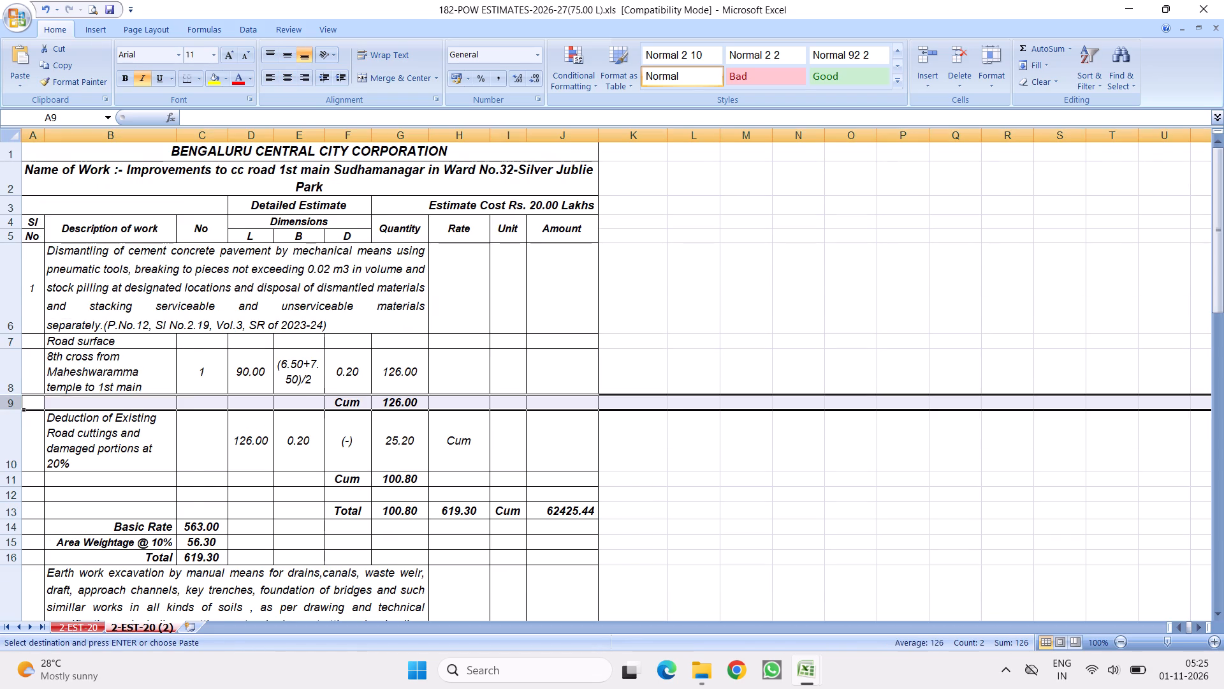
{"action": "left_click", "coordinate": [97, 482]}
Re-total item 1's road surface quantities in G10 with AutoSum so the sum covers G8 and the Cross road row.
{"action": "left_click_drag", "start_coordinate": [402, 369], "coordinate": [401, 369]}
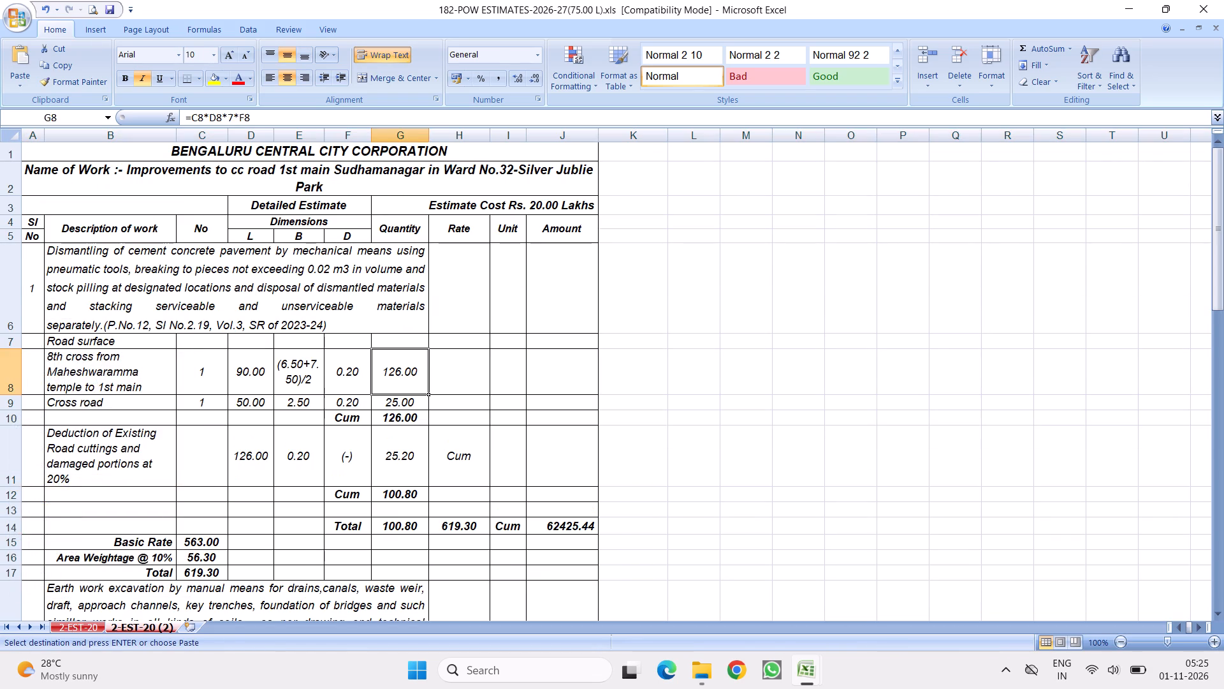
{"action": "left_click_drag", "start_coordinate": [401, 369], "coordinate": [398, 396]}
{"action": "left_click", "coordinate": [1024, 45]}
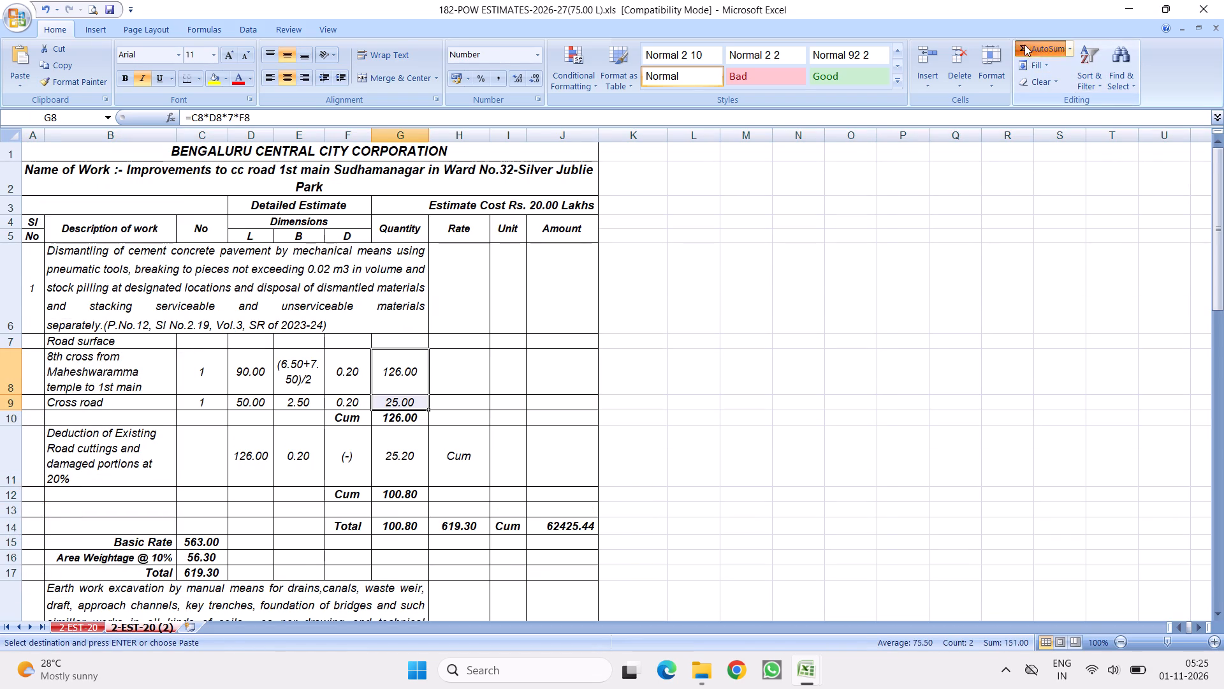
Delete the Cross road row 17 from the concrete pavement dismantling item on sheet 2-EST-20.
{"action": "left_click", "coordinate": [86, 628]}
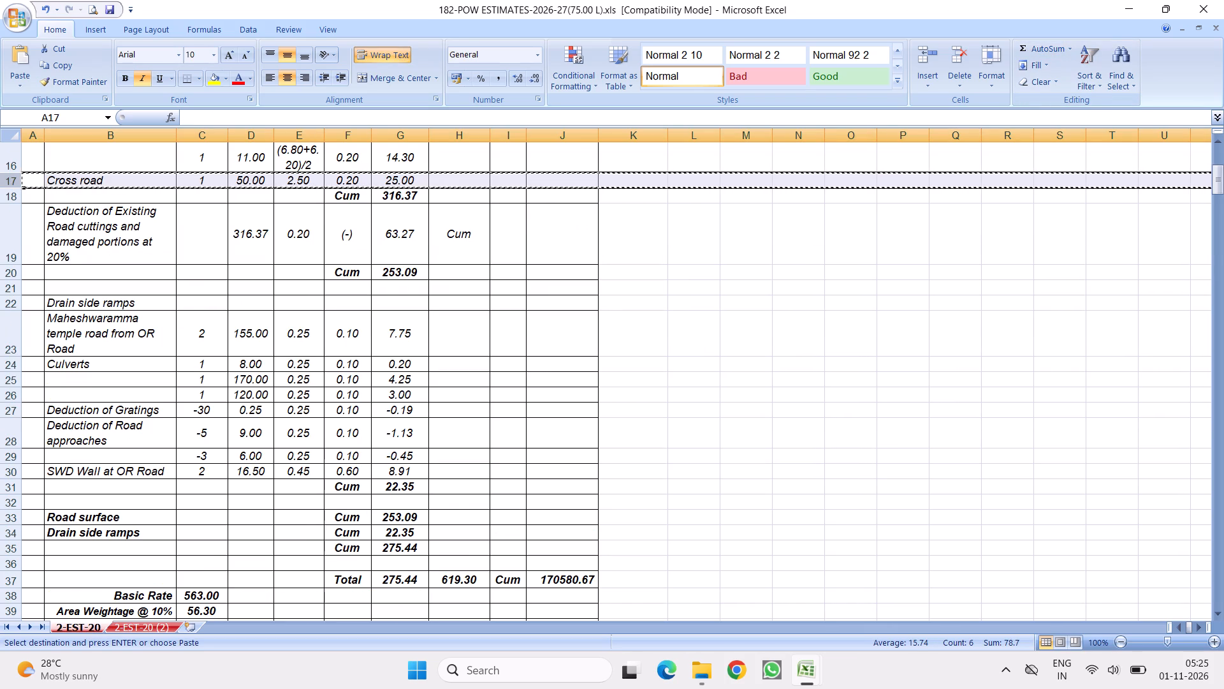
{"action": "left_click", "coordinate": [14, 181]}
{"action": "right_click", "coordinate": [14, 181]}
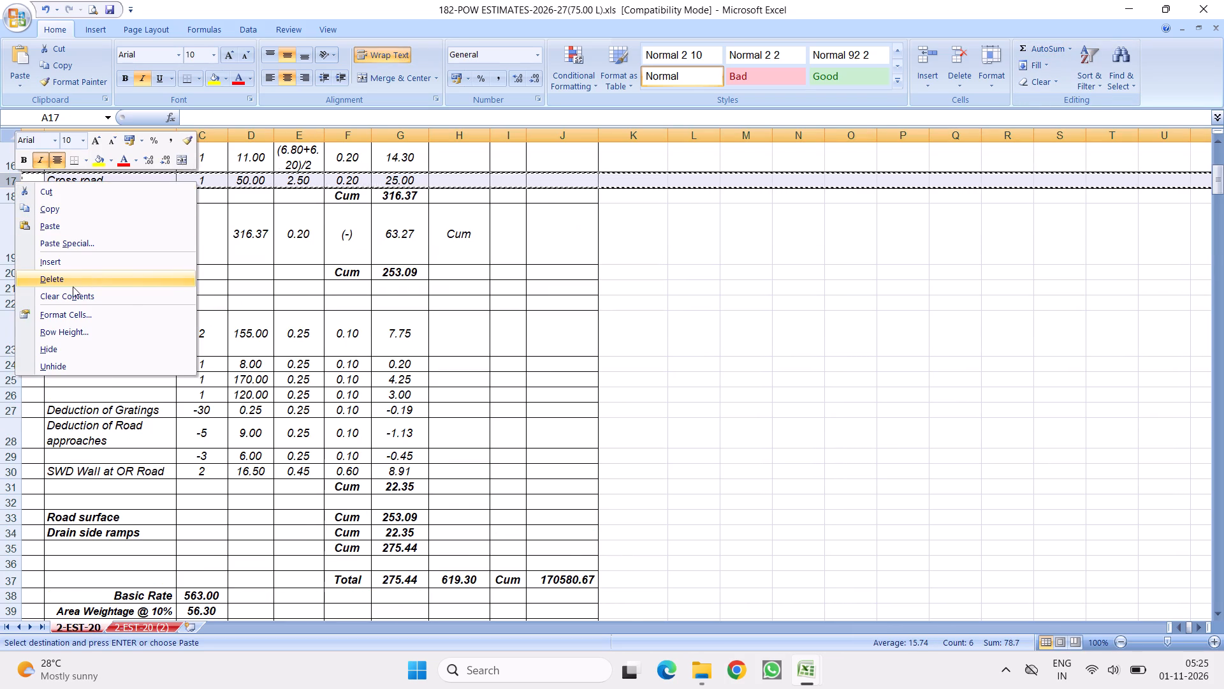
{"action": "left_click", "coordinate": [62, 281]}
Delete the Cross road row 75 above the 20% road cuttings row on sheet 2-EST-20.
{"action": "scroll", "coordinate": [280, 403], "scroll_direction": "down", "scroll_amount": 4}
{"action": "scroll", "coordinate": [294, 334], "scroll_direction": "up", "scroll_amount": 3}
{"action": "scroll", "coordinate": [293, 339], "scroll_direction": "down", "scroll_amount": 6}
{"action": "scroll", "coordinate": [237, 276], "scroll_direction": "down", "scroll_amount": 5}
{"action": "scroll", "coordinate": [301, 434], "scroll_direction": "down", "scroll_amount": 6}
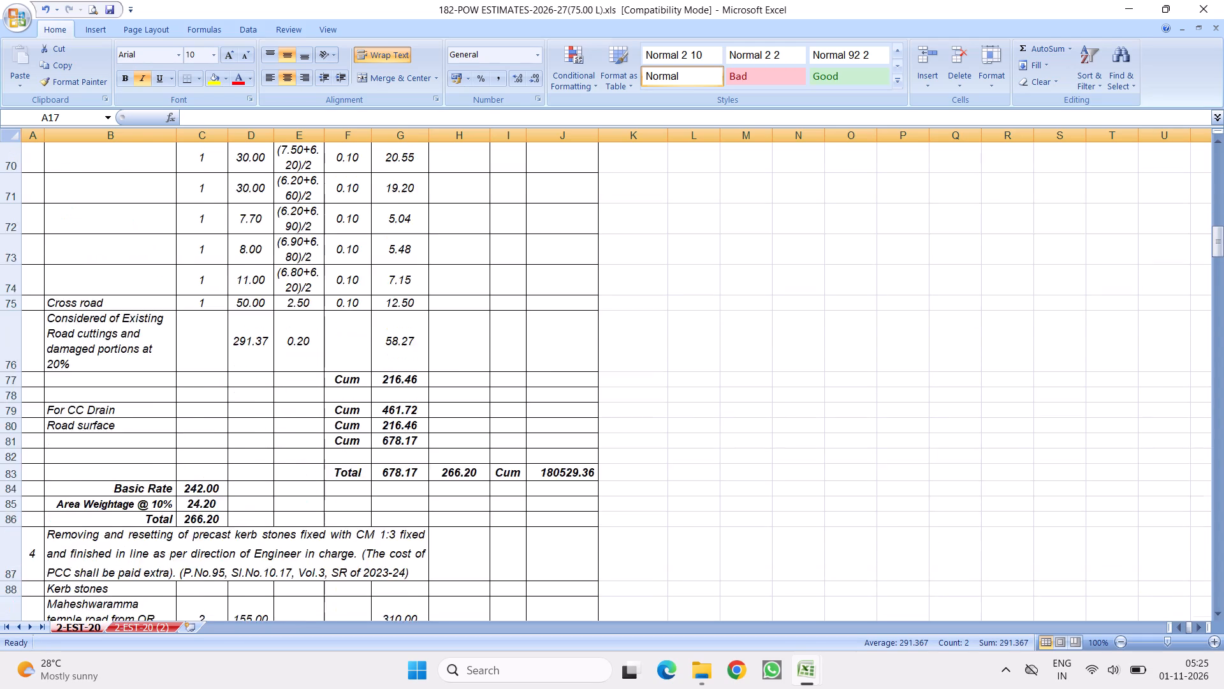
{"action": "scroll", "coordinate": [317, 434], "scroll_direction": "down", "scroll_amount": 1}
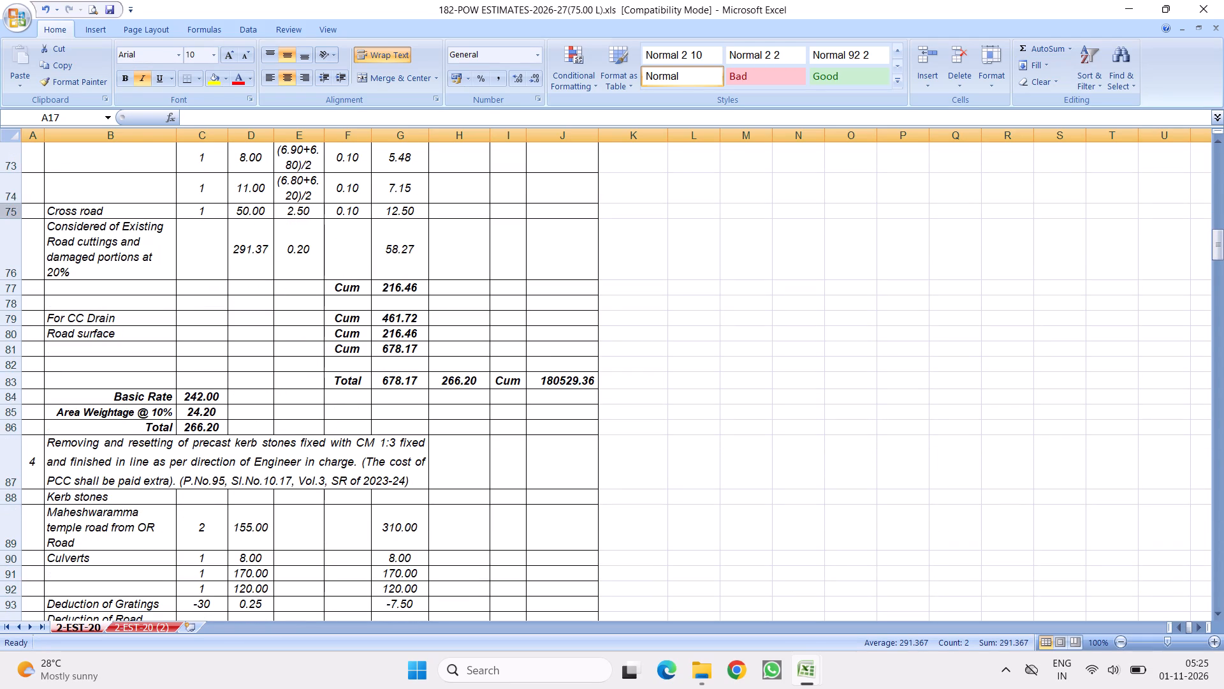
{"action": "right_click", "coordinate": [1, 211]}
{"action": "left_click", "coordinate": [37, 309]}
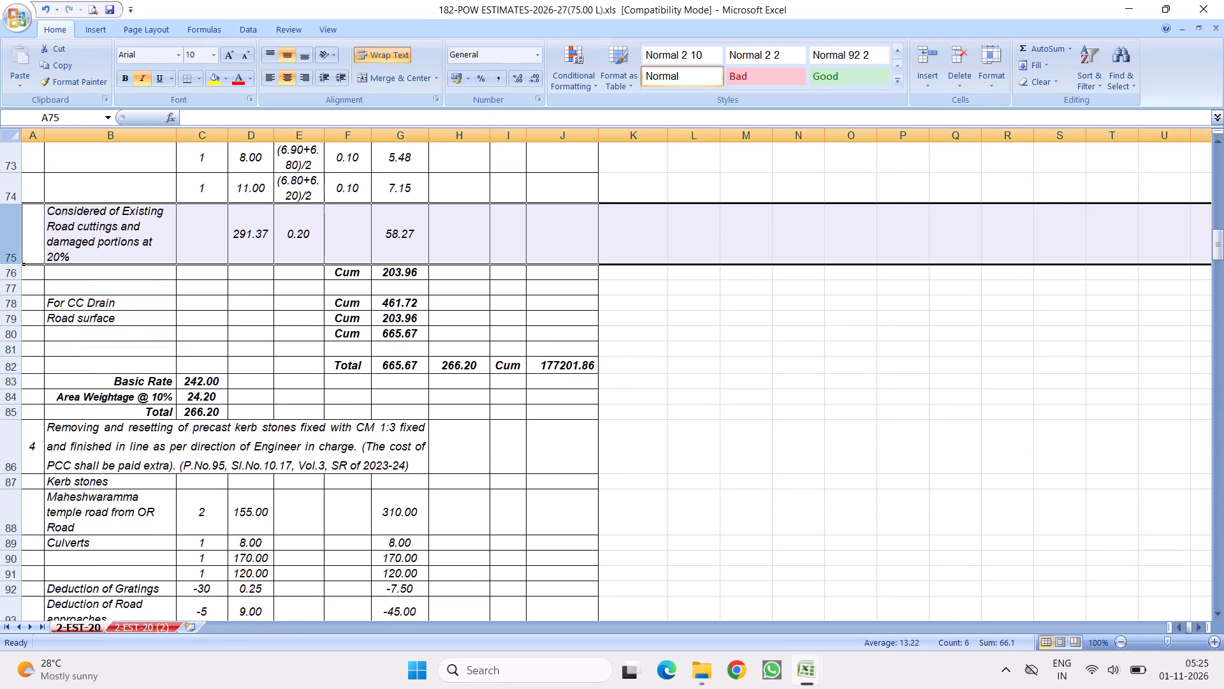
Delete the Cross road row 352 with depth 0.15 from the item with the 4876.00 basic rate.
{"action": "scroll", "coordinate": [406, 430], "scroll_direction": "down", "scroll_amount": 2}
{"action": "scroll", "coordinate": [363, 365], "scroll_direction": "down", "scroll_amount": 2}
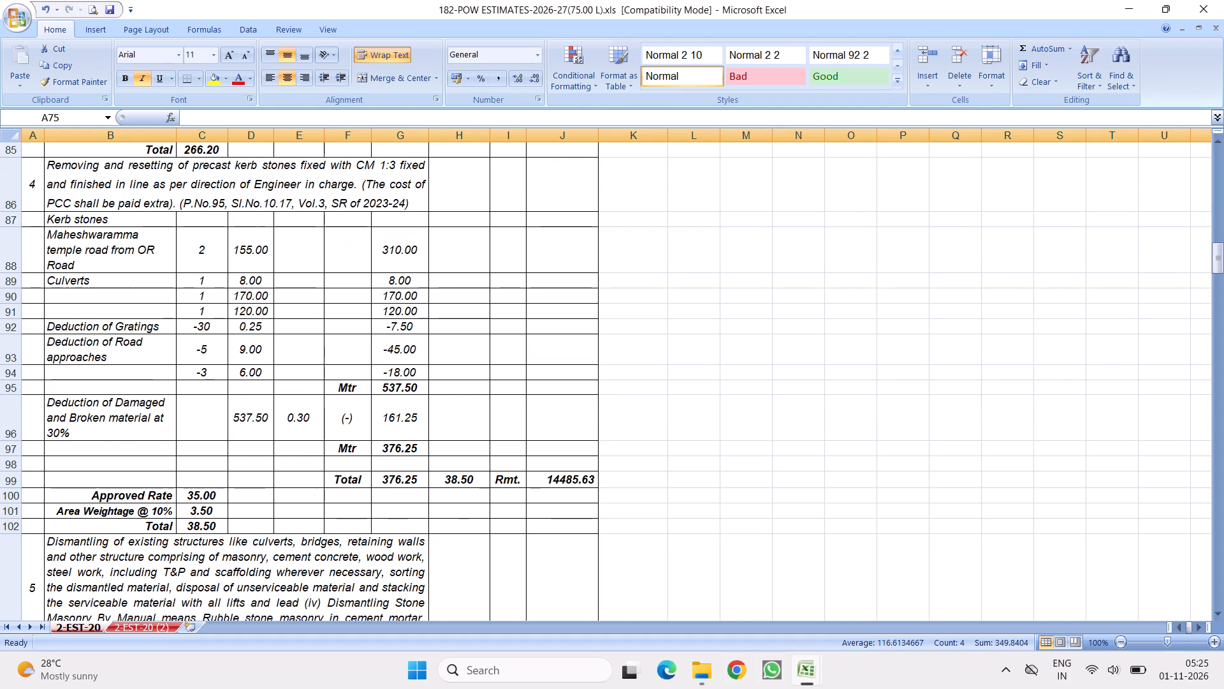
{"action": "scroll", "coordinate": [367, 371], "scroll_direction": "down", "scroll_amount": 15}
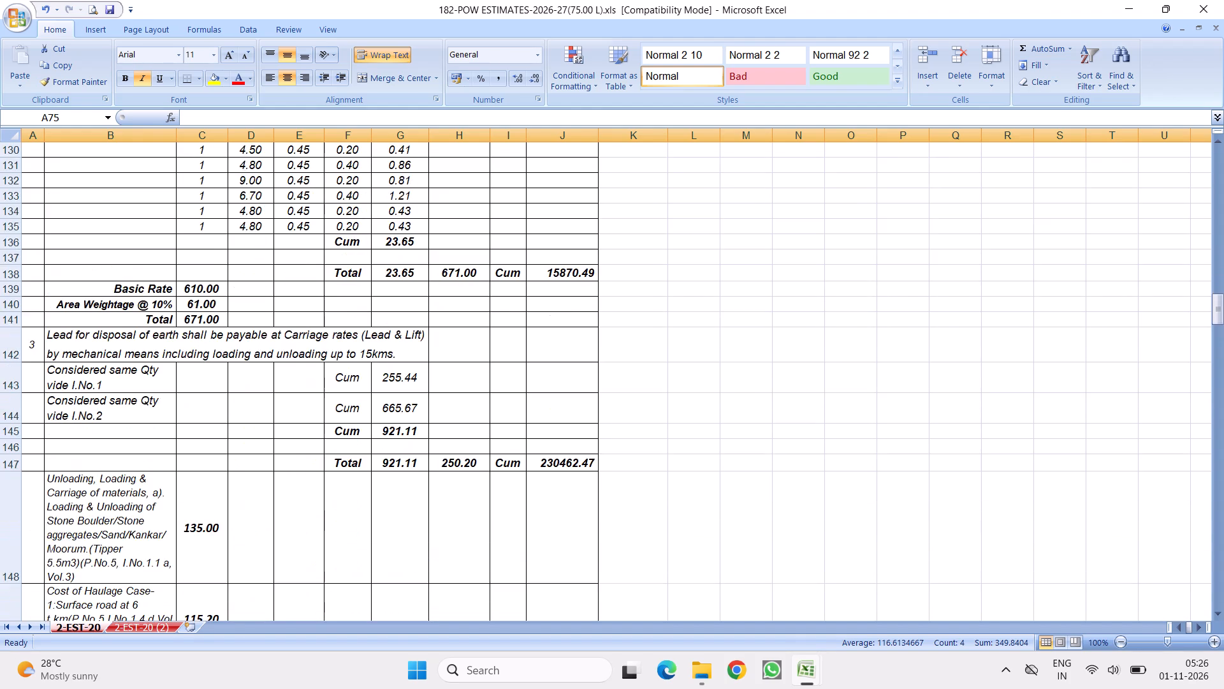
{"action": "scroll", "coordinate": [388, 295], "scroll_direction": "down", "scroll_amount": 13}
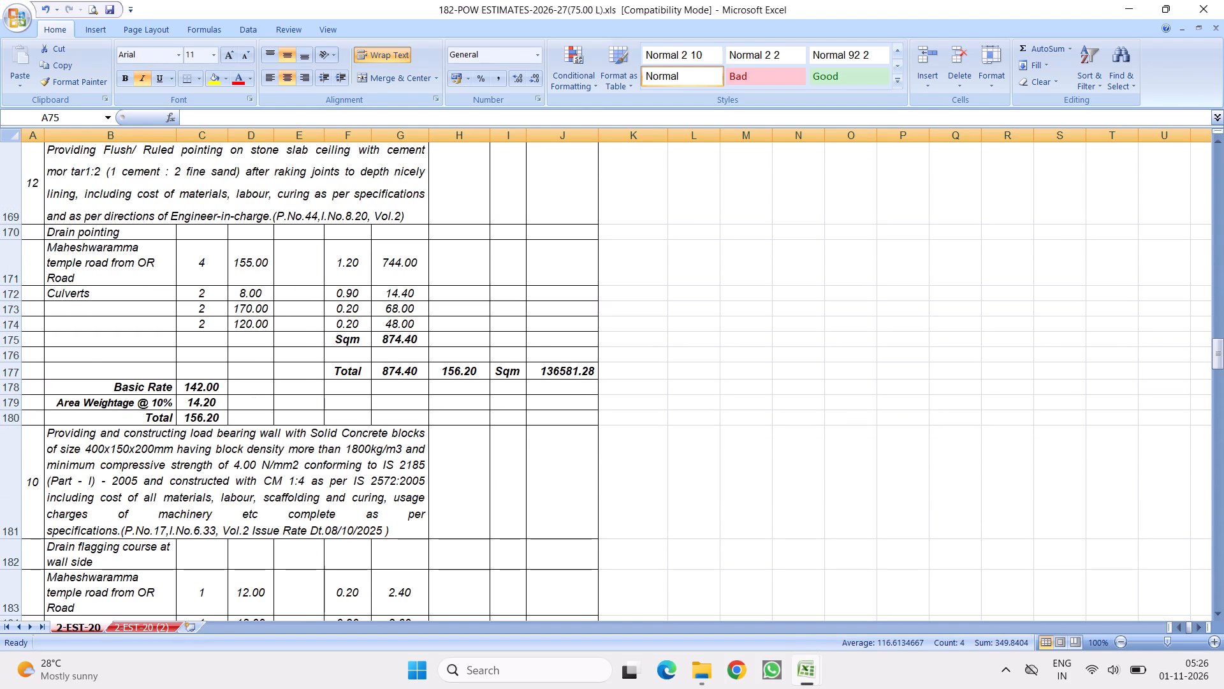
{"action": "scroll", "coordinate": [418, 304], "scroll_direction": "down", "scroll_amount": 15}
{"action": "scroll", "coordinate": [428, 328], "scroll_direction": "down", "scroll_amount": 7}
{"action": "scroll", "coordinate": [462, 286], "scroll_direction": "down", "scroll_amount": 7}
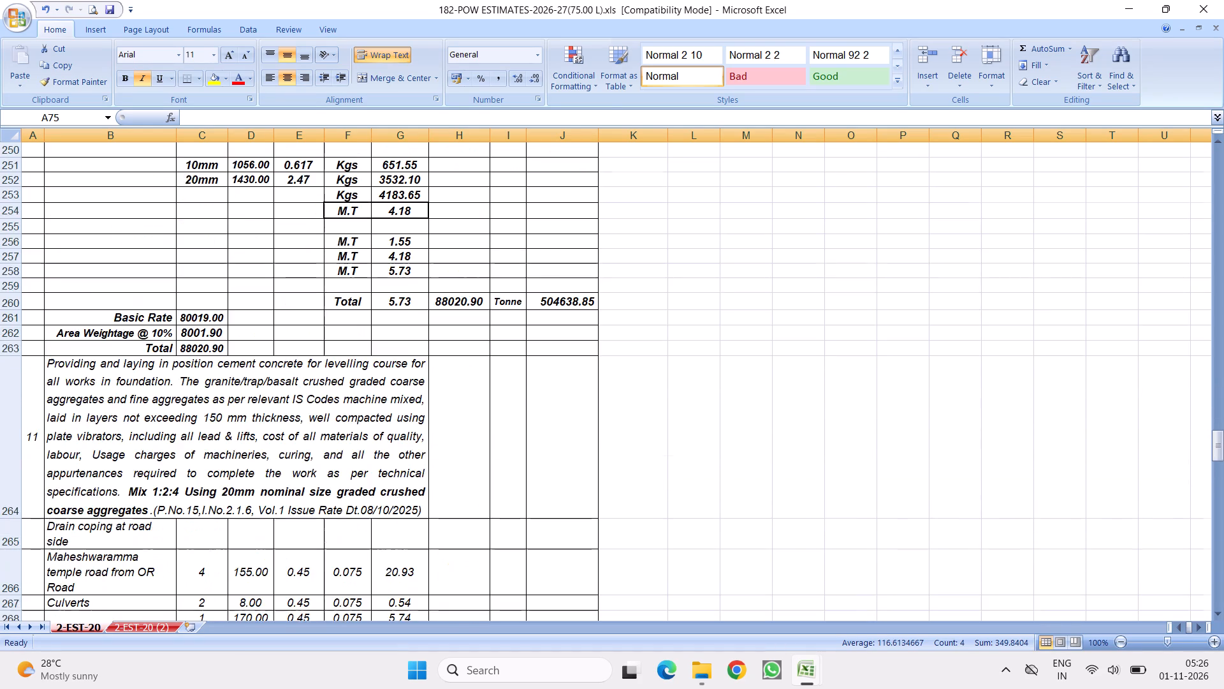
{"action": "scroll", "coordinate": [456, 316], "scroll_direction": "down", "scroll_amount": 6}
{"action": "scroll", "coordinate": [449, 311], "scroll_direction": "up", "scroll_amount": 6}
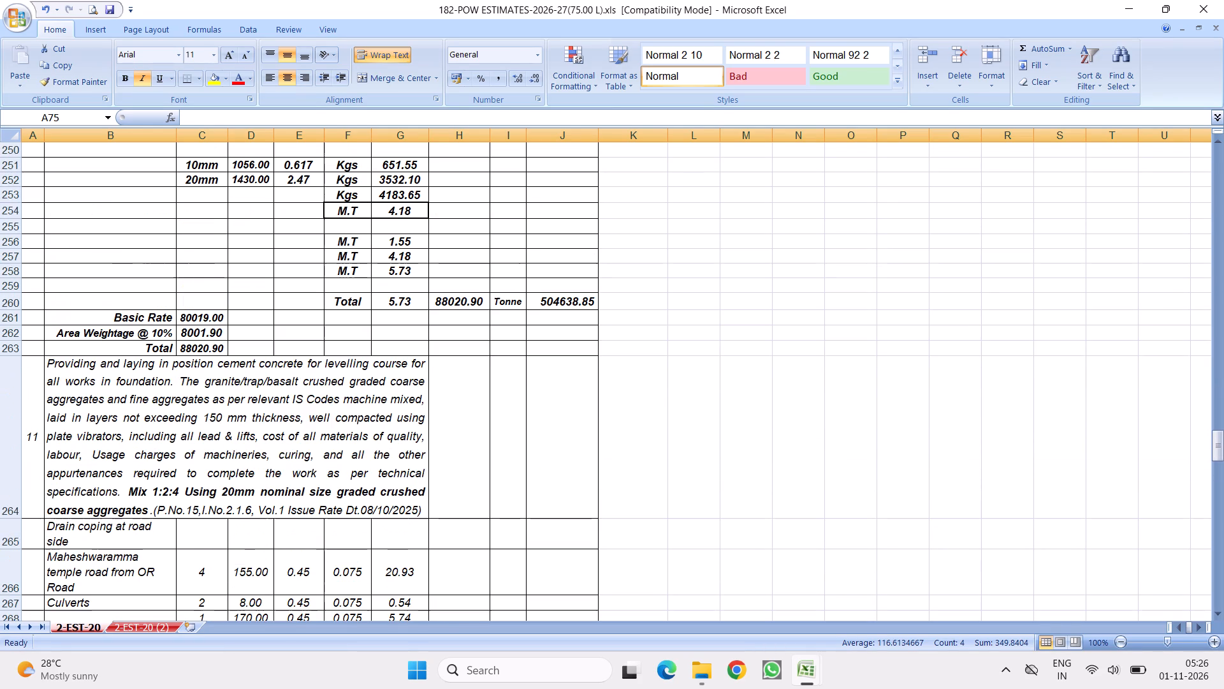
{"action": "scroll", "coordinate": [328, 311], "scroll_direction": "up", "scroll_amount": 1}
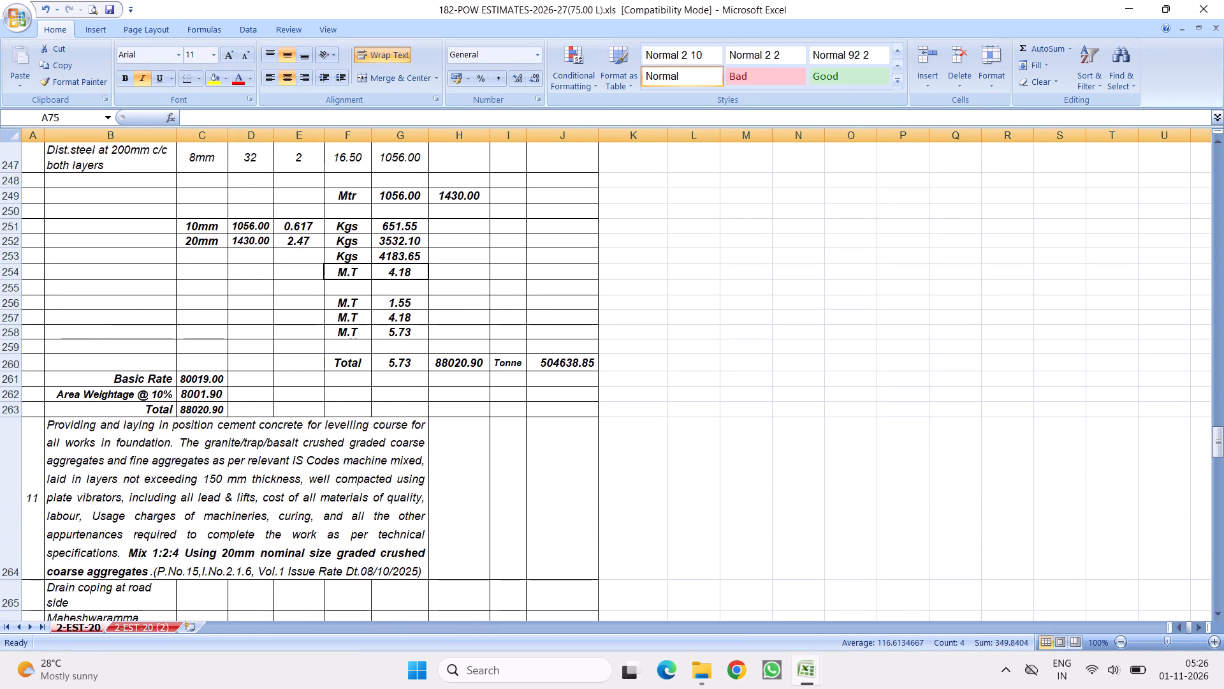
{"action": "scroll", "coordinate": [312, 319], "scroll_direction": "up", "scroll_amount": 2}
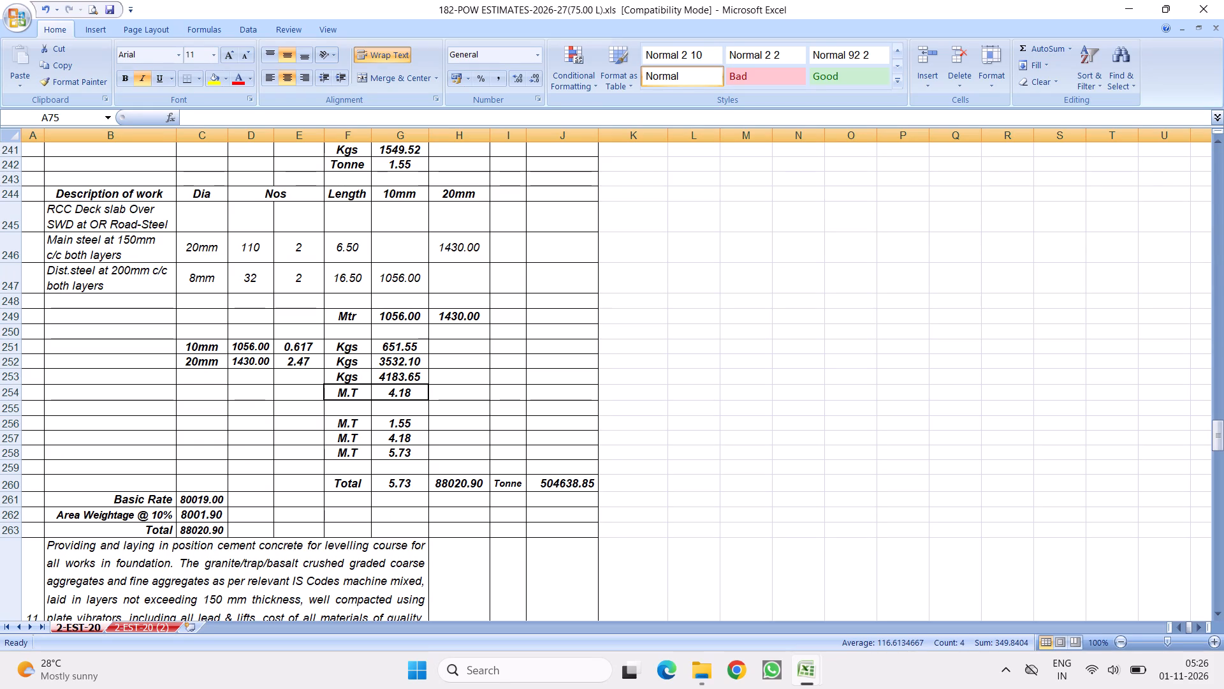
{"action": "scroll", "coordinate": [231, 348], "scroll_direction": "down", "scroll_amount": 2}
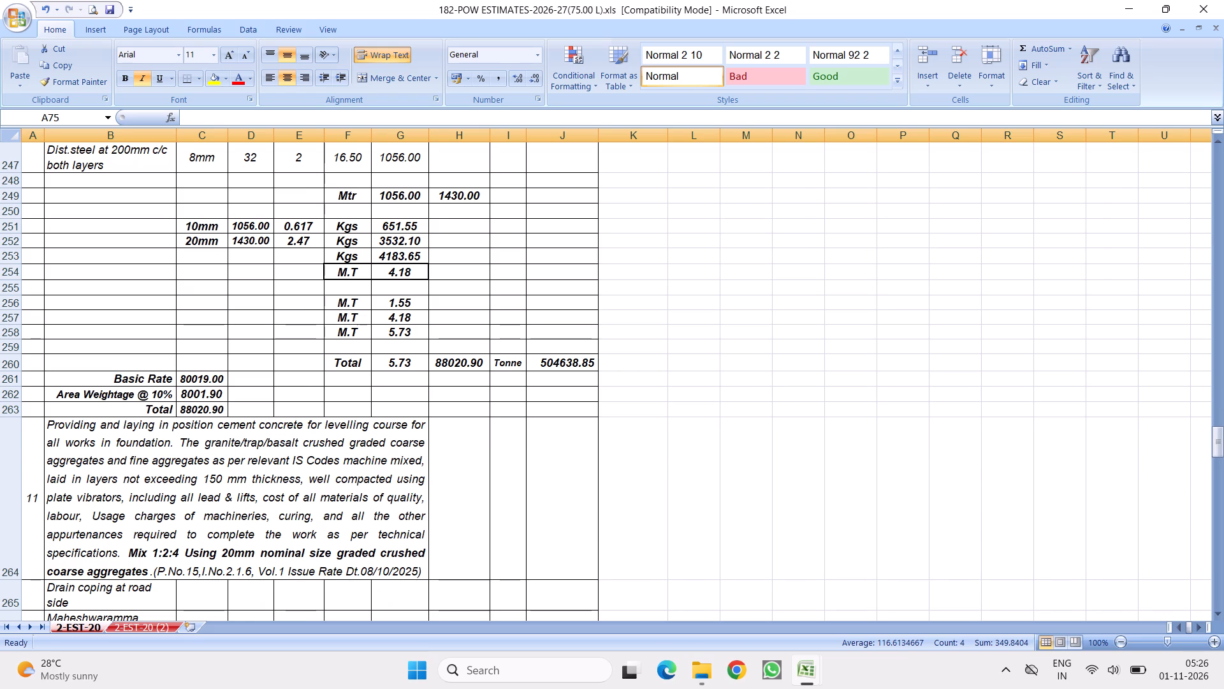
{"action": "scroll", "coordinate": [347, 362], "scroll_direction": "down", "scroll_amount": 4}
{"action": "scroll", "coordinate": [383, 423], "scroll_direction": "down", "scroll_amount": 16}
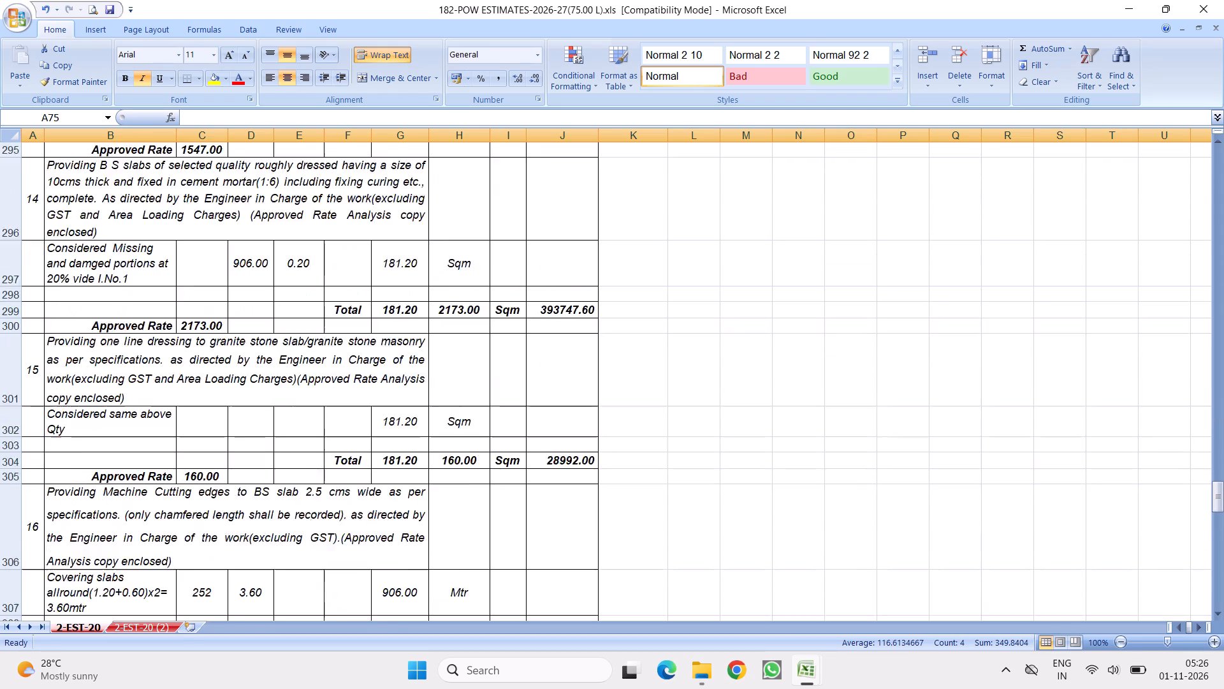
{"action": "scroll", "coordinate": [416, 399], "scroll_direction": "down", "scroll_amount": 15}
{"action": "scroll", "coordinate": [320, 375], "scroll_direction": "down", "scroll_amount": 4}
{"action": "scroll", "coordinate": [337, 351], "scroll_direction": "up", "scroll_amount": 1}
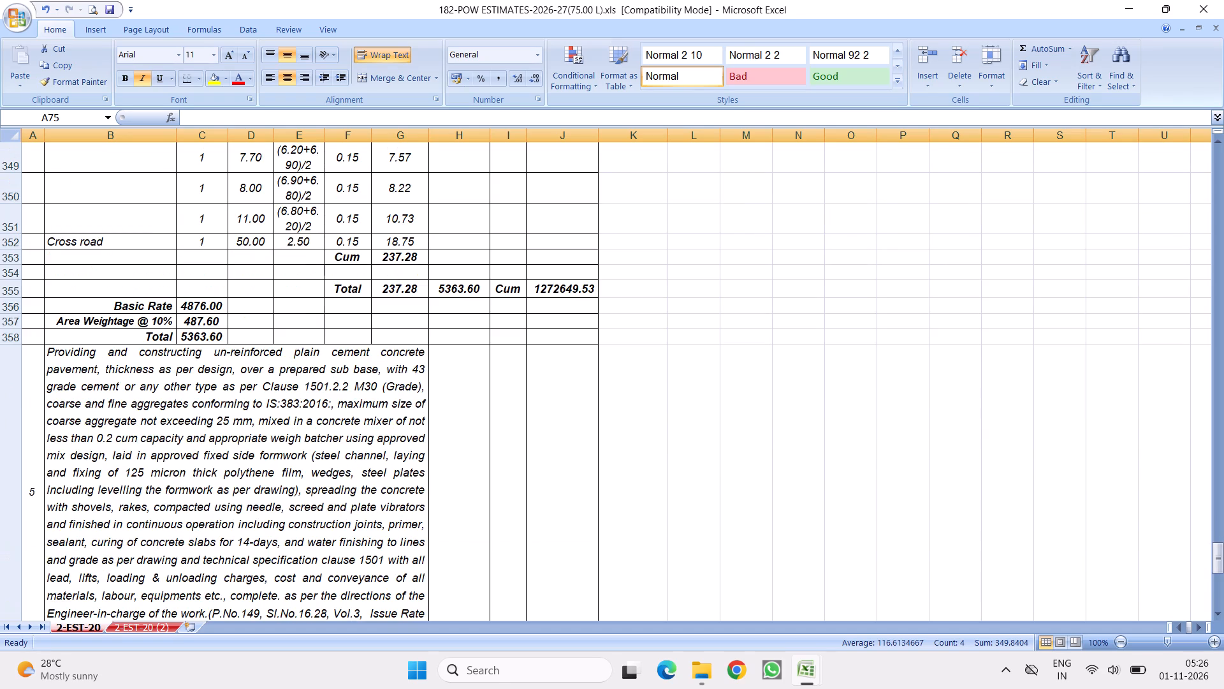
{"action": "left_click", "coordinate": [11, 241]}
{"action": "right_click", "coordinate": [11, 241]}
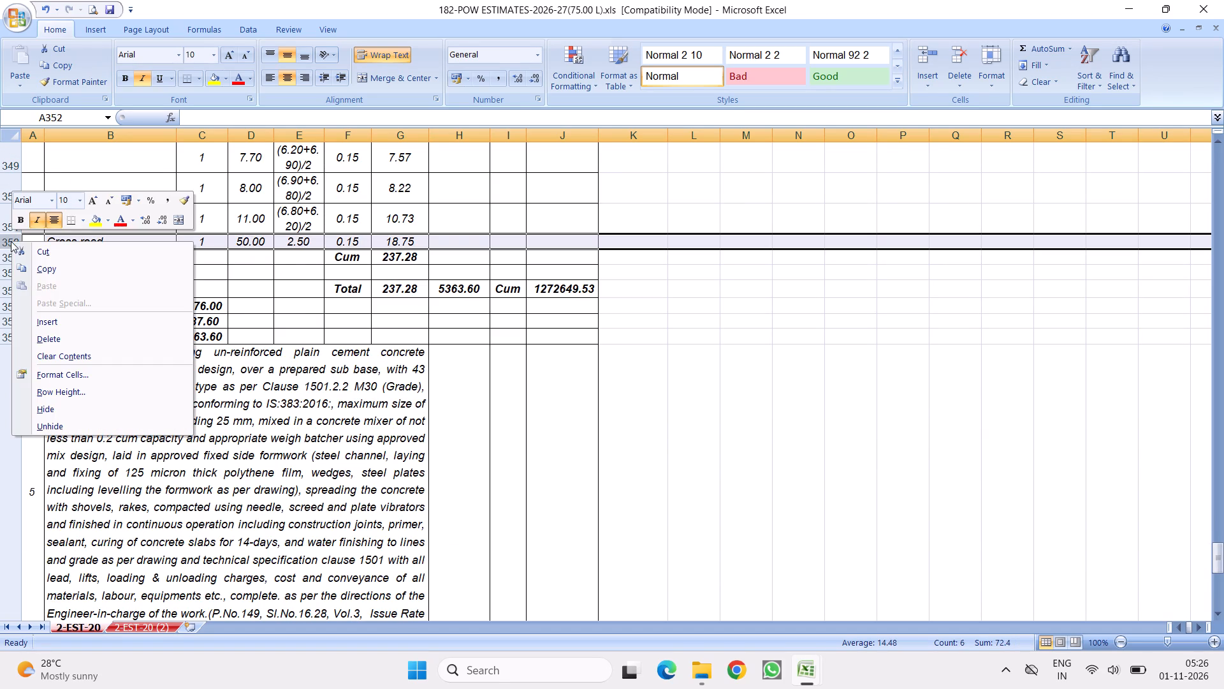
{"action": "left_click", "coordinate": [52, 341]}
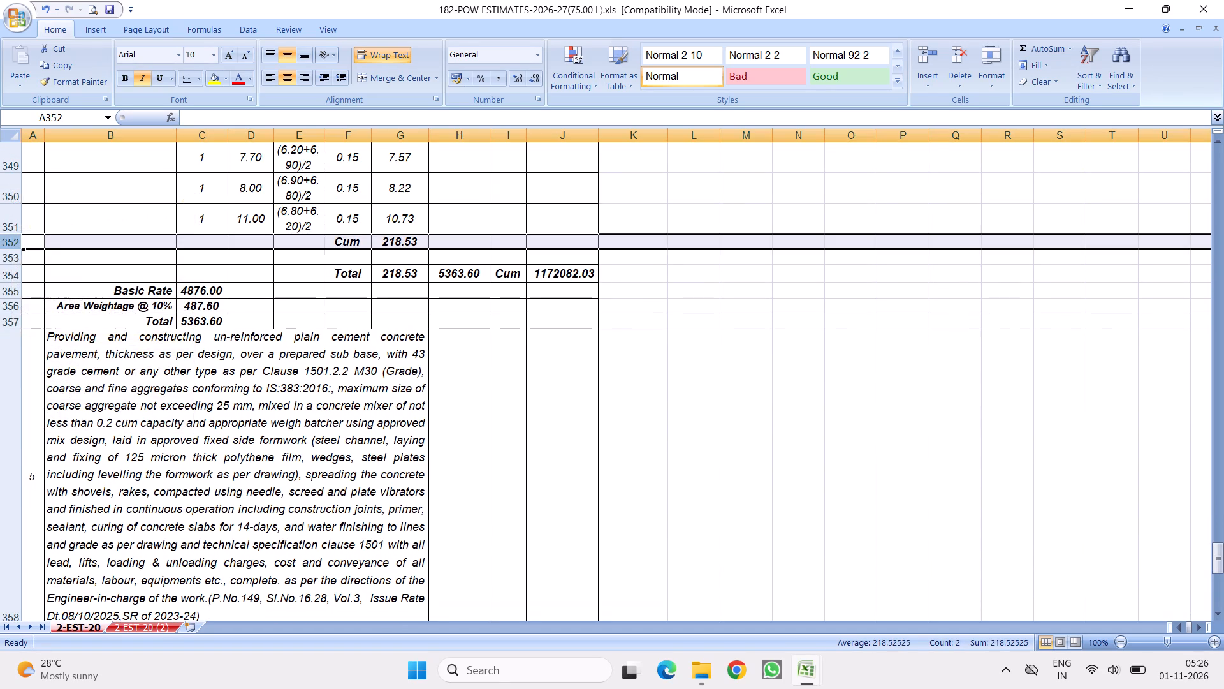
Delete the Cross road row 369 from the M30 un-reinforced cement concrete pavement item.
{"action": "scroll", "coordinate": [229, 426], "scroll_direction": "down", "scroll_amount": 4}
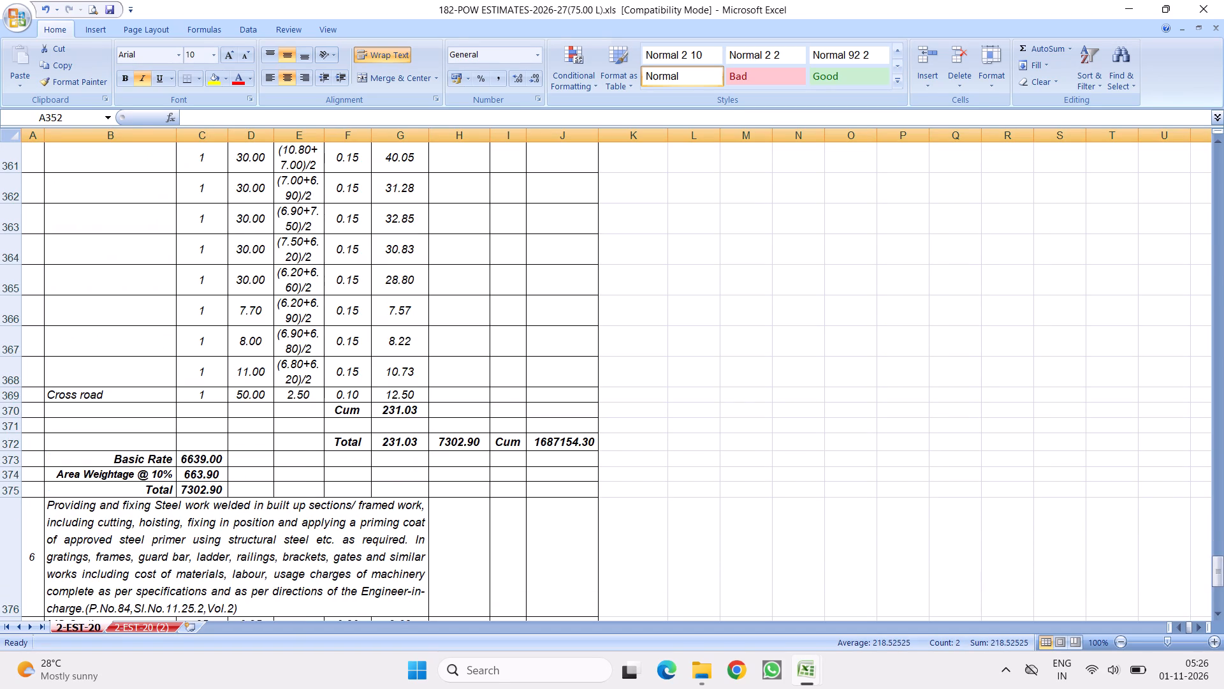
{"action": "left_click", "coordinate": [10, 396]}
{"action": "right_click", "coordinate": [10, 396]}
{"action": "left_click", "coordinate": [45, 491]}
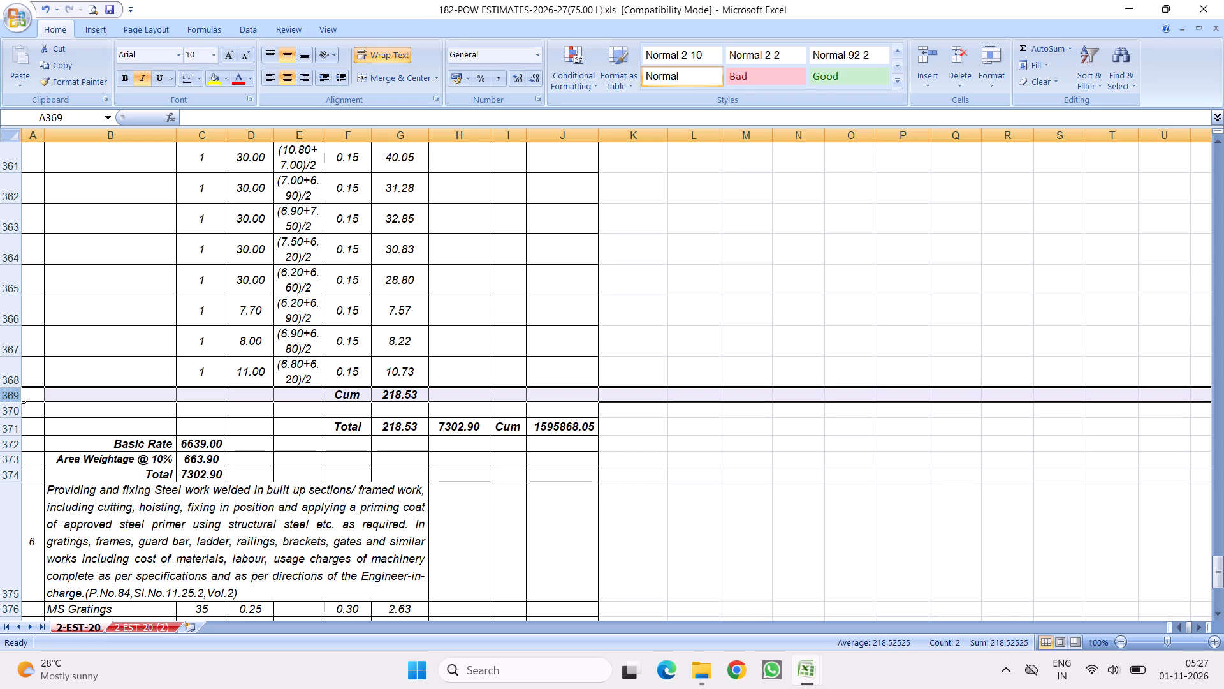
Check the TOTAL AMOUNT on sheet 2-EST-20 against the 7000000 target and look back over the preceding items.
{"action": "left_click", "coordinate": [306, 322]}
{"action": "scroll", "coordinate": [323, 352], "scroll_direction": "down", "scroll_amount": 4}
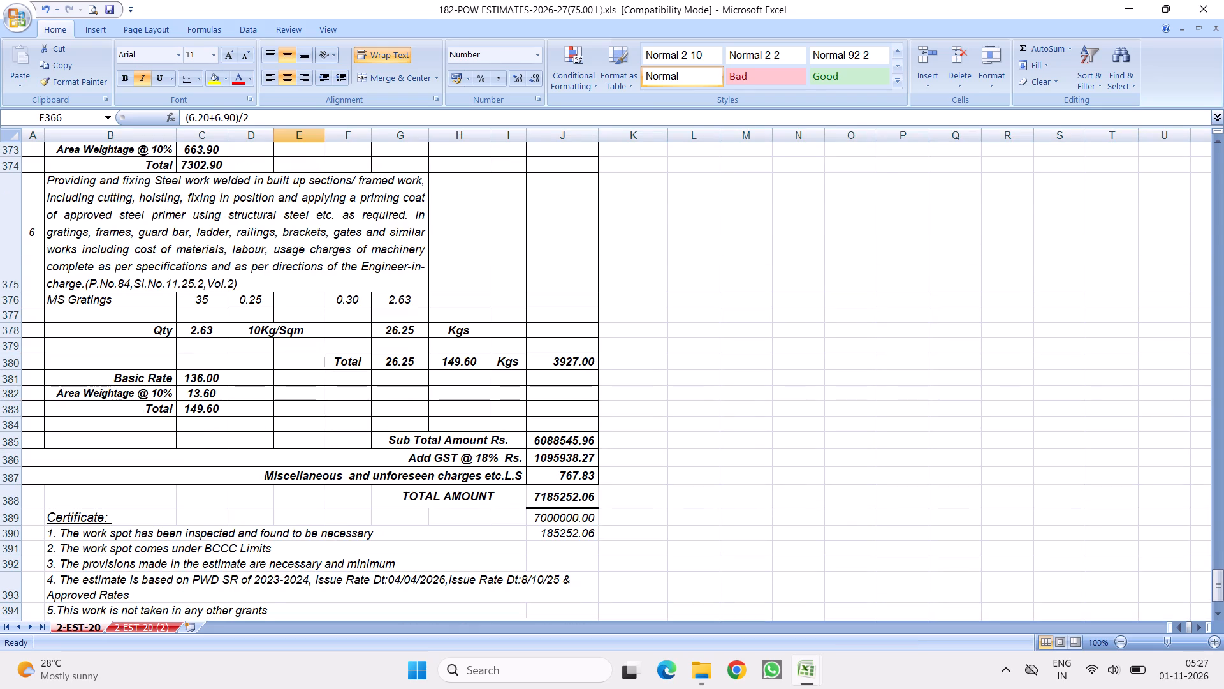
{"action": "left_click", "coordinate": [170, 256]}
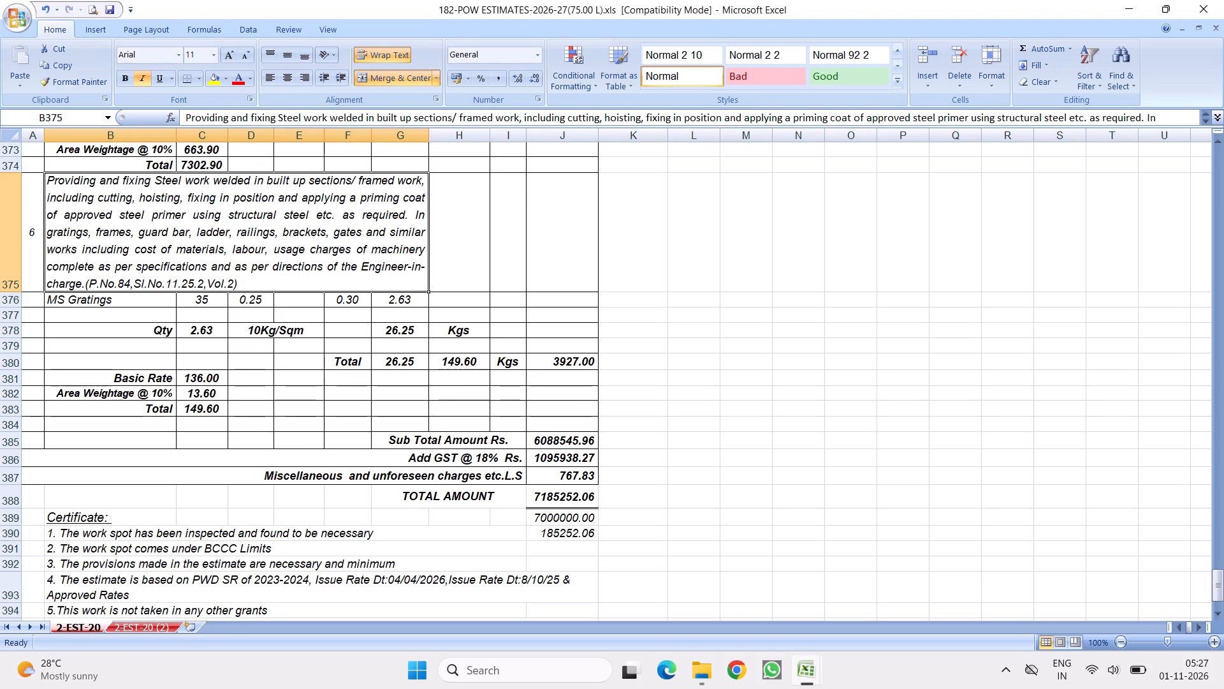
{"action": "scroll", "coordinate": [288, 346], "scroll_direction": "up", "scroll_amount": 10}
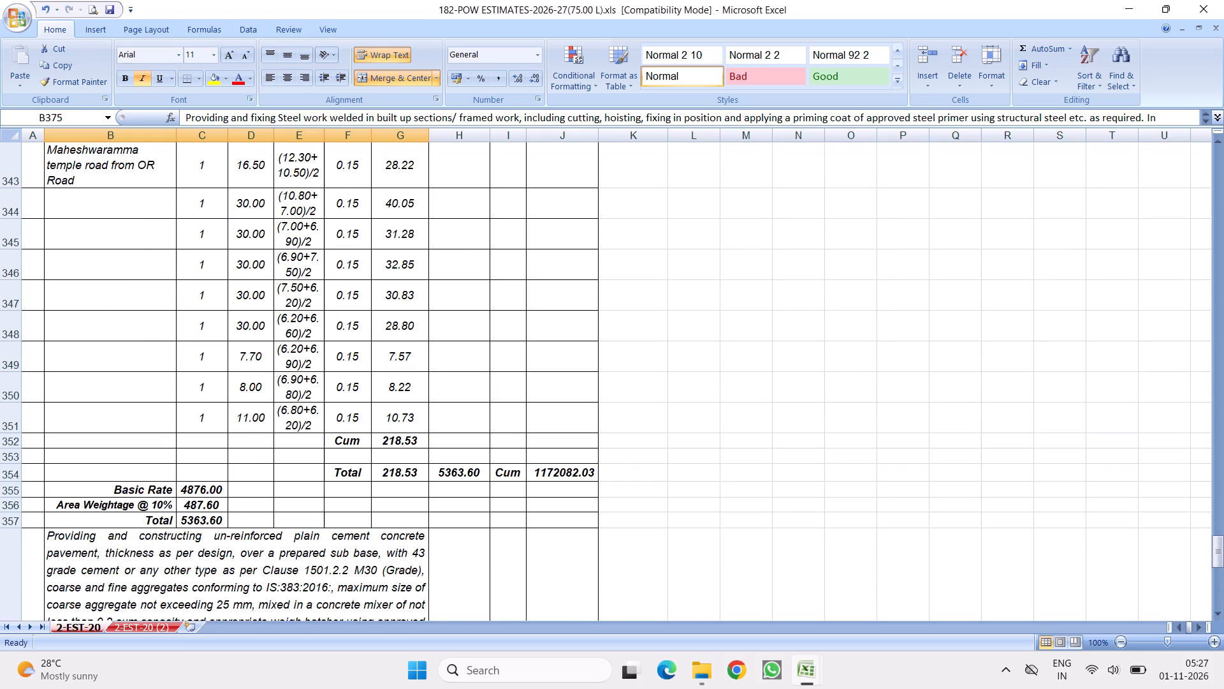
{"action": "scroll", "coordinate": [303, 339], "scroll_direction": "up", "scroll_amount": 10}
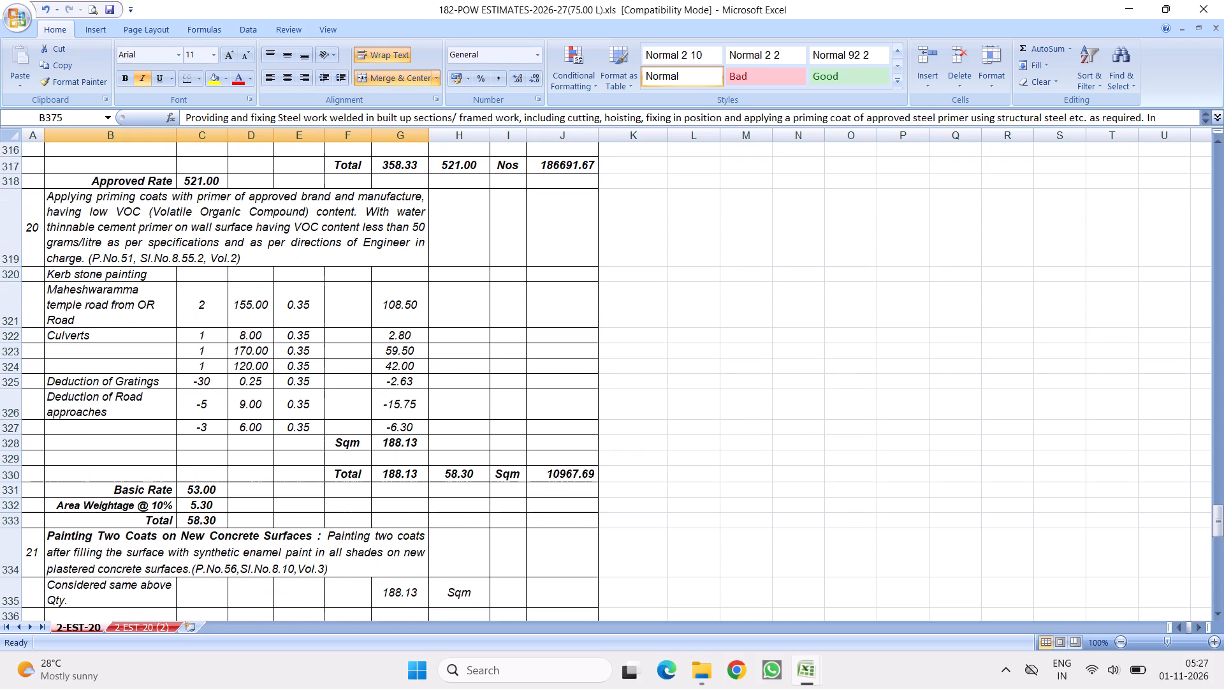
On sheet 2-EST-20 (2), copy the Cross road row 9 and insert it above the Cum row of earth work excavation item 2.
{"action": "left_click", "coordinate": [138, 626]}
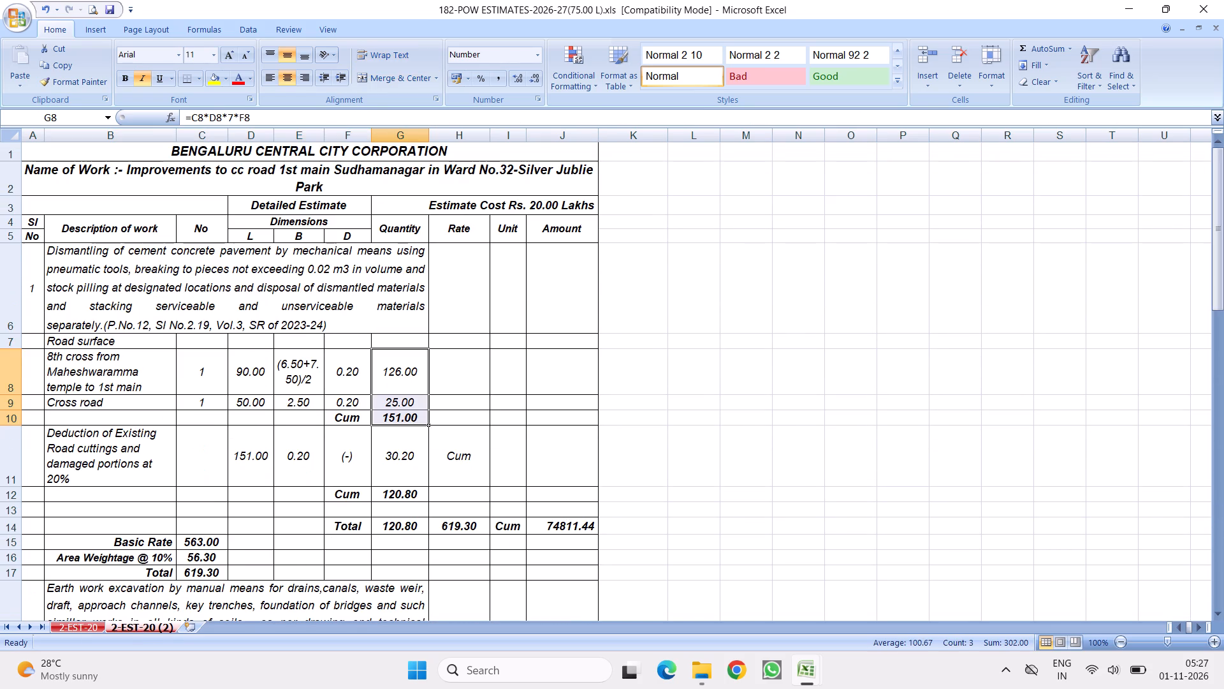
{"action": "left_click", "coordinate": [8, 404]}
{"action": "right_click", "coordinate": [8, 404]}
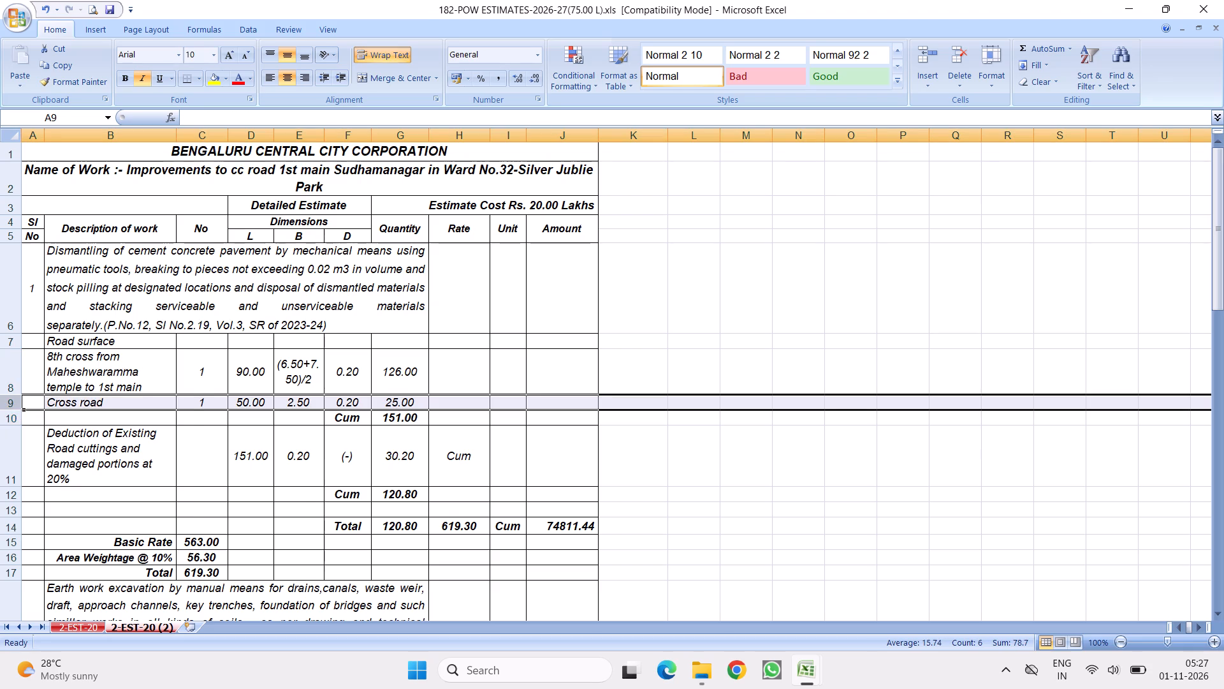
{"action": "left_click", "coordinate": [44, 434]}
{"action": "scroll", "coordinate": [342, 452], "scroll_direction": "down", "scroll_amount": 2}
{"action": "scroll", "coordinate": [346, 386], "scroll_direction": "down", "scroll_amount": 3}
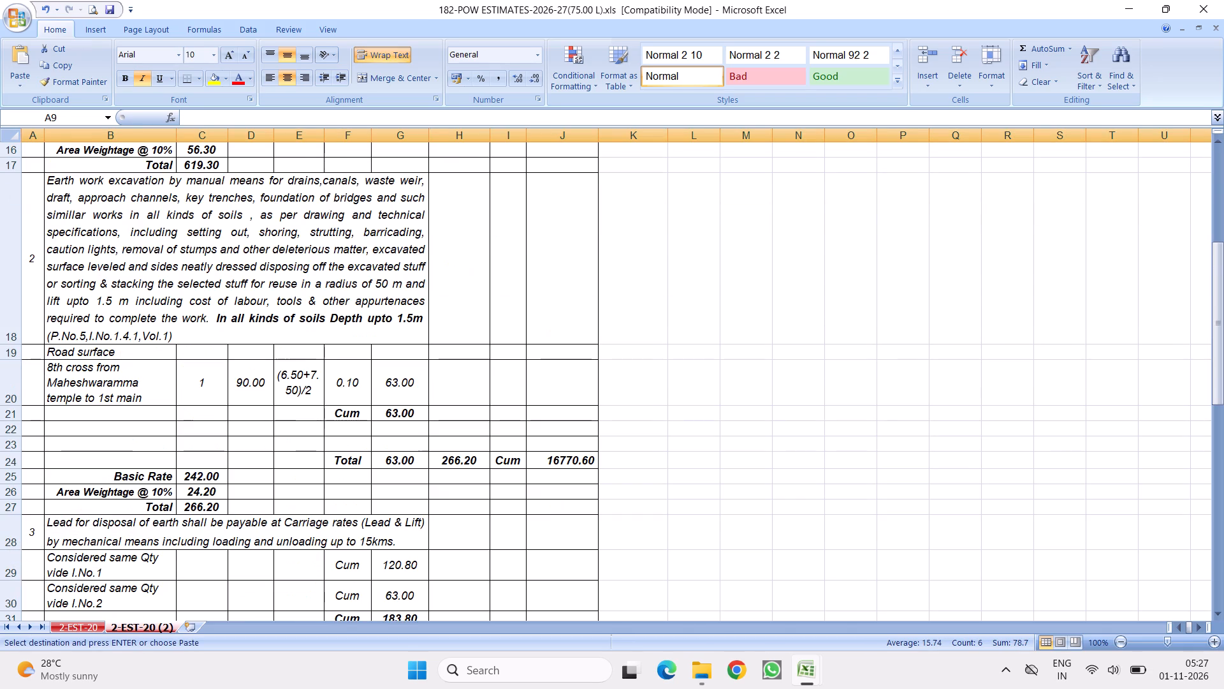
{"action": "right_click", "coordinate": [10, 415]}
{"action": "left_click", "coordinate": [87, 493]}
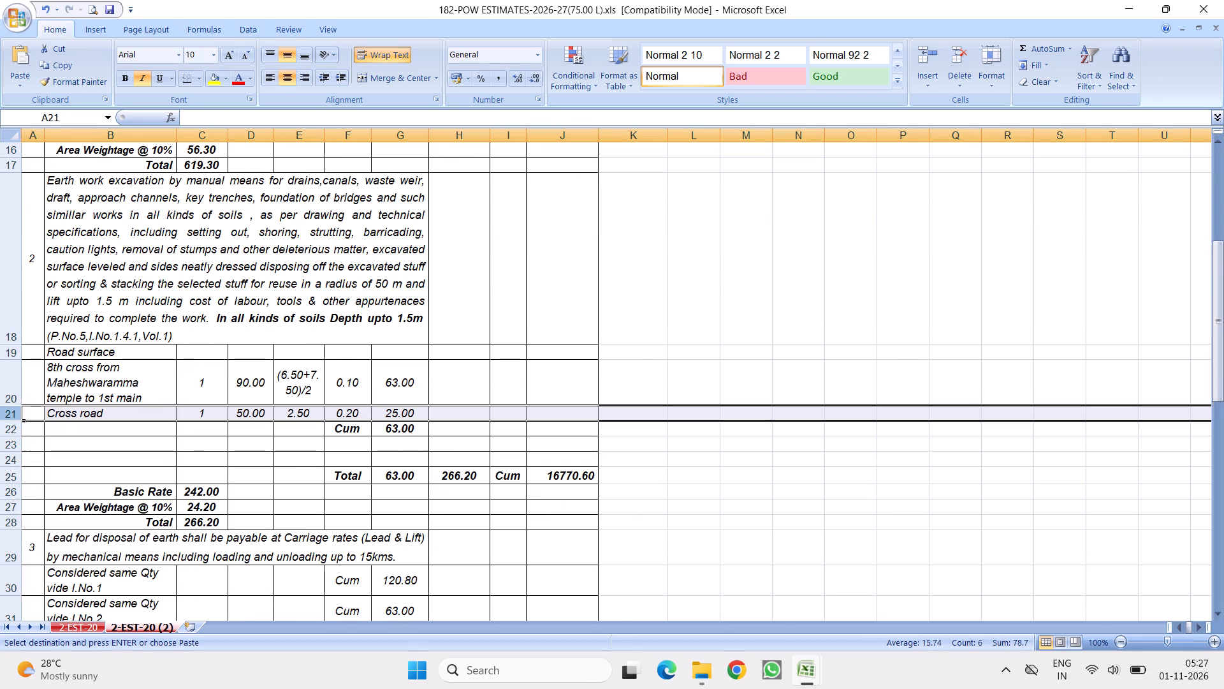
Fill the 0.10 depth from F20 down into the Cross road row of item 2.
{"action": "left_click", "coordinate": [340, 389]}
{"action": "left_click_drag", "start_coordinate": [368, 406], "coordinate": [364, 419]}
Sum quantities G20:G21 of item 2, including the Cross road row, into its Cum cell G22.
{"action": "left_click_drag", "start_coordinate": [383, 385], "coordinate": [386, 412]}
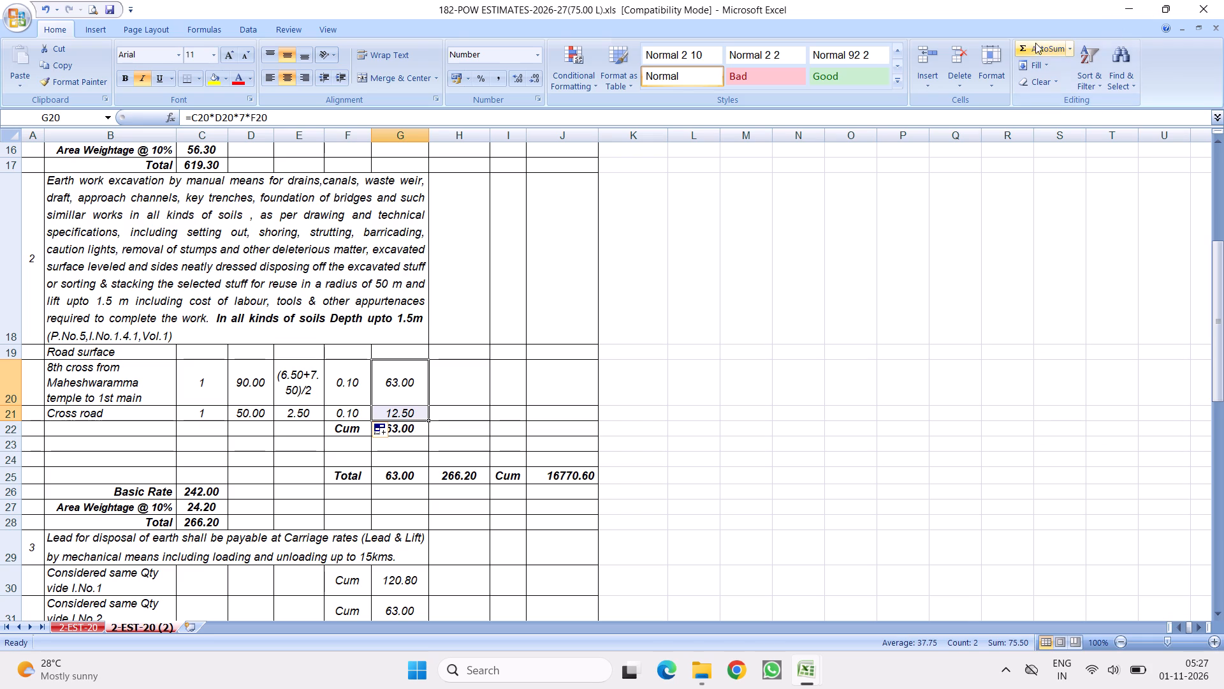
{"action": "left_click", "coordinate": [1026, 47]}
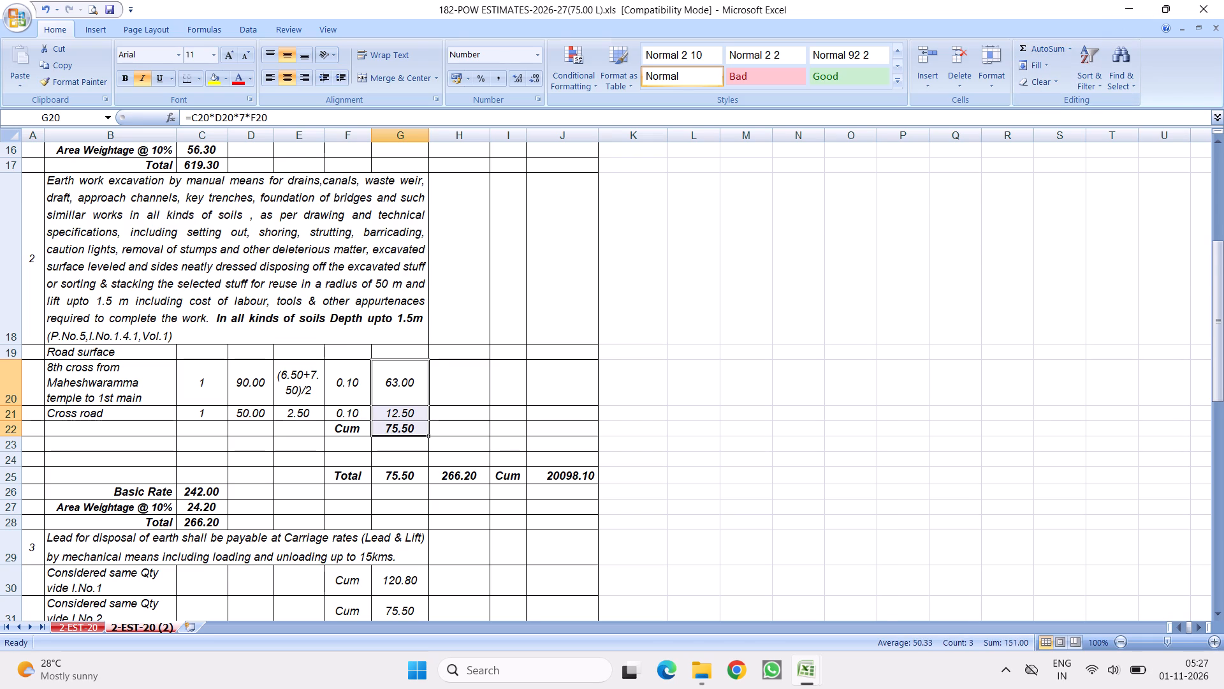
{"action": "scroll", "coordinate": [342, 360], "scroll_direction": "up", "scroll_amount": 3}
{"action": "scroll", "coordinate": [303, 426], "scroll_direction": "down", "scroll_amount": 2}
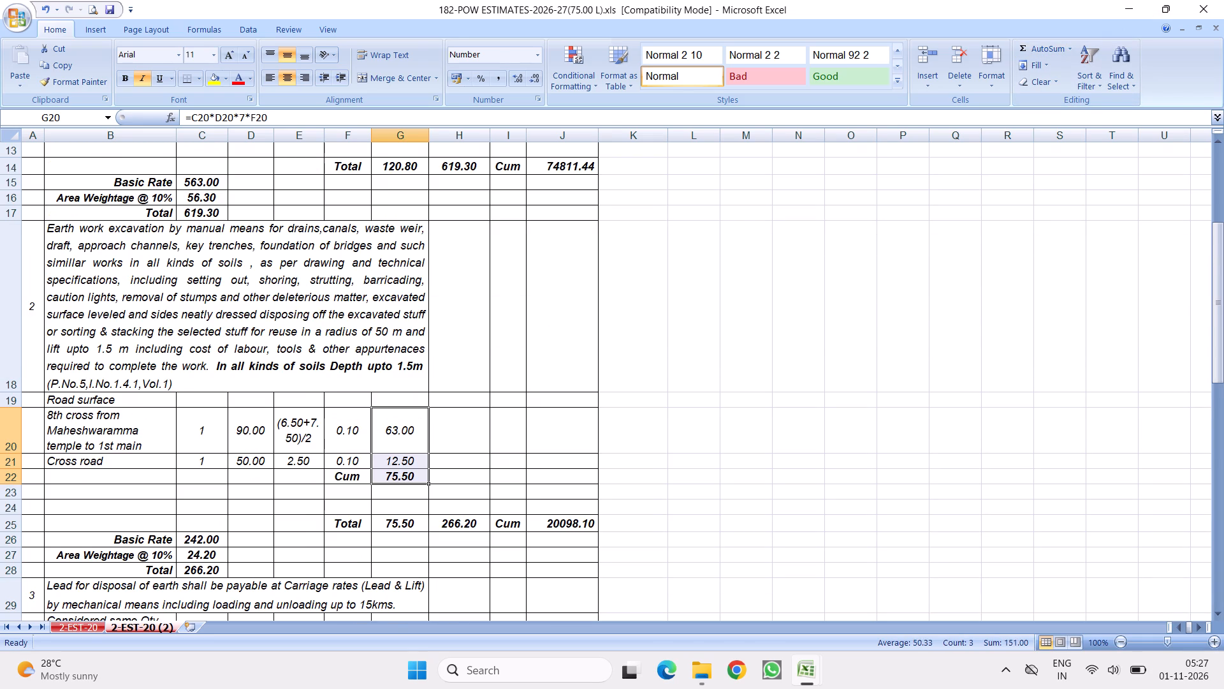
Copy the row considering existing road cuttings at 20% from 2-EST-20's excavation item and insert it above item 2's Cum row on 2-EST-20 (2).
{"action": "left_click", "coordinate": [83, 626]}
{"action": "scroll", "coordinate": [280, 354], "scroll_direction": "up", "scroll_amount": 4}
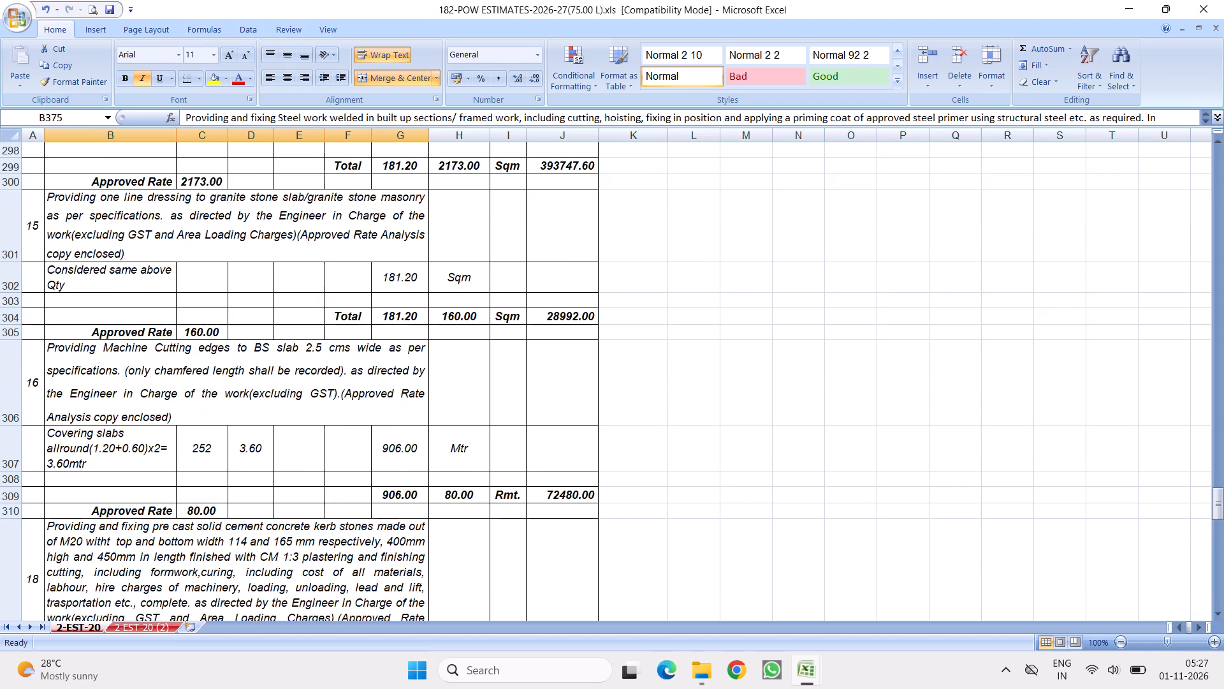
{"action": "scroll", "coordinate": [280, 354], "scroll_direction": "up", "scroll_amount": 20}
{"action": "scroll", "coordinate": [280, 354], "scroll_direction": "up", "scroll_amount": 13}
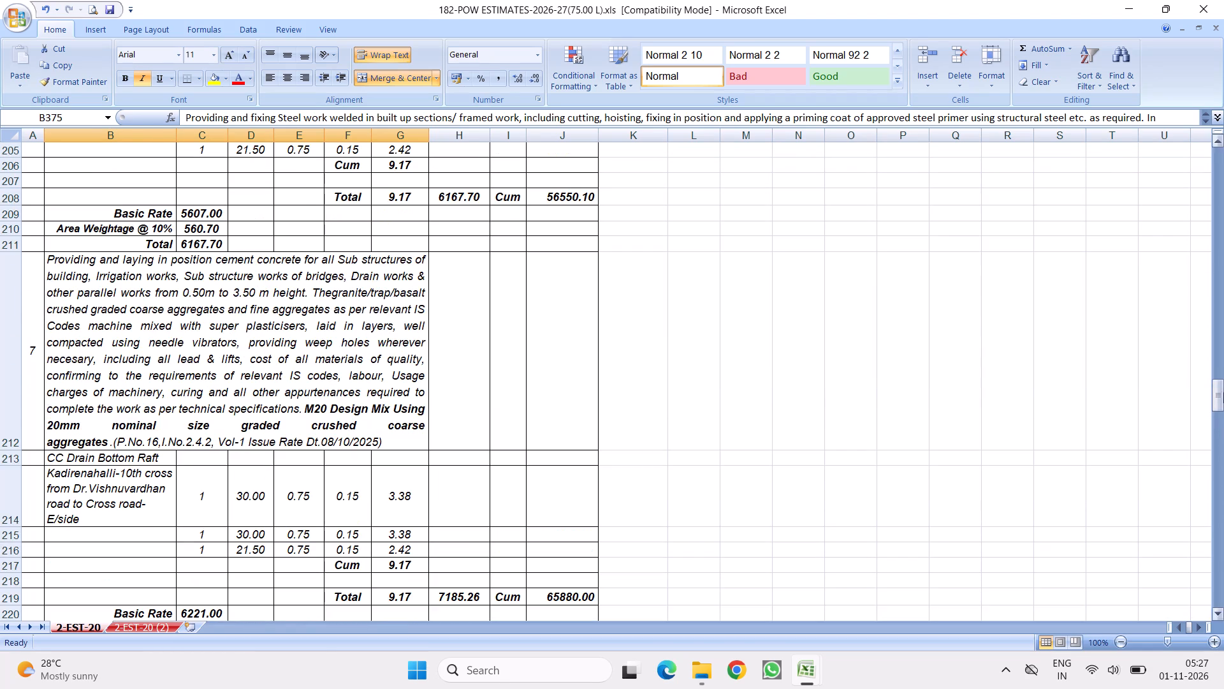
{"action": "left_click_drag", "start_coordinate": [1218, 400], "coordinate": [1223, 0]}
{"action": "scroll", "coordinate": [259, 431], "scroll_direction": "down", "scroll_amount": 7}
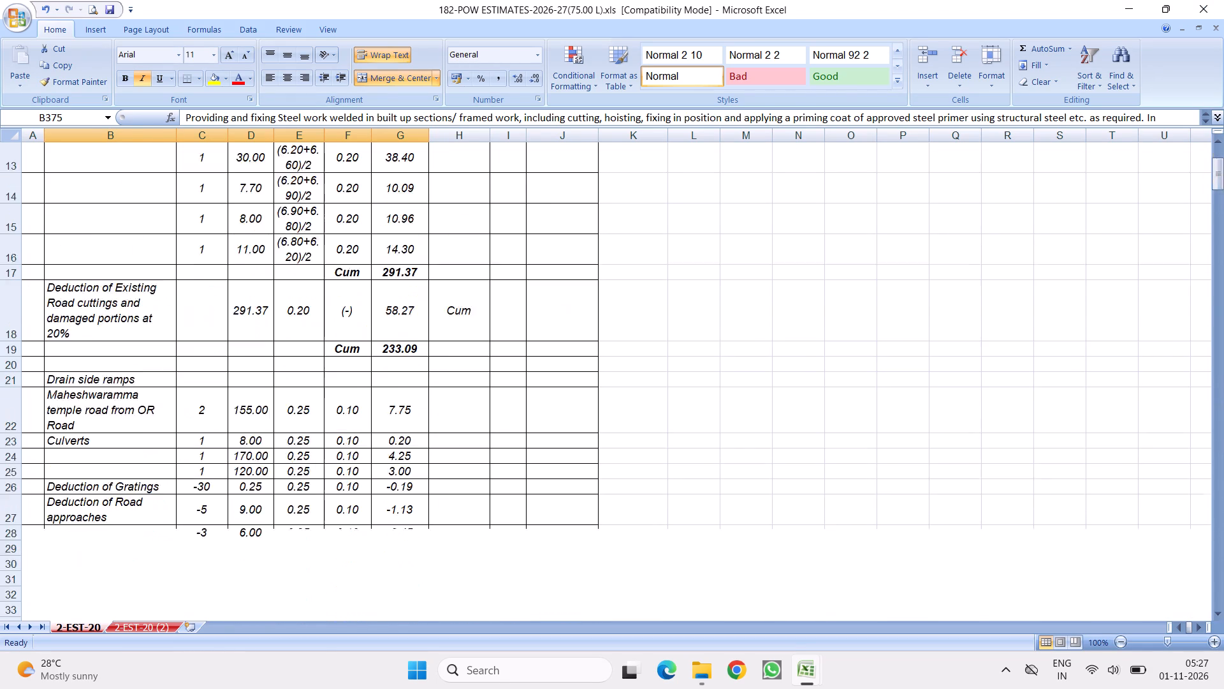
{"action": "scroll", "coordinate": [218, 397], "scroll_direction": "down", "scroll_amount": 5}
{"action": "scroll", "coordinate": [332, 379], "scroll_direction": "down", "scroll_amount": 6}
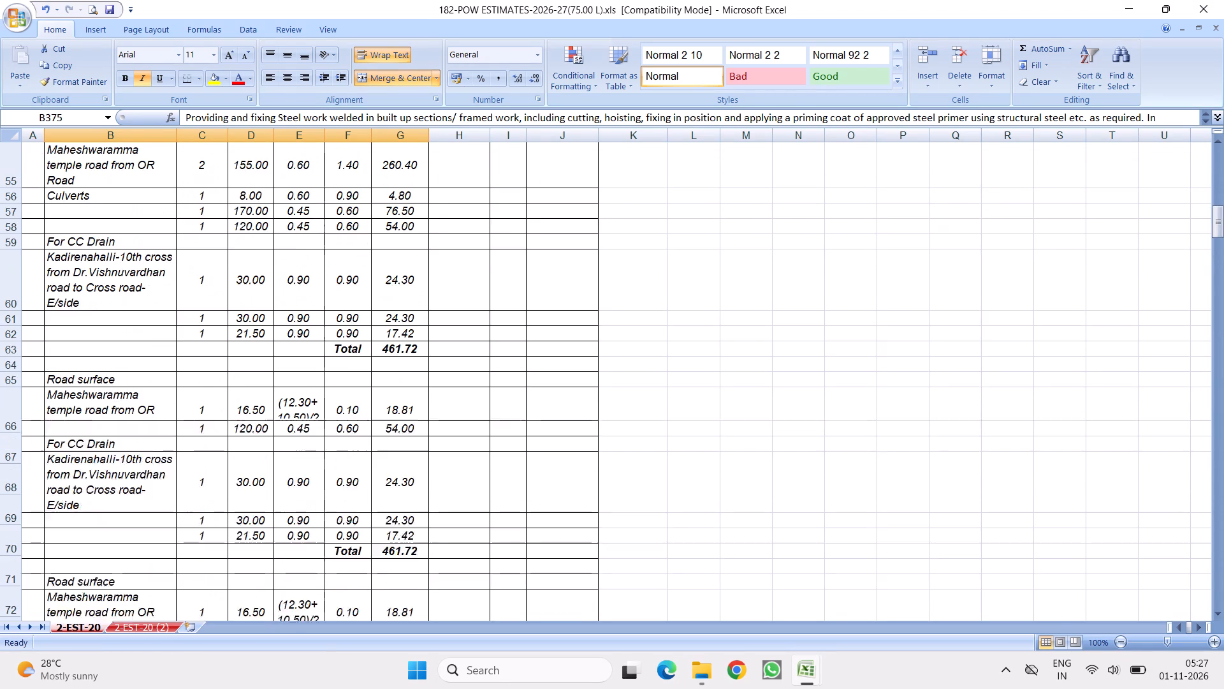
{"action": "scroll", "coordinate": [316, 372], "scroll_direction": "down", "scroll_amount": 7}
{"action": "scroll", "coordinate": [363, 302], "scroll_direction": "up", "scroll_amount": 3}
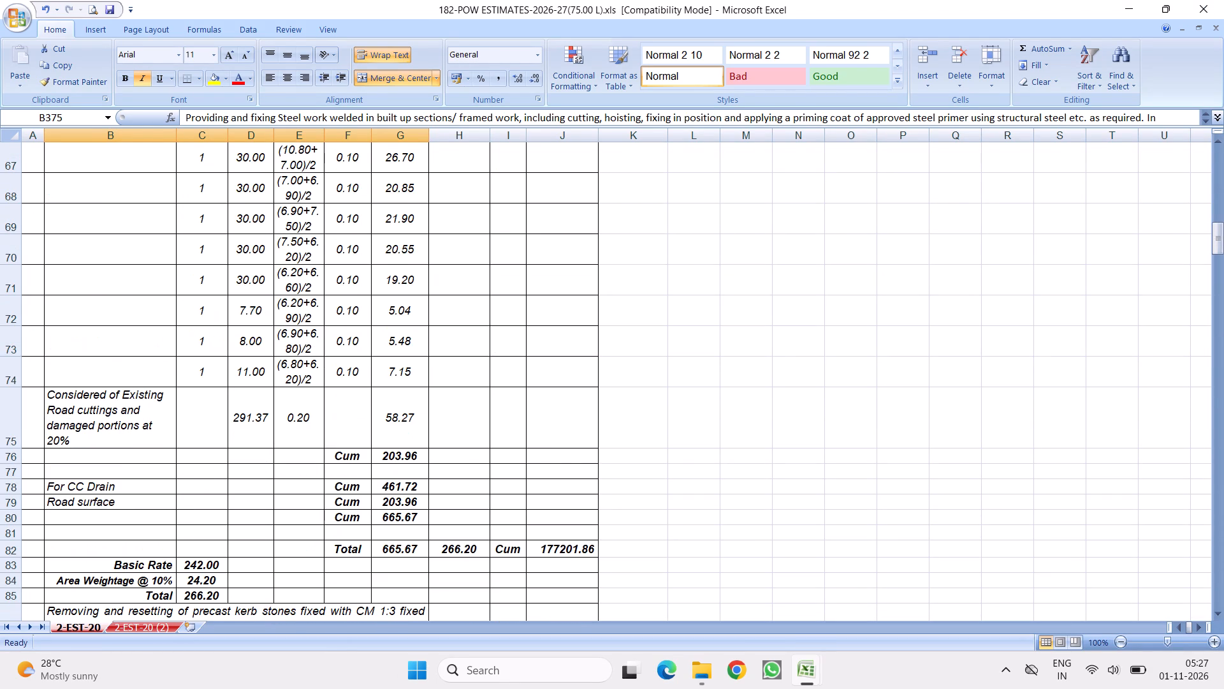
{"action": "left_click", "coordinate": [0, 423]}
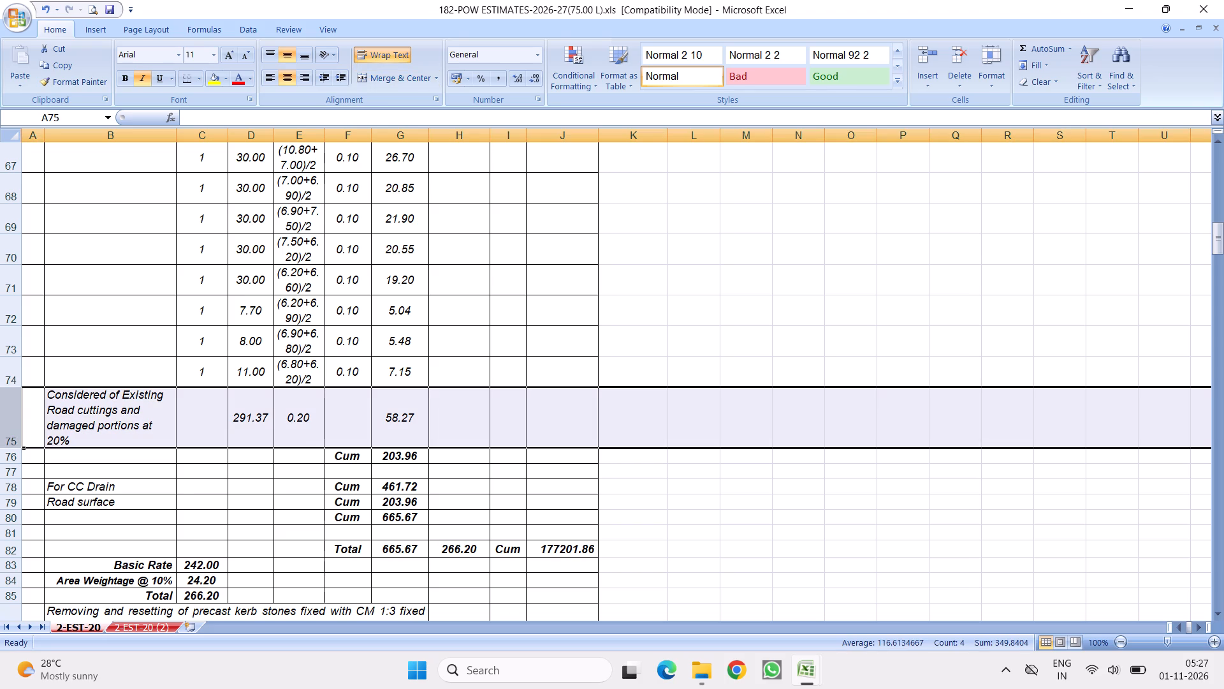
{"action": "right_click", "coordinate": [0, 423]}
{"action": "left_click", "coordinate": [41, 456]}
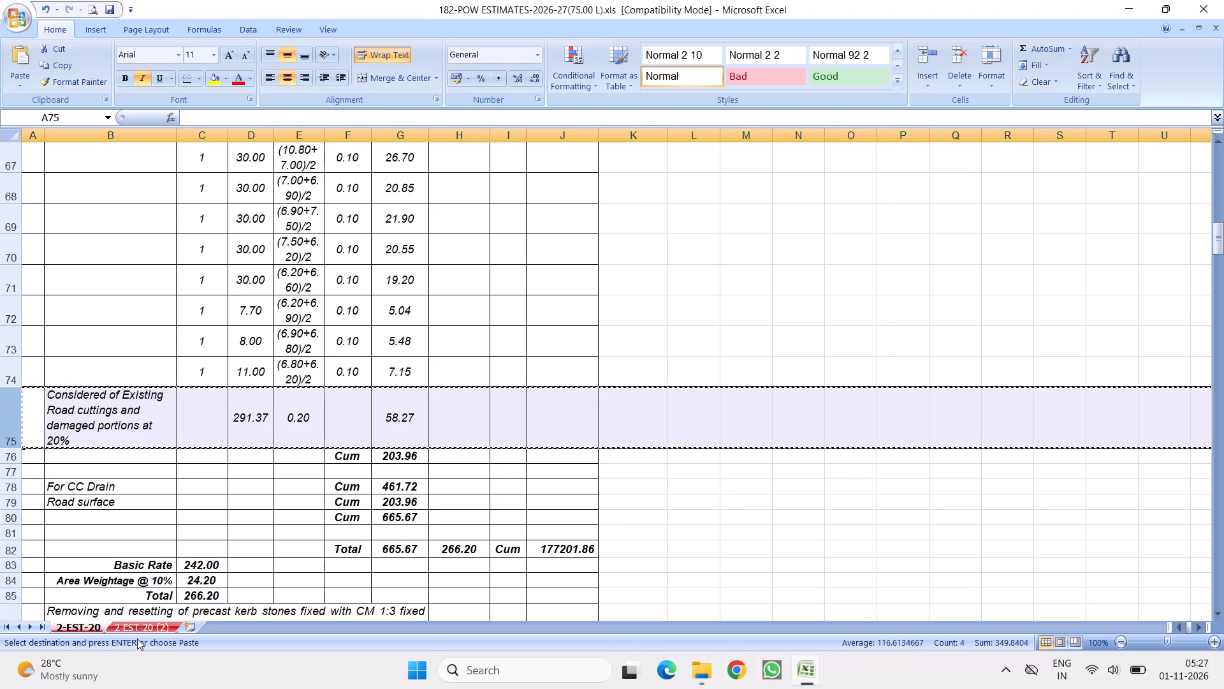
{"action": "left_click", "coordinate": [133, 624]}
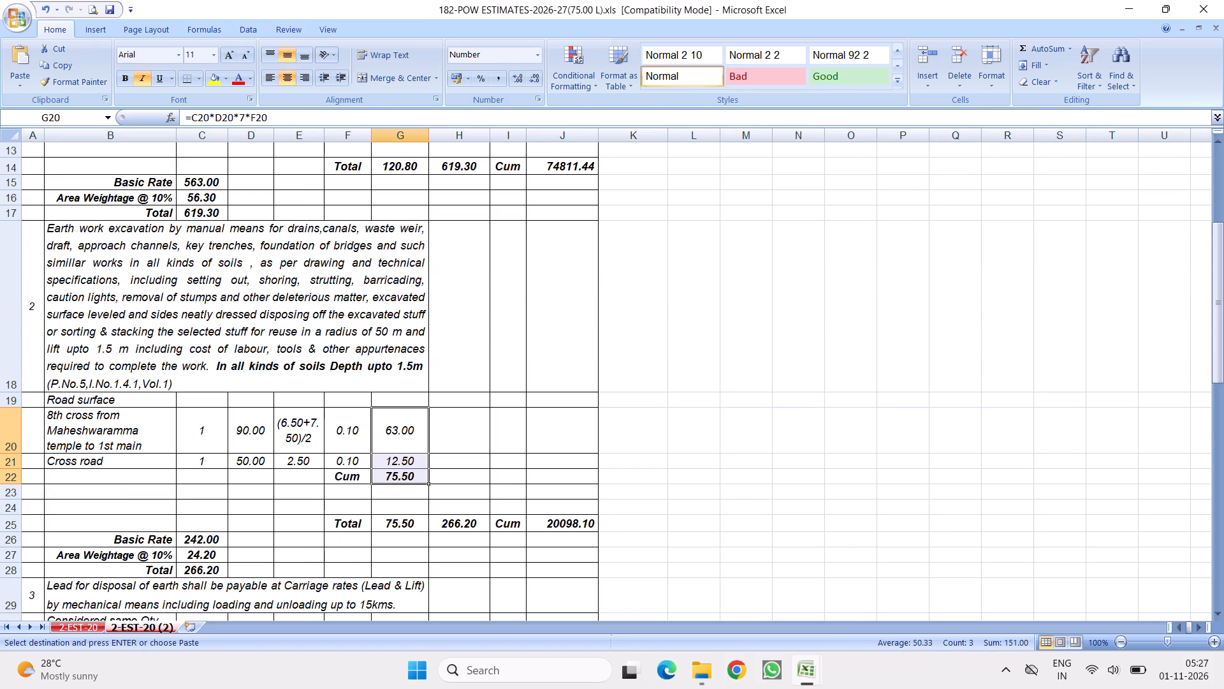
{"action": "left_click", "coordinate": [11, 478]}
{"action": "right_click", "coordinate": [11, 478]}
{"action": "left_click", "coordinate": [93, 364]}
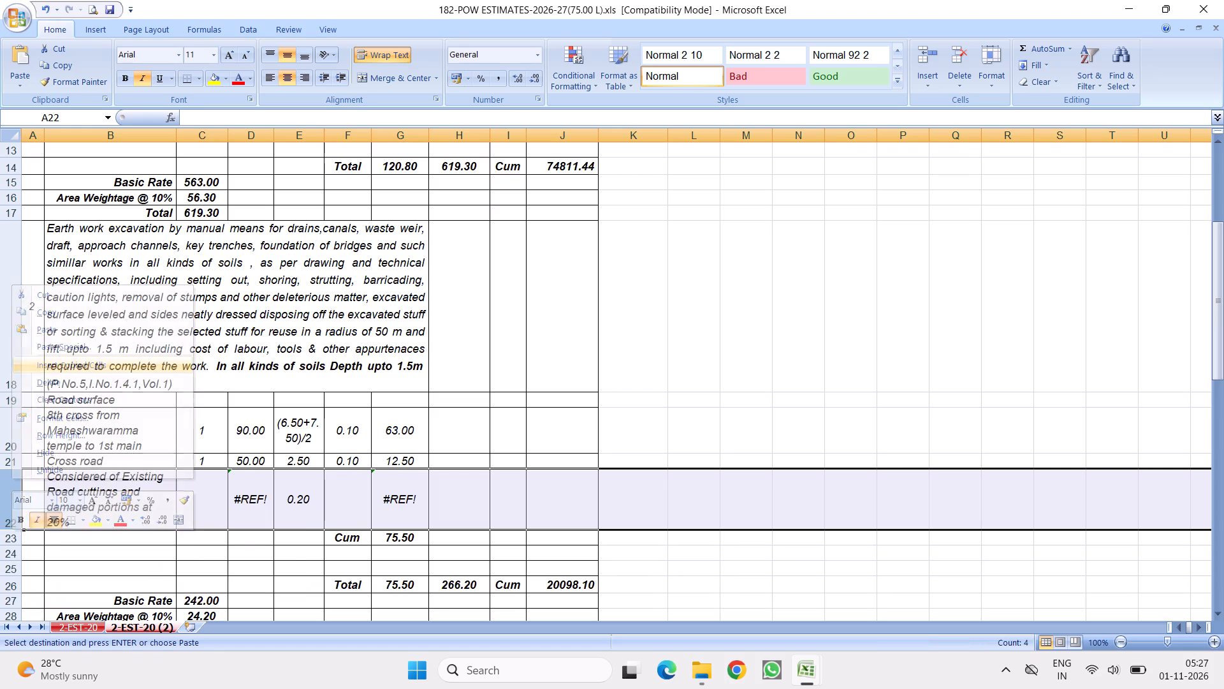
Link D22 in the inserted 20% road cuttings row to item 1's Cum quantity in G10.
{"action": "left_click", "coordinate": [259, 497]}
{"action": "key", "text": "equal"}
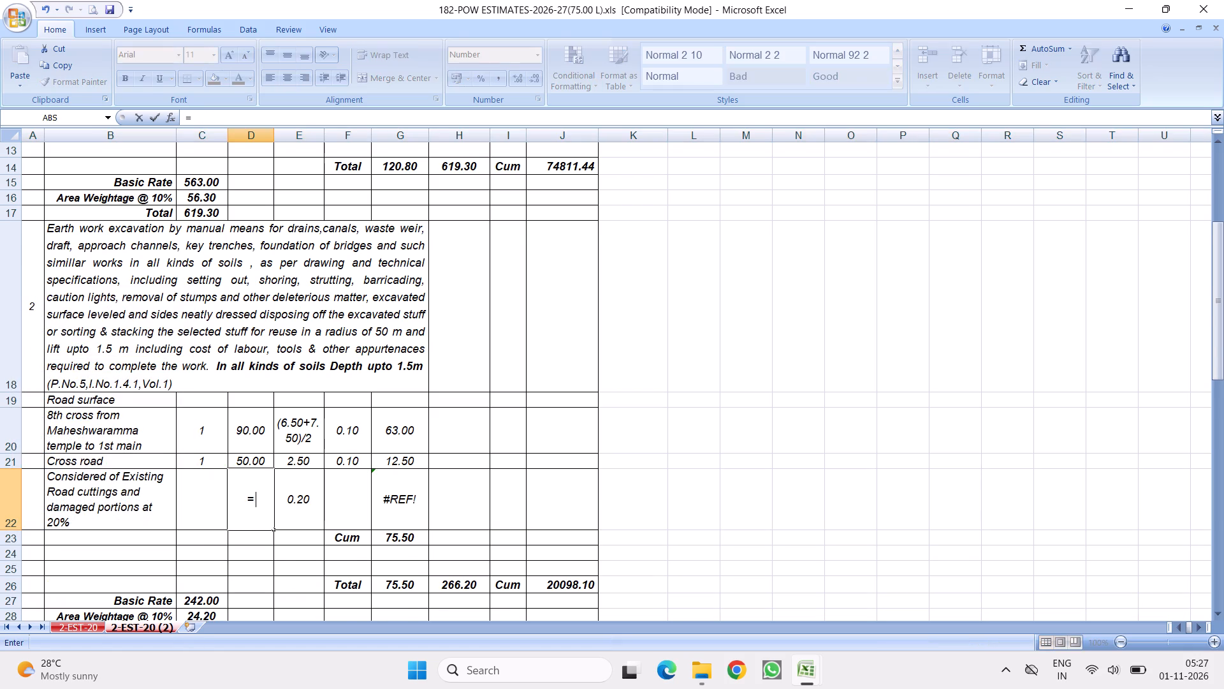
{"action": "scroll", "coordinate": [453, 360], "scroll_direction": "up", "scroll_amount": 5}
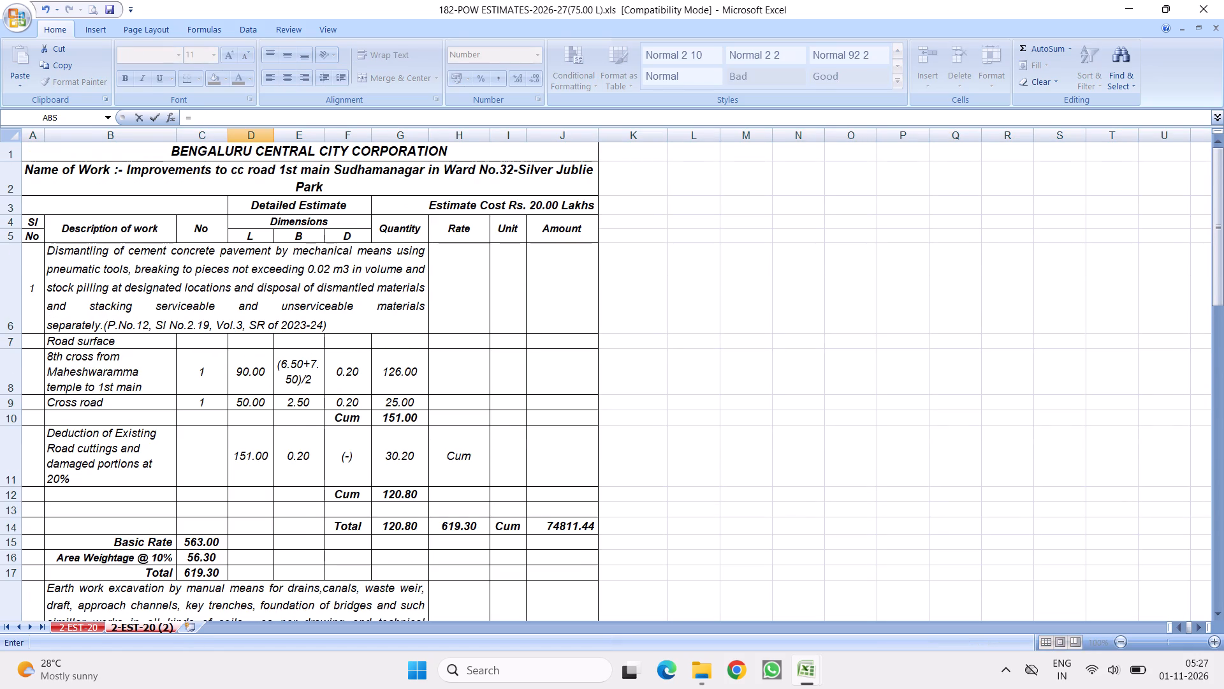
{"action": "left_click", "coordinate": [395, 420]}
{"action": "key", "text": "Return"}
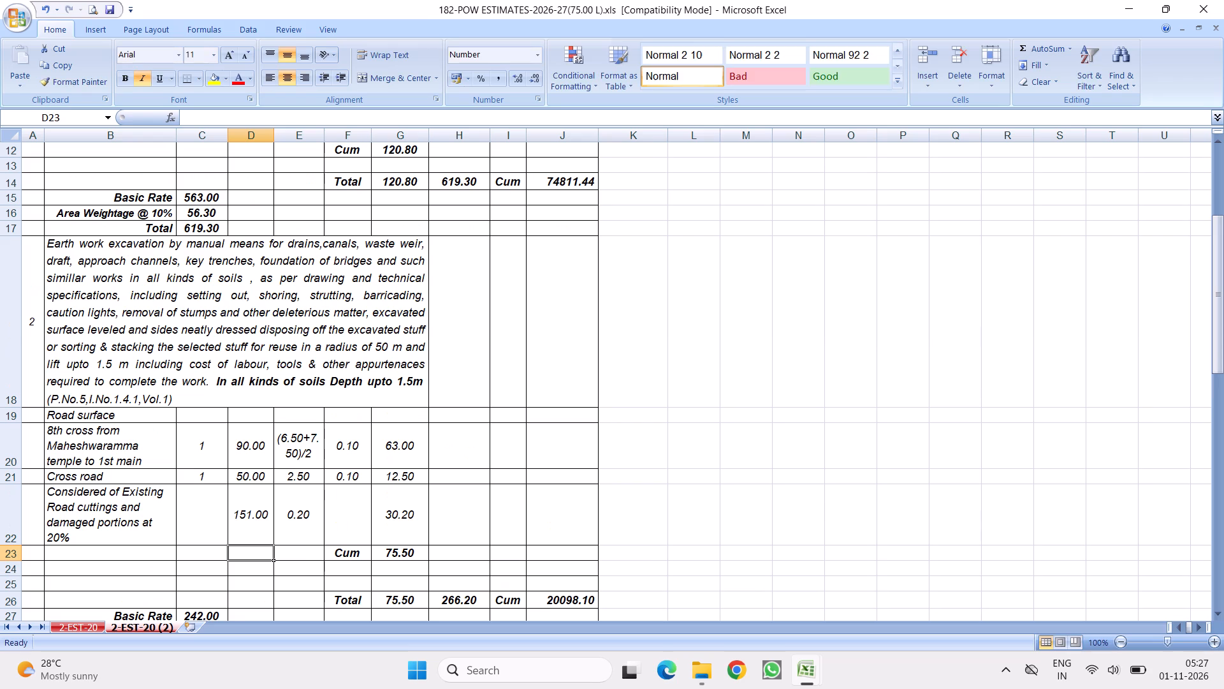
Sum quantities G20:G22 of item 2, including the road cuttings row, into its Cum cell G23.
{"action": "left_click_drag", "start_coordinate": [403, 437], "coordinate": [397, 511]}
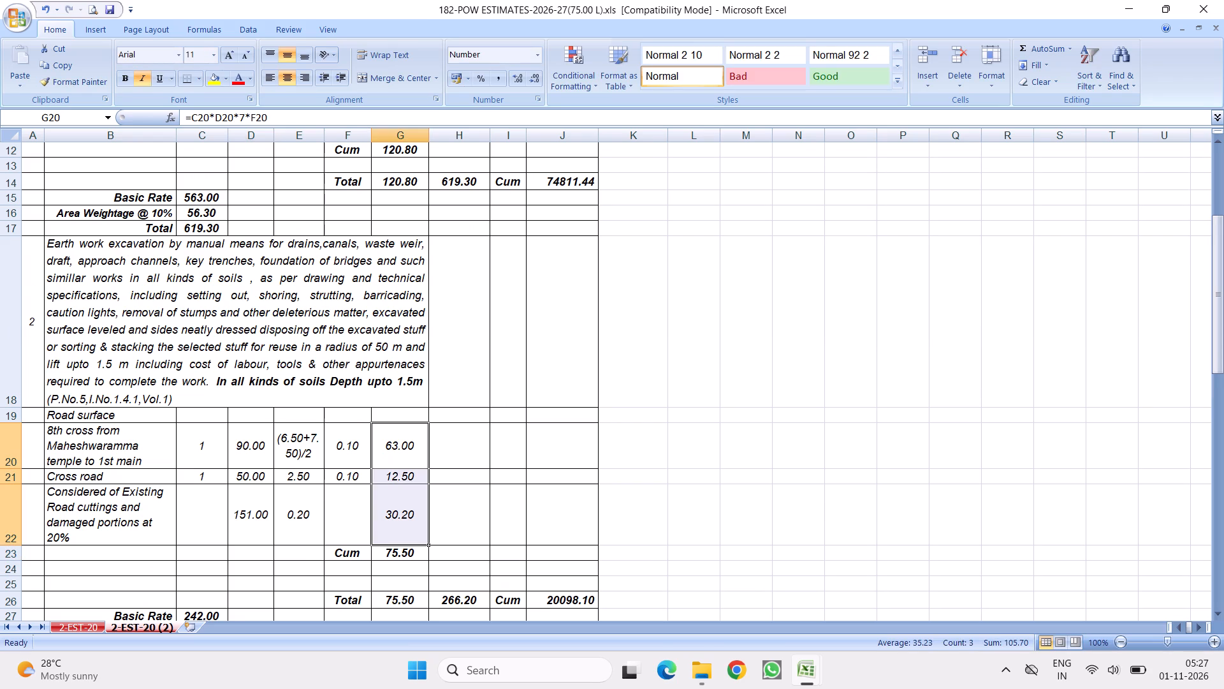
{"action": "left_click", "coordinate": [1021, 47]}
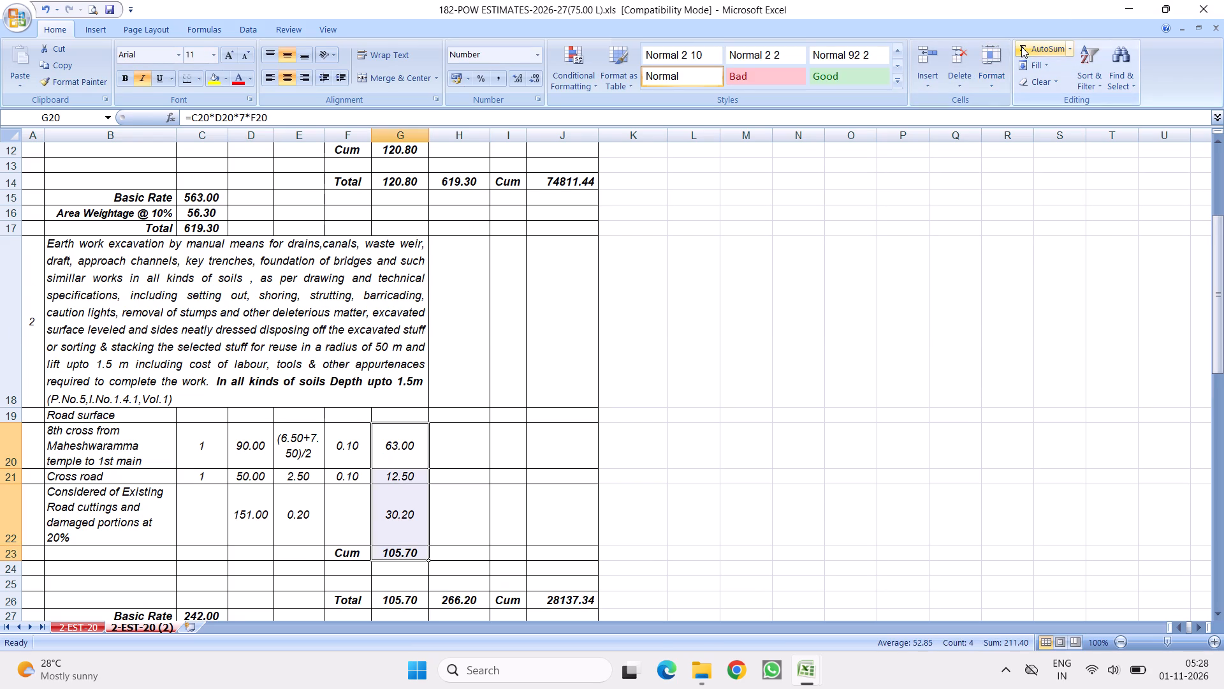
Copy the Cross road row 21 and insert it above the Cum row of dry lean cement concrete item 4.
{"action": "scroll", "coordinate": [289, 475], "scroll_direction": "down", "scroll_amount": 5}
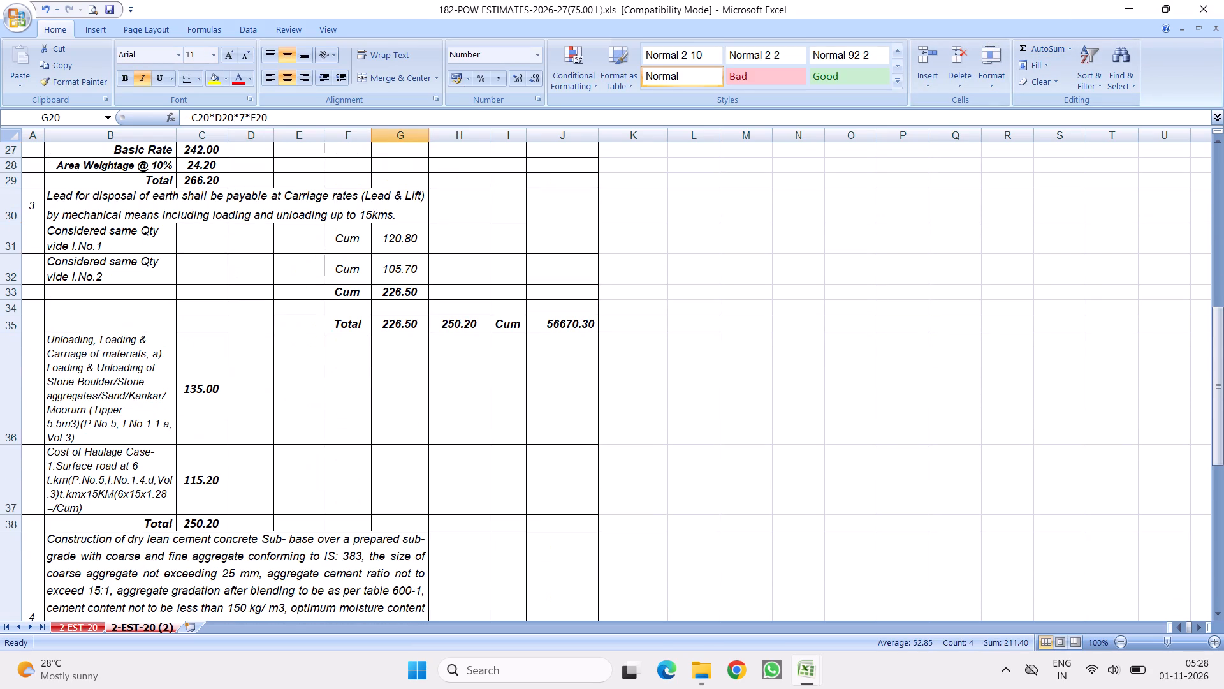
{"action": "scroll", "coordinate": [377, 396], "scroll_direction": "up", "scroll_amount": 7}
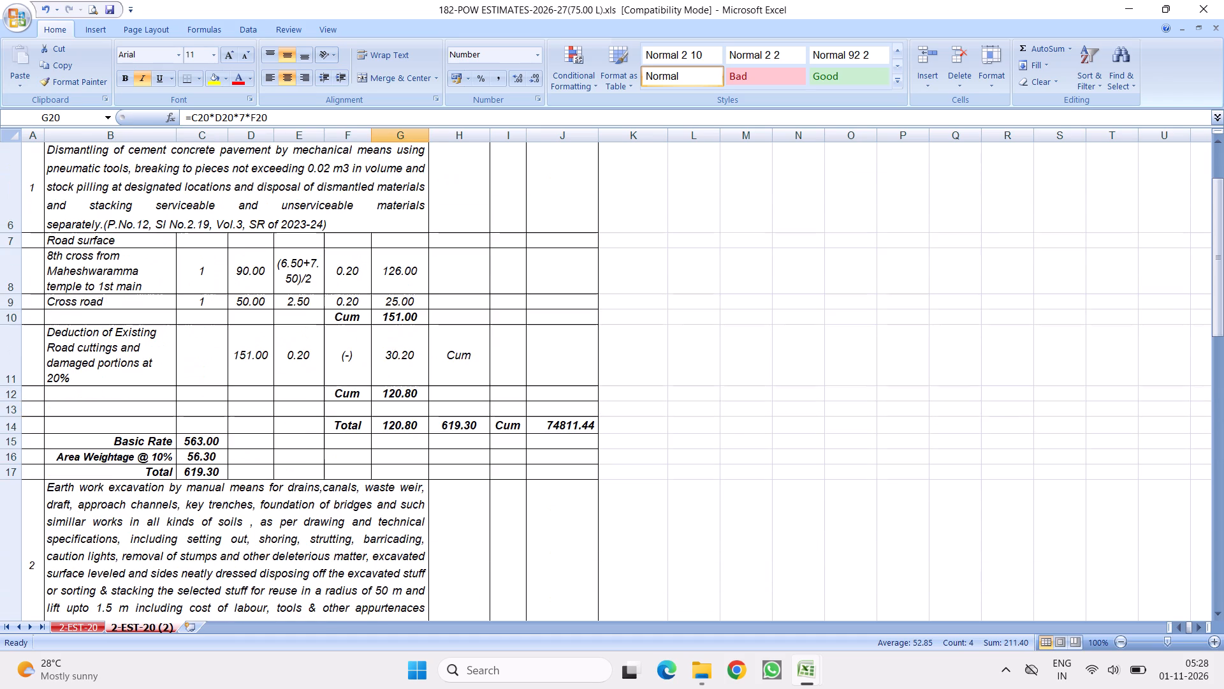
{"action": "scroll", "coordinate": [381, 380], "scroll_direction": "down", "scroll_amount": 2}
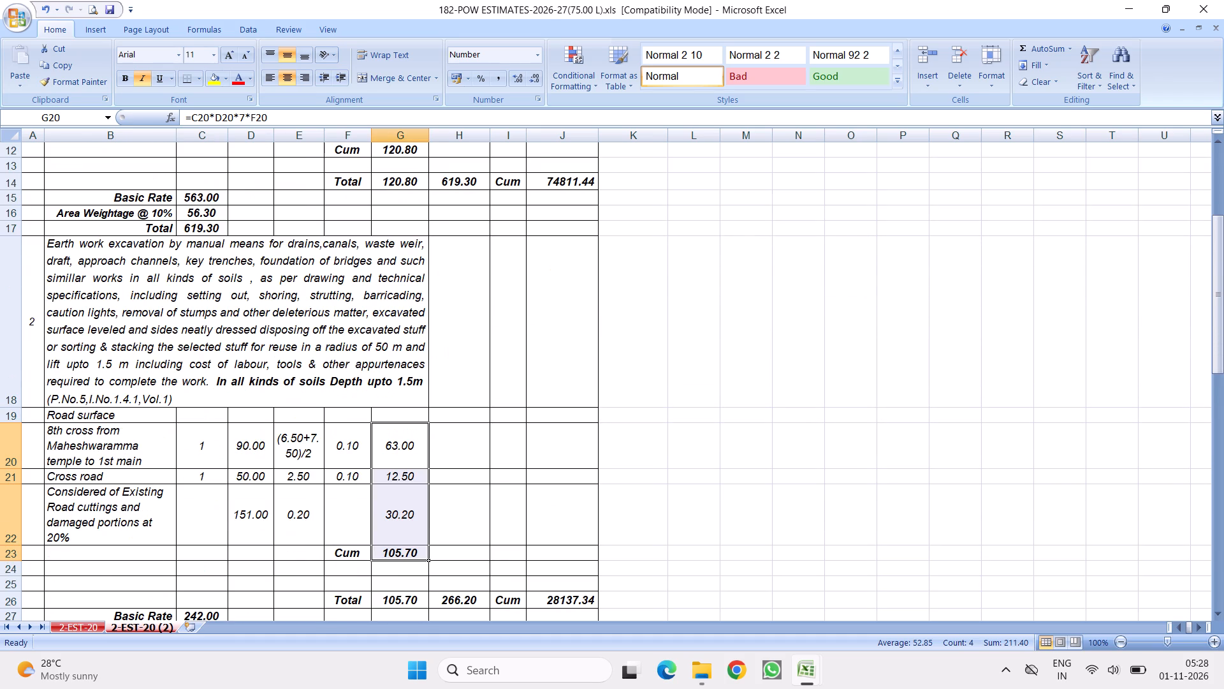
{"action": "scroll", "coordinate": [142, 475], "scroll_direction": "down", "scroll_amount": 2}
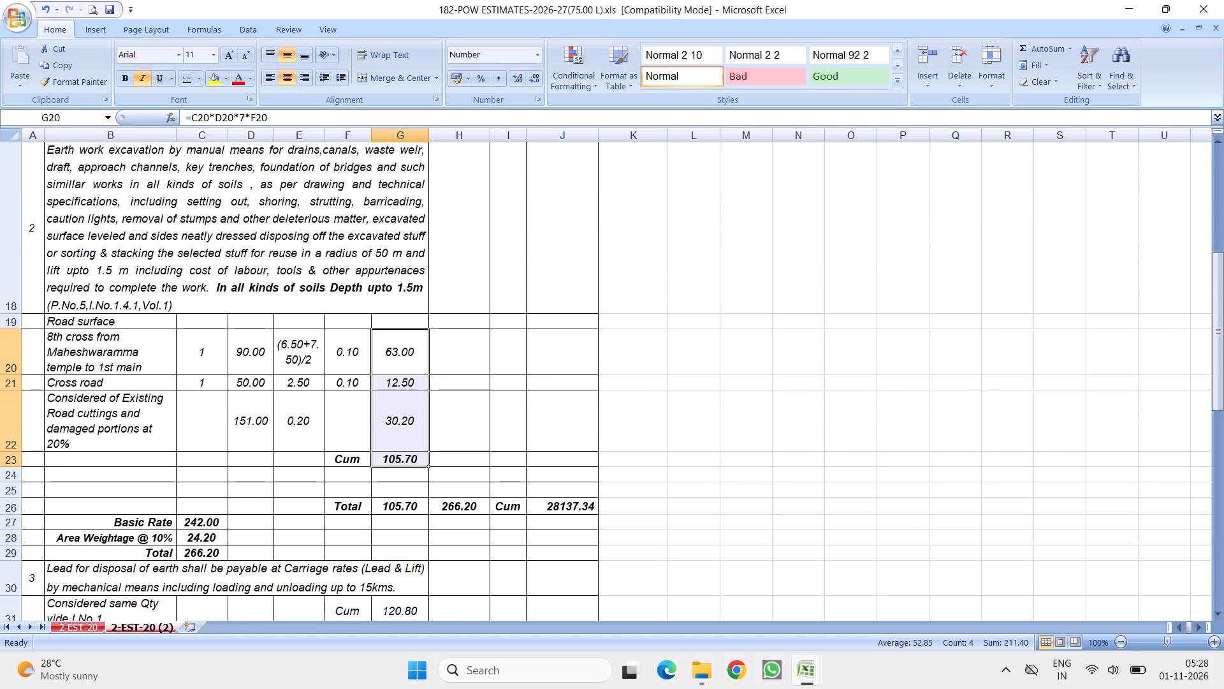
{"action": "left_click", "coordinate": [4, 382]}
{"action": "right_click", "coordinate": [4, 382]}
{"action": "left_click", "coordinate": [38, 408]}
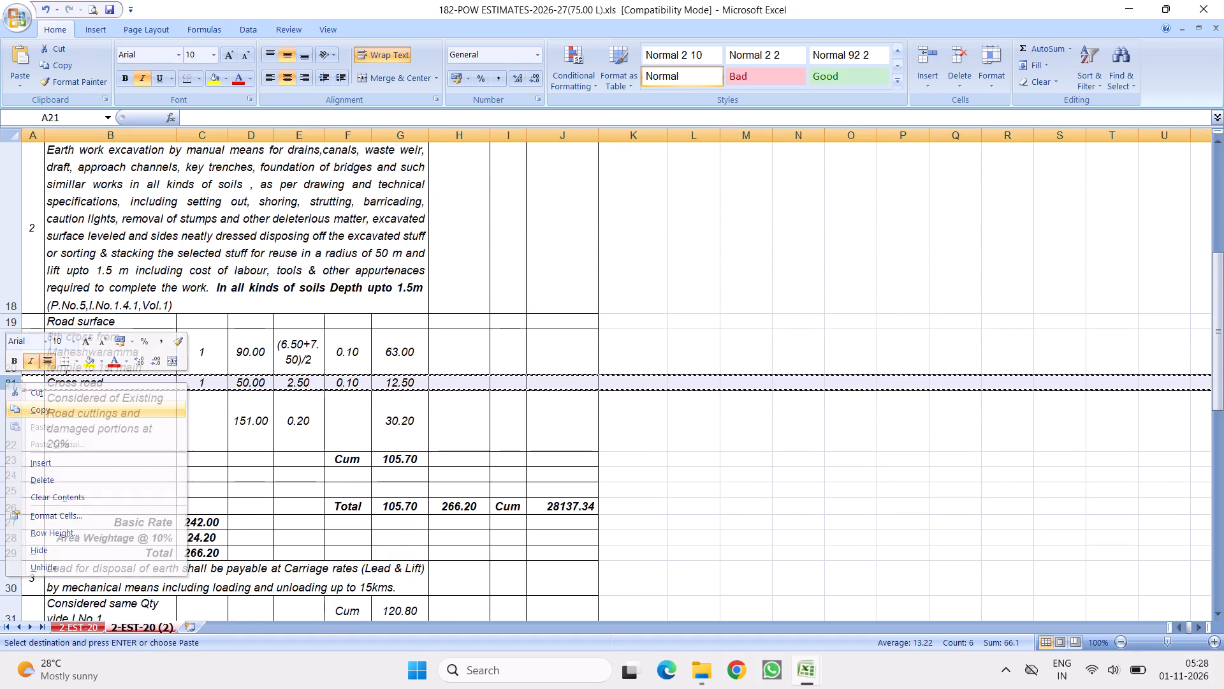
{"action": "scroll", "coordinate": [288, 457], "scroll_direction": "down", "scroll_amount": 4}
{"action": "scroll", "coordinate": [274, 387], "scroll_direction": "up", "scroll_amount": 3}
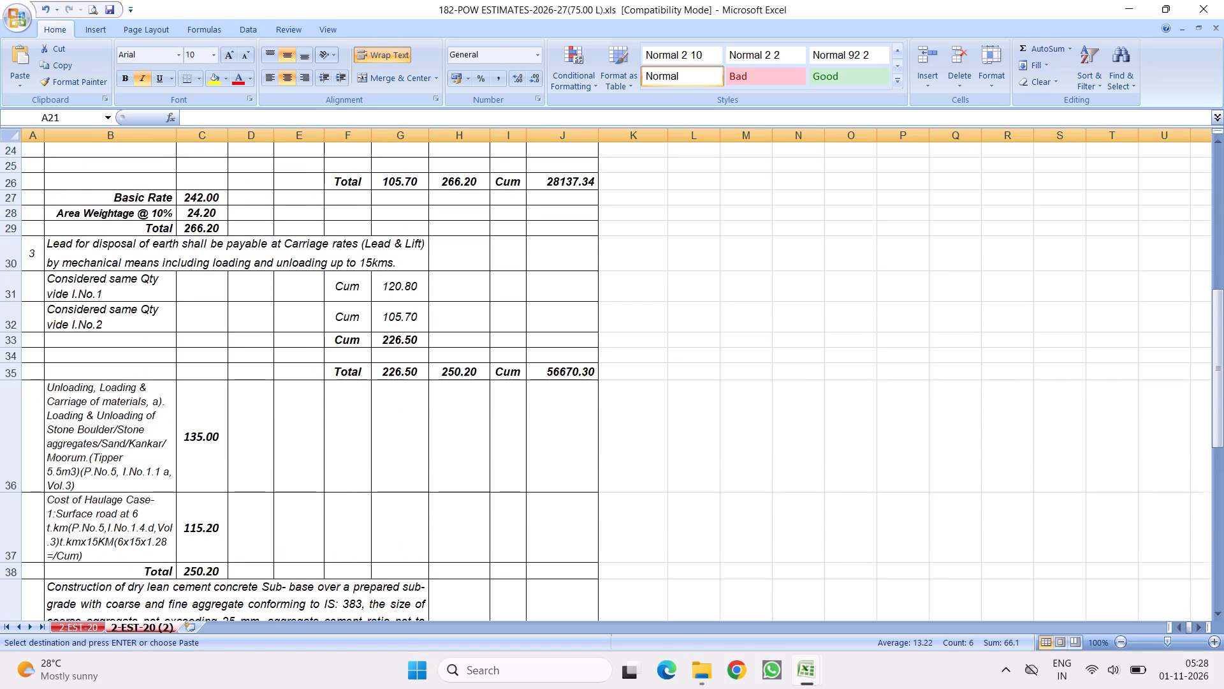
{"action": "scroll", "coordinate": [307, 397], "scroll_direction": "up", "scroll_amount": 1}
{"action": "left_click_drag", "start_coordinate": [391, 355], "coordinate": [390, 408]}
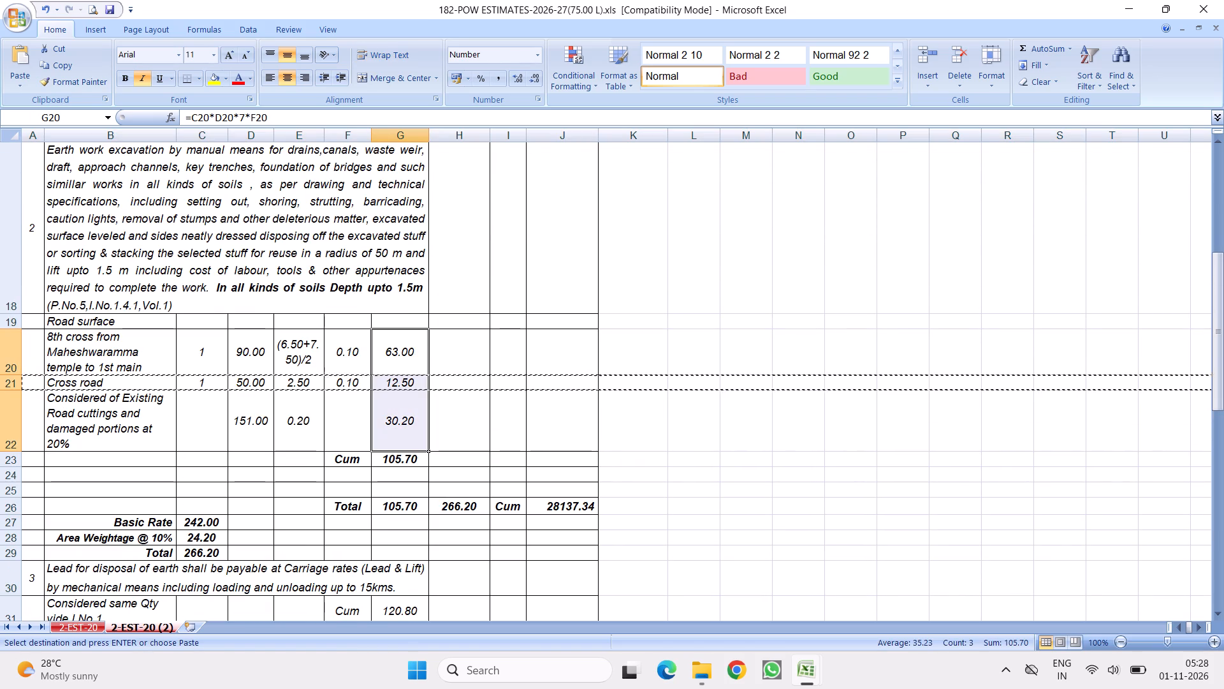
{"action": "scroll", "coordinate": [225, 454], "scroll_direction": "down", "scroll_amount": 4}
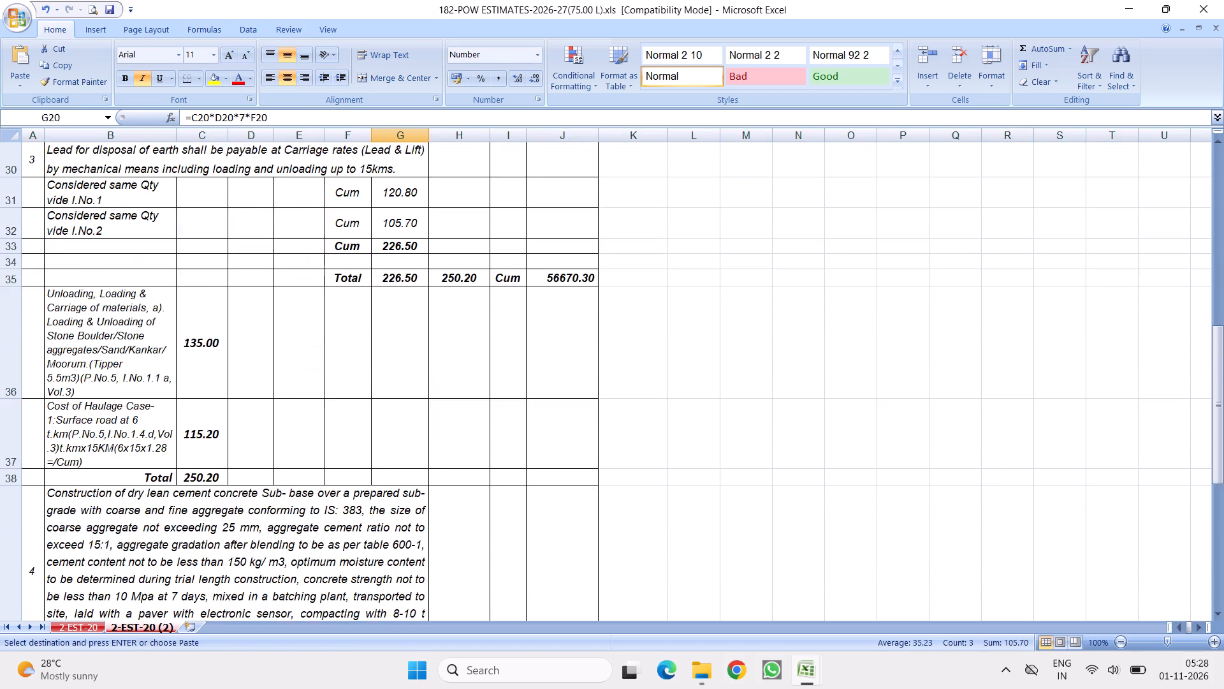
{"action": "scroll", "coordinate": [246, 387], "scroll_direction": "down", "scroll_amount": 3}
{"action": "right_click", "coordinate": [13, 380]}
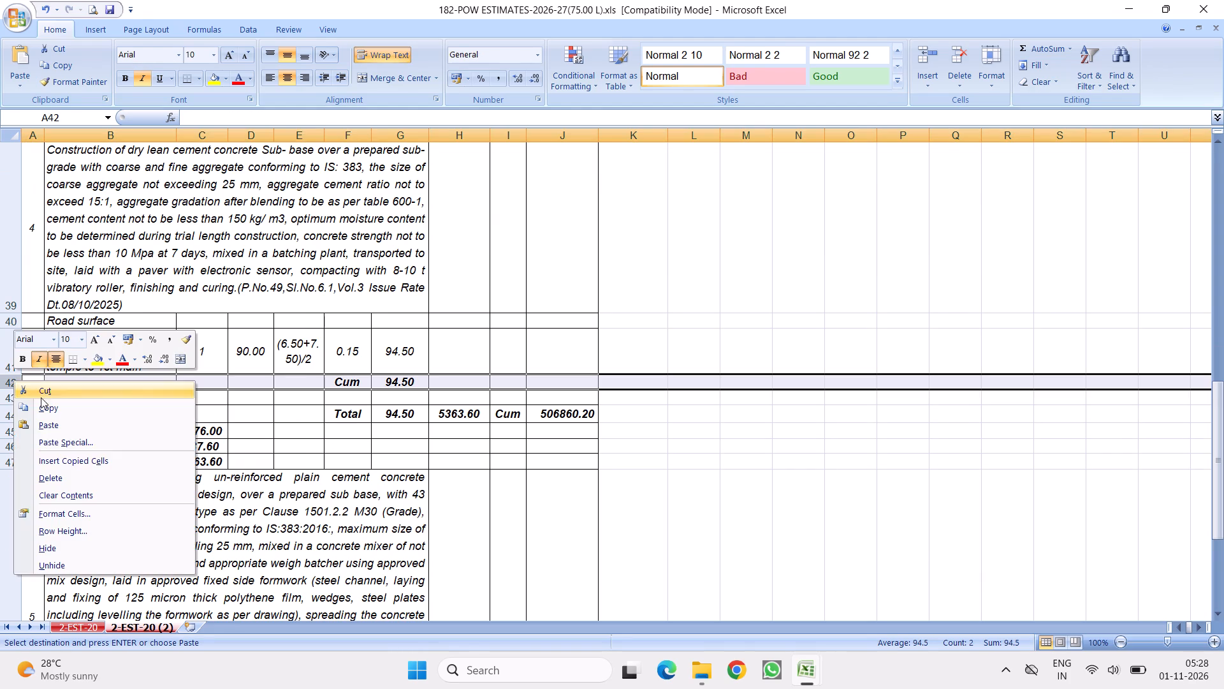
{"action": "left_click", "coordinate": [85, 464]}
Fill the 0.15 depth from F41 into item 4's Cross road row and sum G41:G42 into its Cum cell.
{"action": "left_click", "coordinate": [333, 346]}
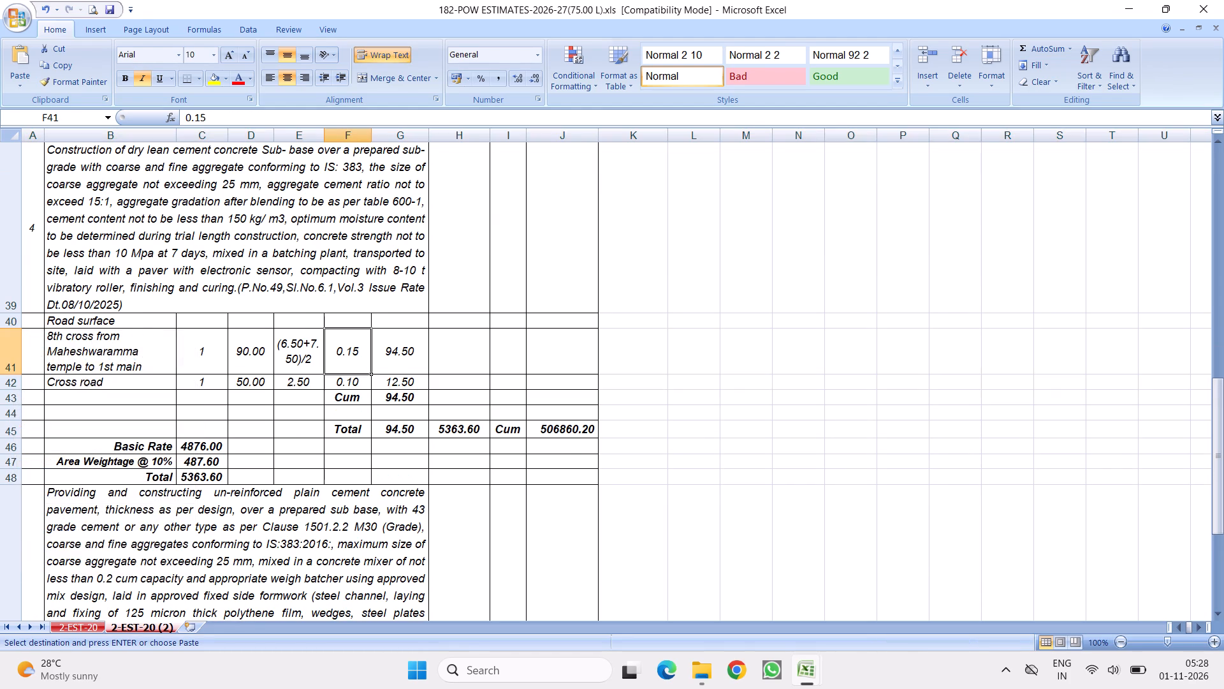
{"action": "left_click_drag", "start_coordinate": [371, 376], "coordinate": [370, 378]}
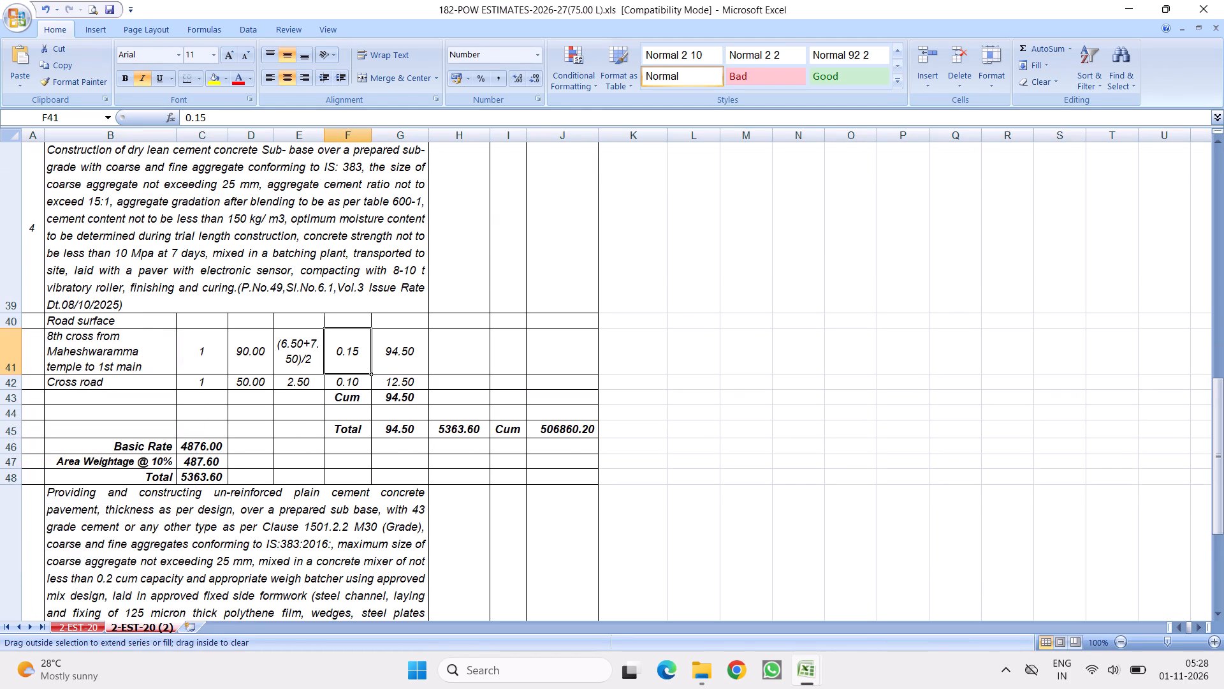
{"action": "left_click_drag", "start_coordinate": [370, 378], "coordinate": [368, 387]}
{"action": "left_click_drag", "start_coordinate": [391, 348], "coordinate": [393, 382]}
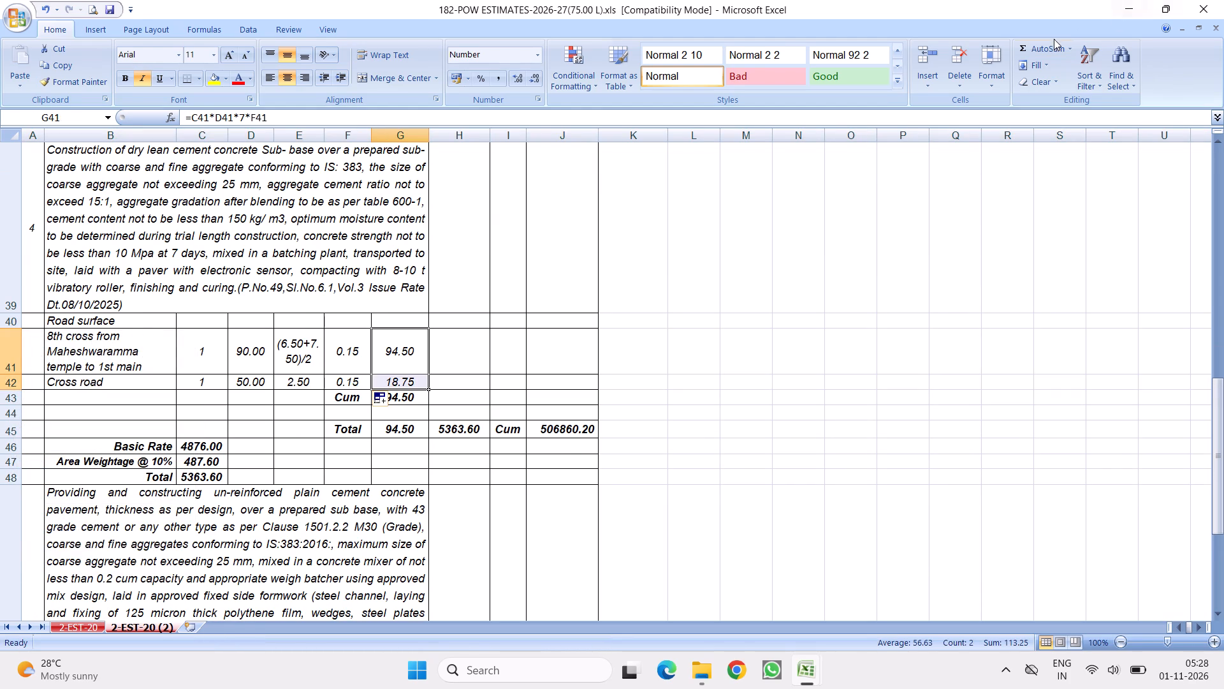
{"action": "left_click", "coordinate": [1023, 49]}
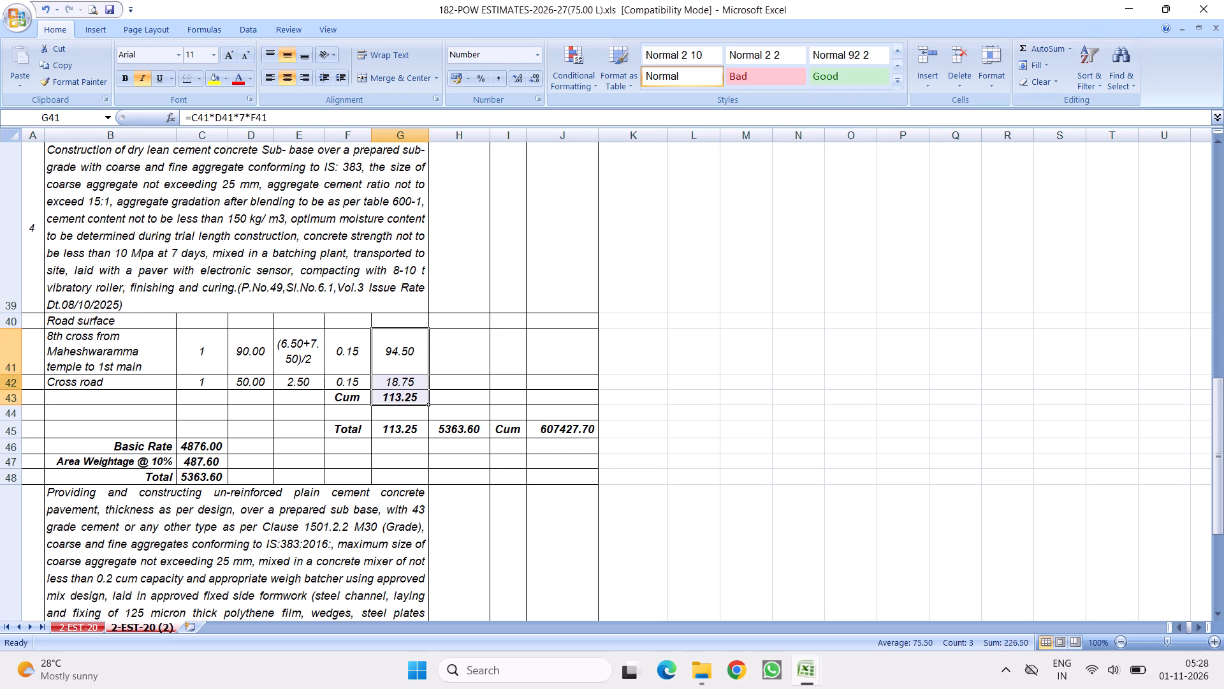
Copy the Cross road row 42 and insert it above the Cum row of M30 cement concrete pavement item 5.
{"action": "left_click", "coordinate": [10, 384]}
{"action": "right_click", "coordinate": [10, 384]}
{"action": "left_click", "coordinate": [52, 413]}
{"action": "scroll", "coordinate": [359, 405], "scroll_direction": "down", "scroll_amount": 4}
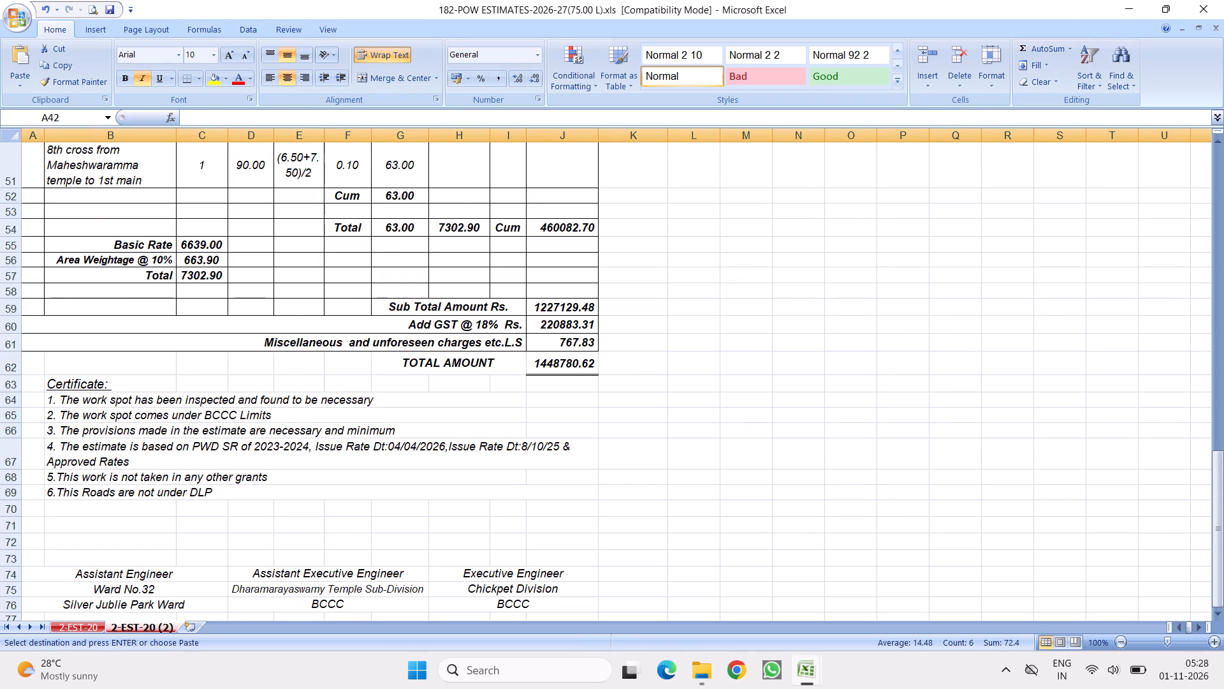
{"action": "right_click", "coordinate": [8, 196]}
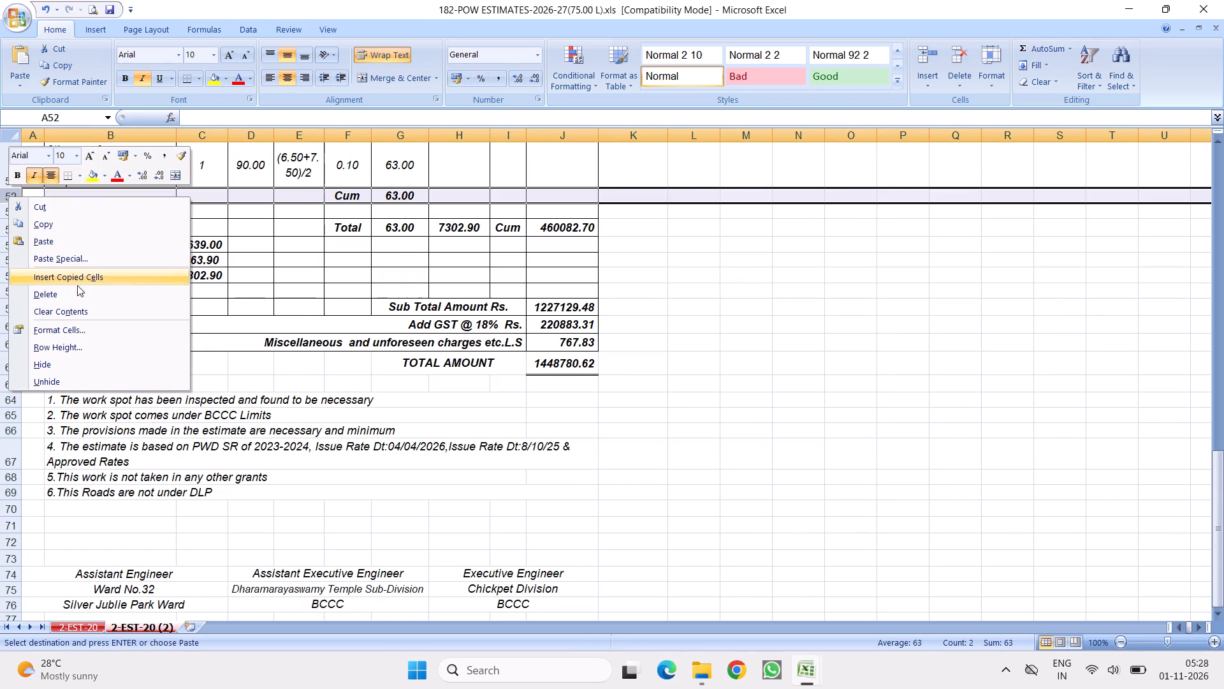
{"action": "left_click", "coordinate": [80, 279]}
Set the depth of the 8th cross row in item 5 to 0.15.
{"action": "left_click", "coordinate": [360, 167]}
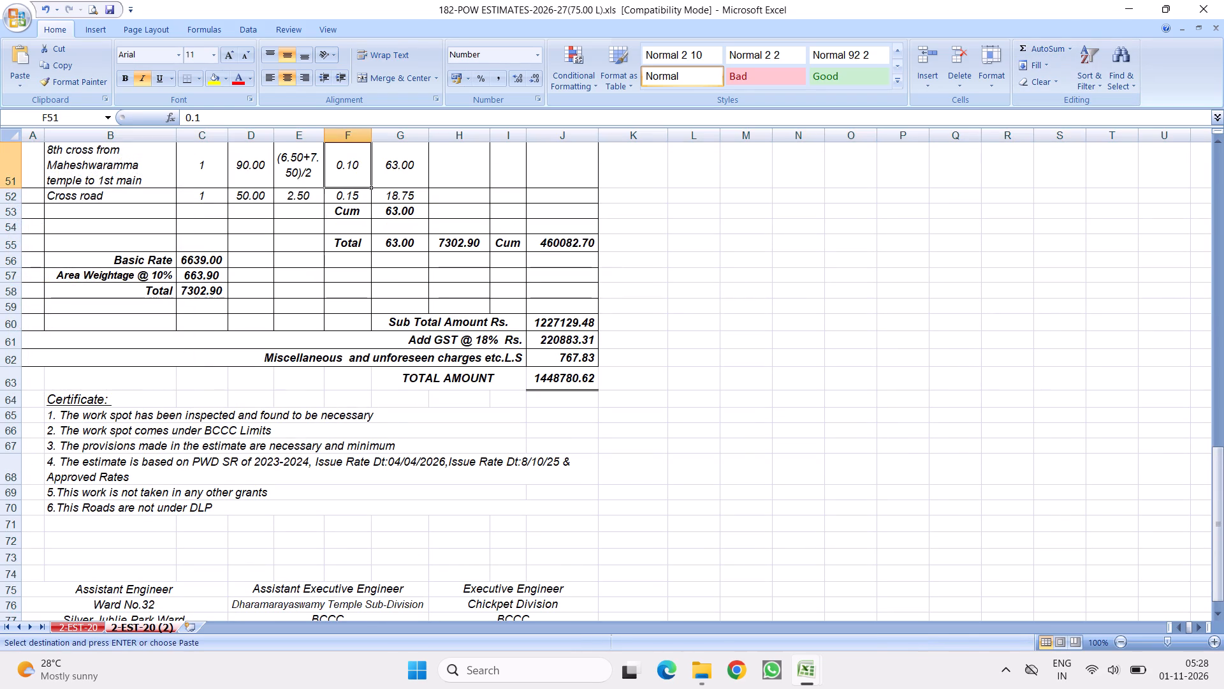
{"action": "type", "text": ".1"}
{"action": "key", "text": "5"}
{"action": "left_click", "coordinate": [491, 237]}
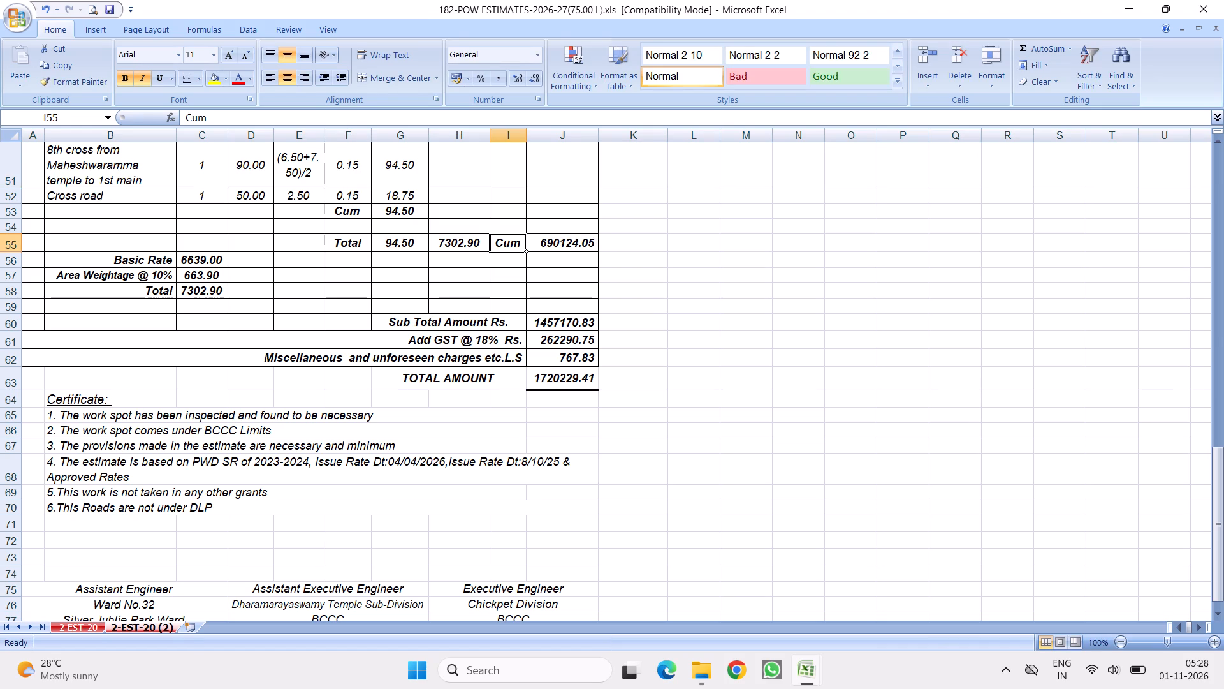
Sum the quantities G51:G52 of the 8th cross and Cross road rows into item 5's Cum cell.
{"action": "left_click_drag", "start_coordinate": [393, 166], "coordinate": [393, 196]}
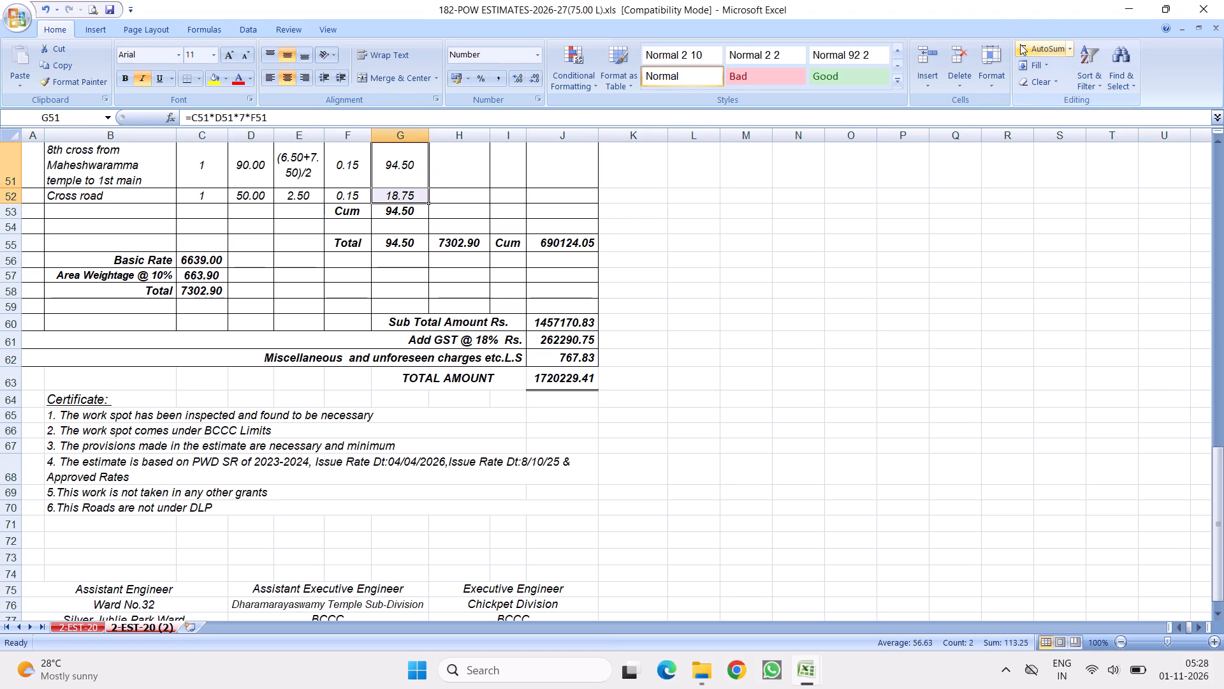
{"action": "left_click", "coordinate": [1023, 48]}
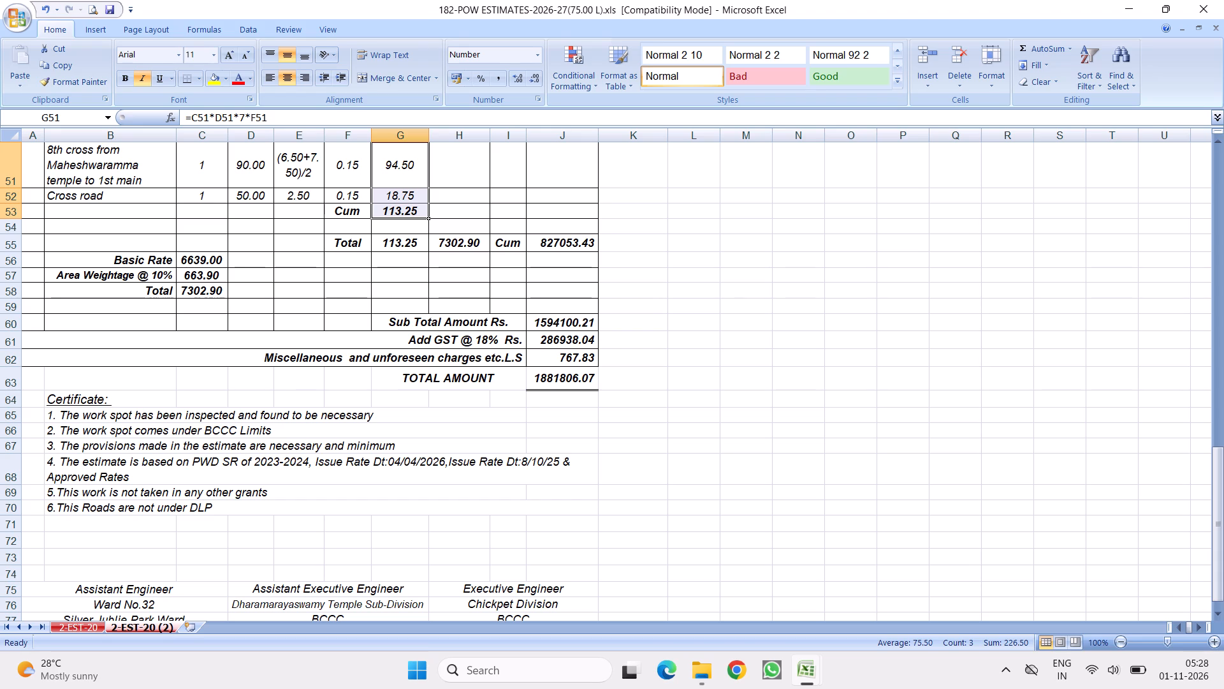
Set the depths of item 5's 8th cross row (F51) and Cross road row (F52) to 0.1.
{"action": "left_click", "coordinate": [347, 167]}
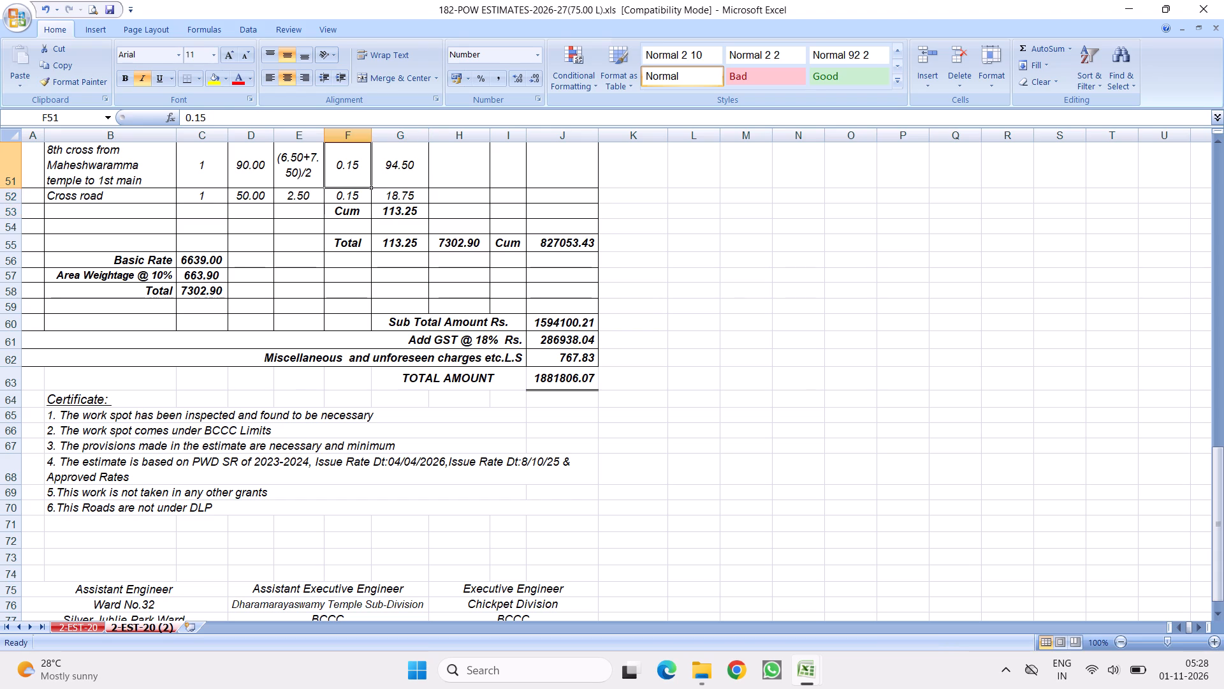
{"action": "type", "text": ".1"}
{"action": "key", "text": "Return"}
{"action": "type", "text": ".1"}
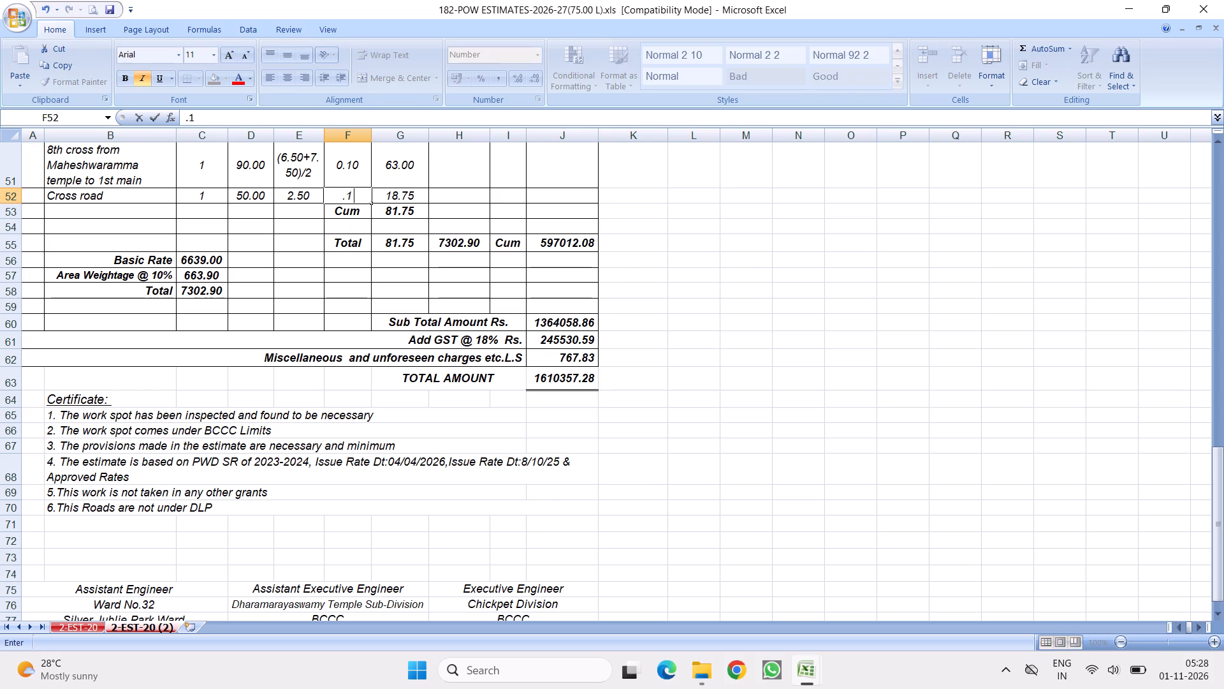
{"action": "key", "text": "Return"}
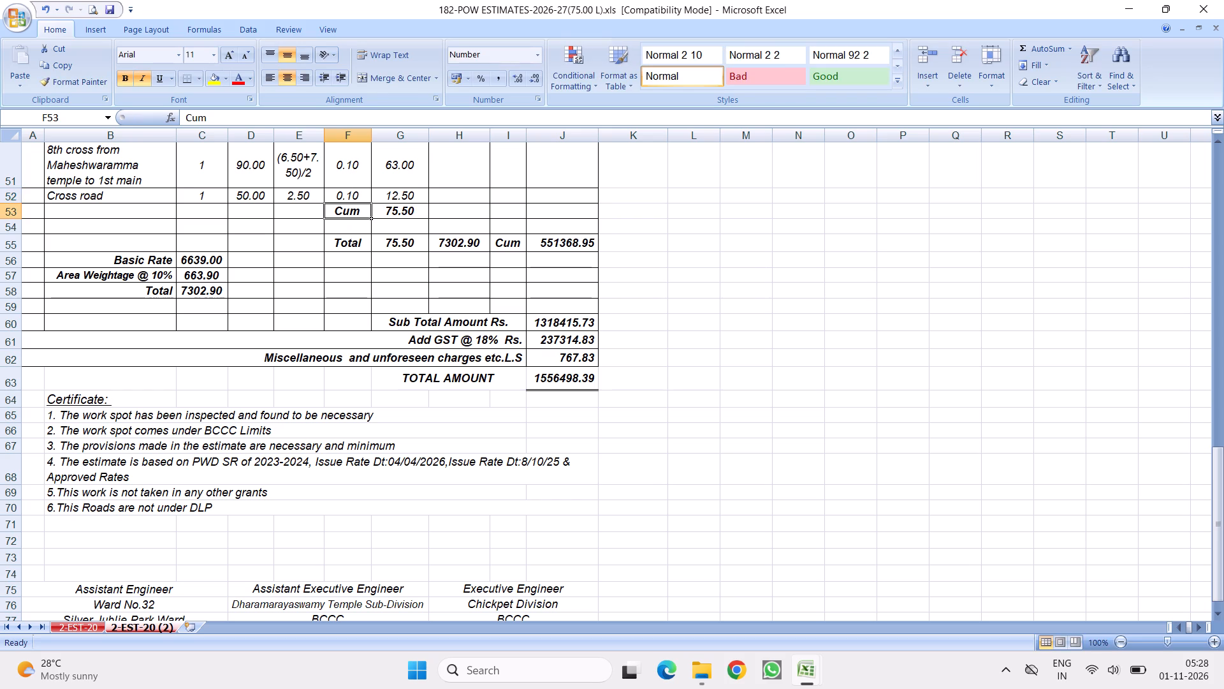
Review the closing totals on sheet 2-EST-20, return to the top of that sheet, and save the workbook.
{"action": "left_click", "coordinate": [76, 625]}
{"action": "left_click", "coordinate": [292, 313]}
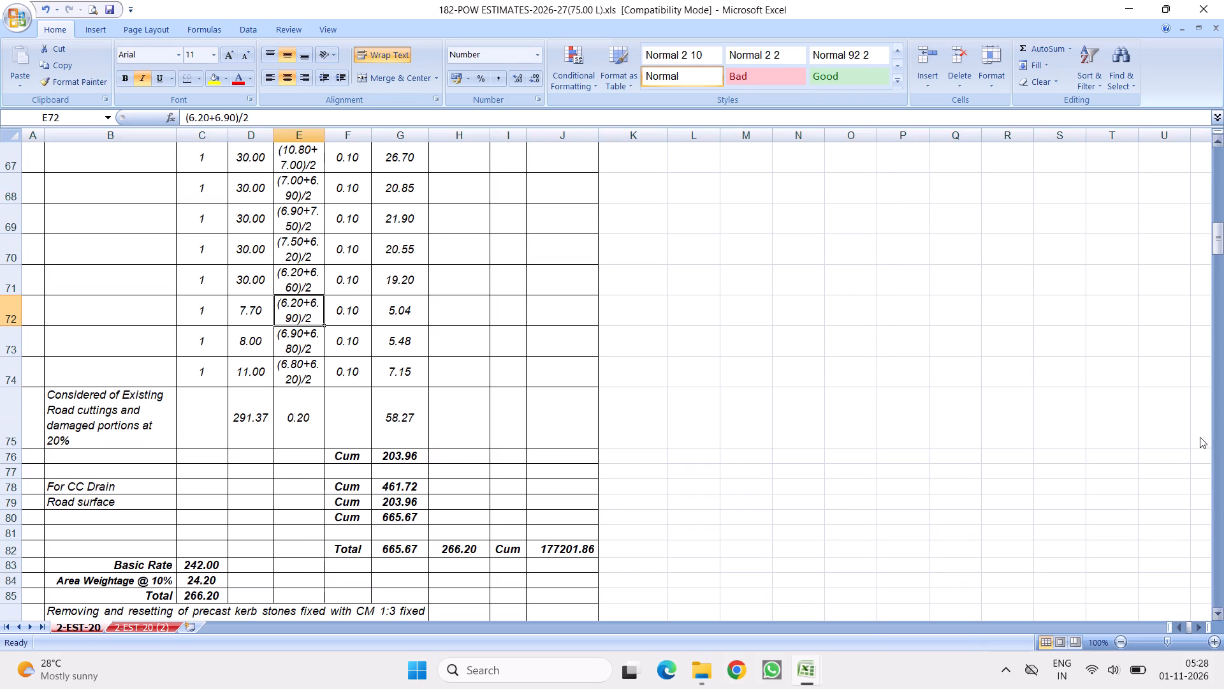
{"action": "left_click_drag", "start_coordinate": [1218, 238], "coordinate": [1220, 656]}
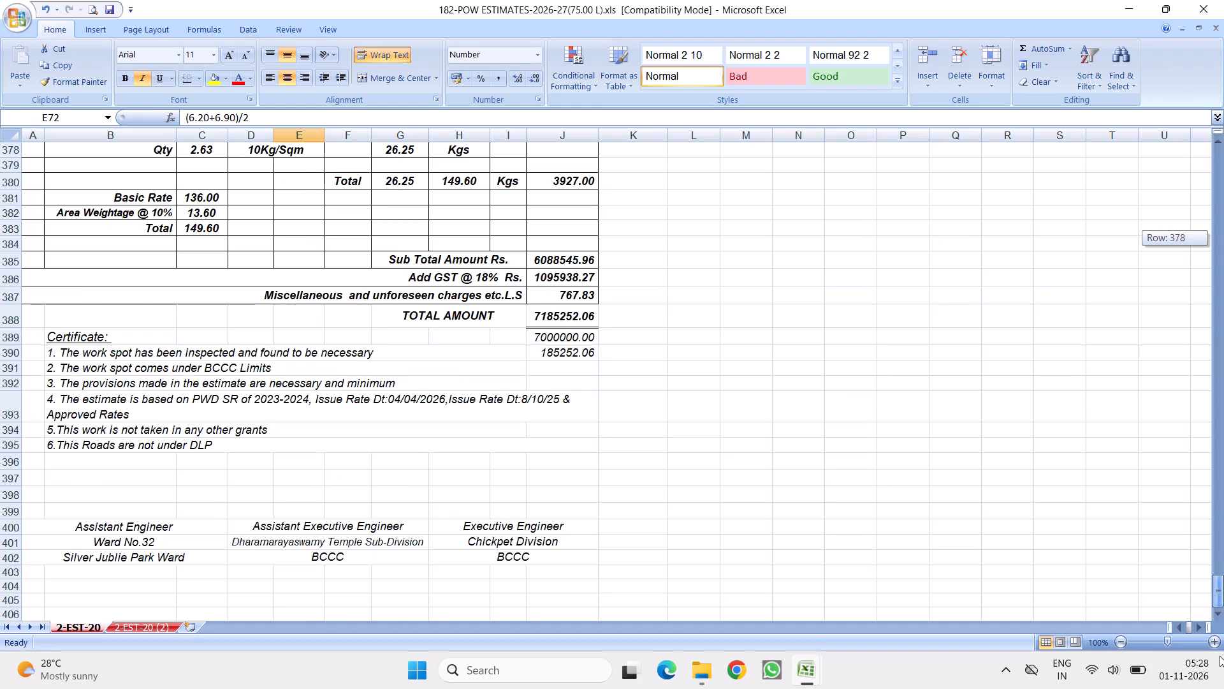
{"action": "left_click_drag", "start_coordinate": [1220, 656], "coordinate": [1204, 0]}
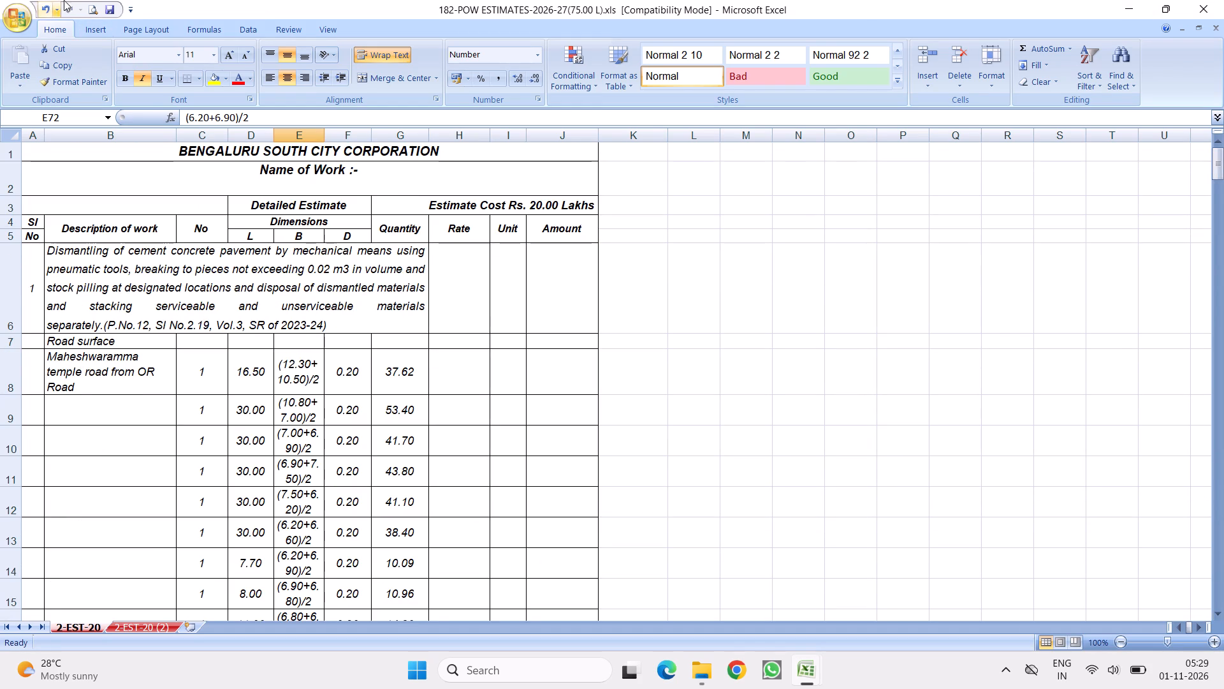
{"action": "left_click", "coordinate": [108, 10]}
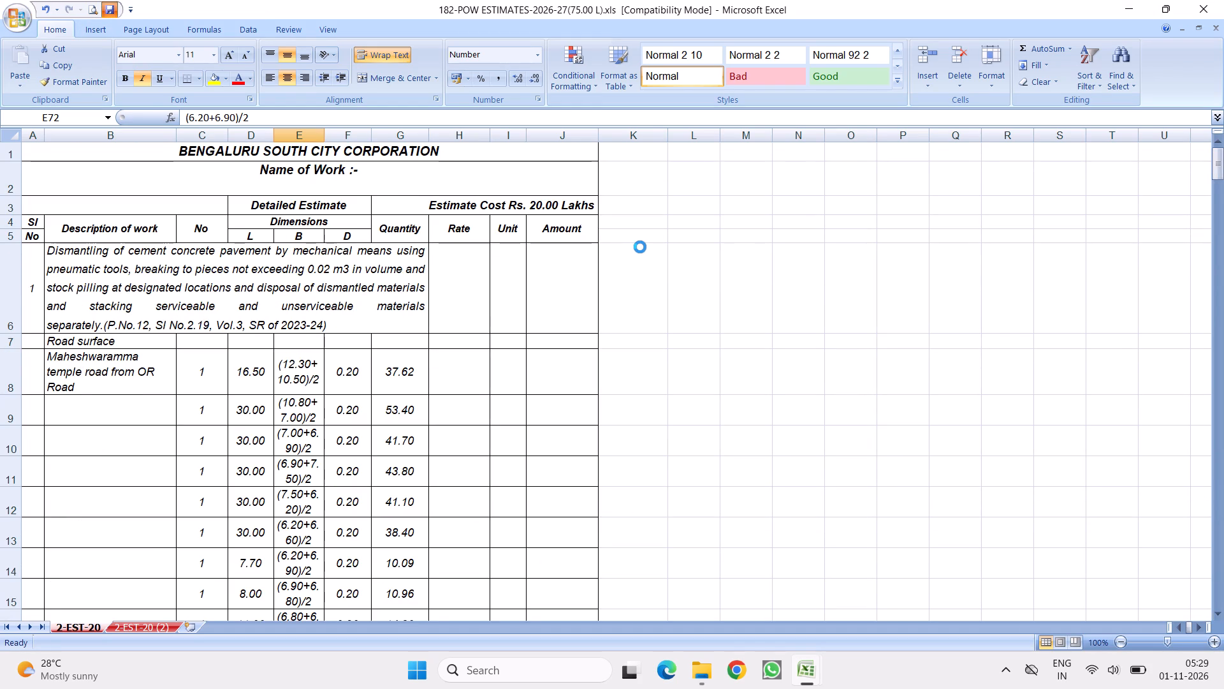
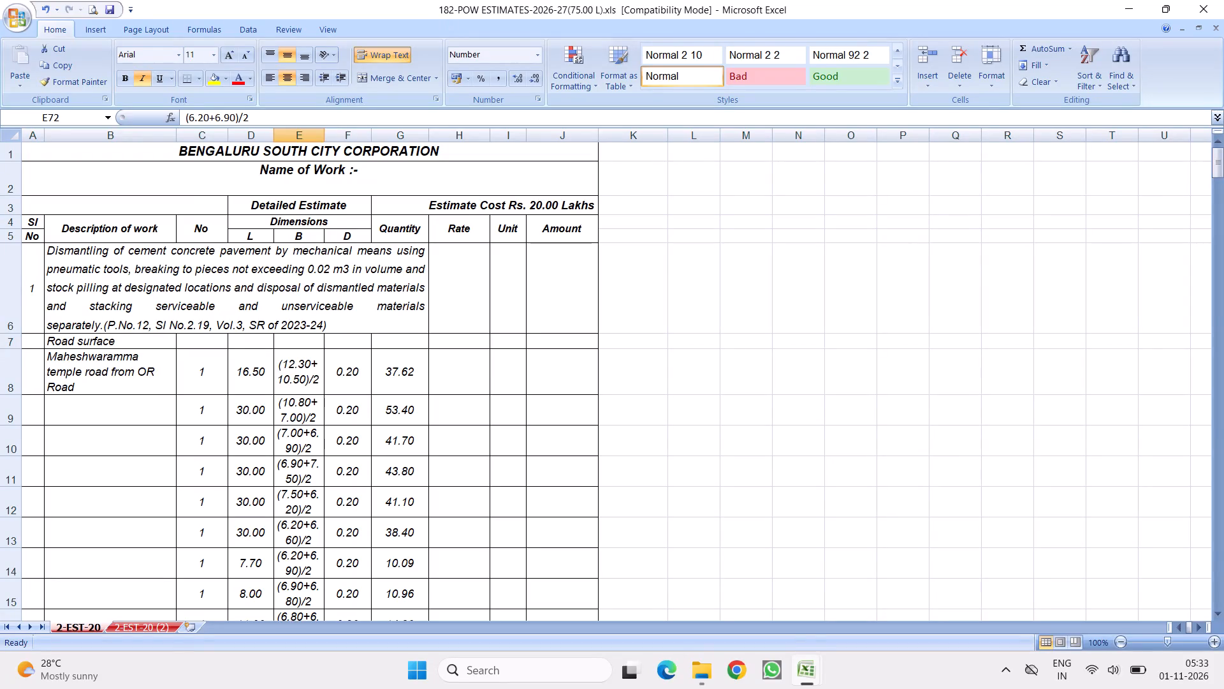
Save the workbook.
{"action": "left_click", "coordinate": [466, 269]}
{"action": "left_click", "coordinate": [284, 278]}
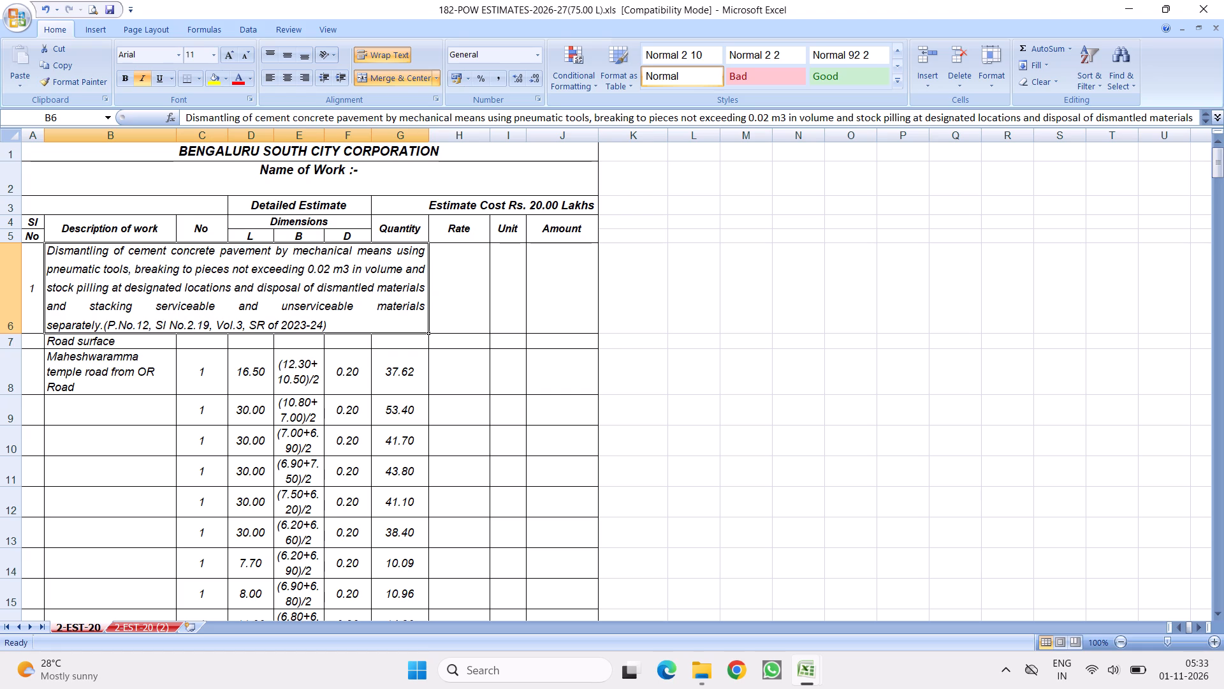
{"action": "left_click", "coordinate": [280, 281]}
{"action": "left_click", "coordinate": [112, 8]}
Check the closing totals at the end of sheet 2-EST-20 and return to its top.
{"action": "left_click", "coordinate": [136, 626]}
{"action": "left_click", "coordinate": [91, 624]}
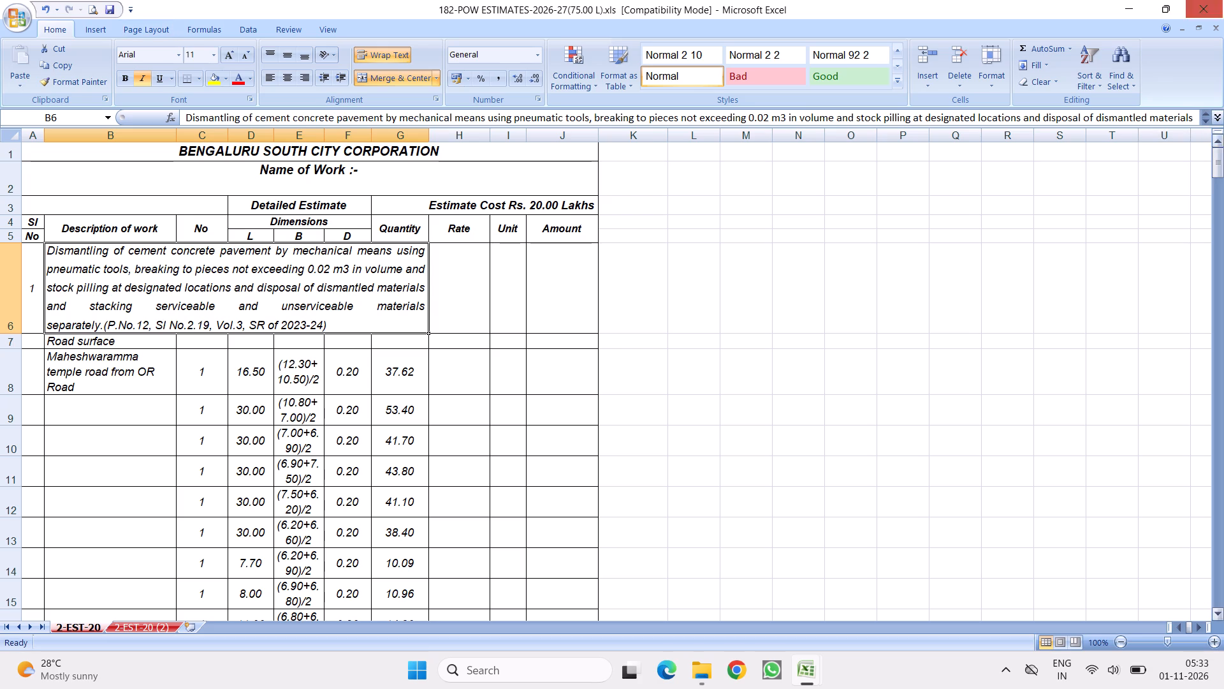
{"action": "left_click_drag", "start_coordinate": [1216, 168], "coordinate": [1223, 572]}
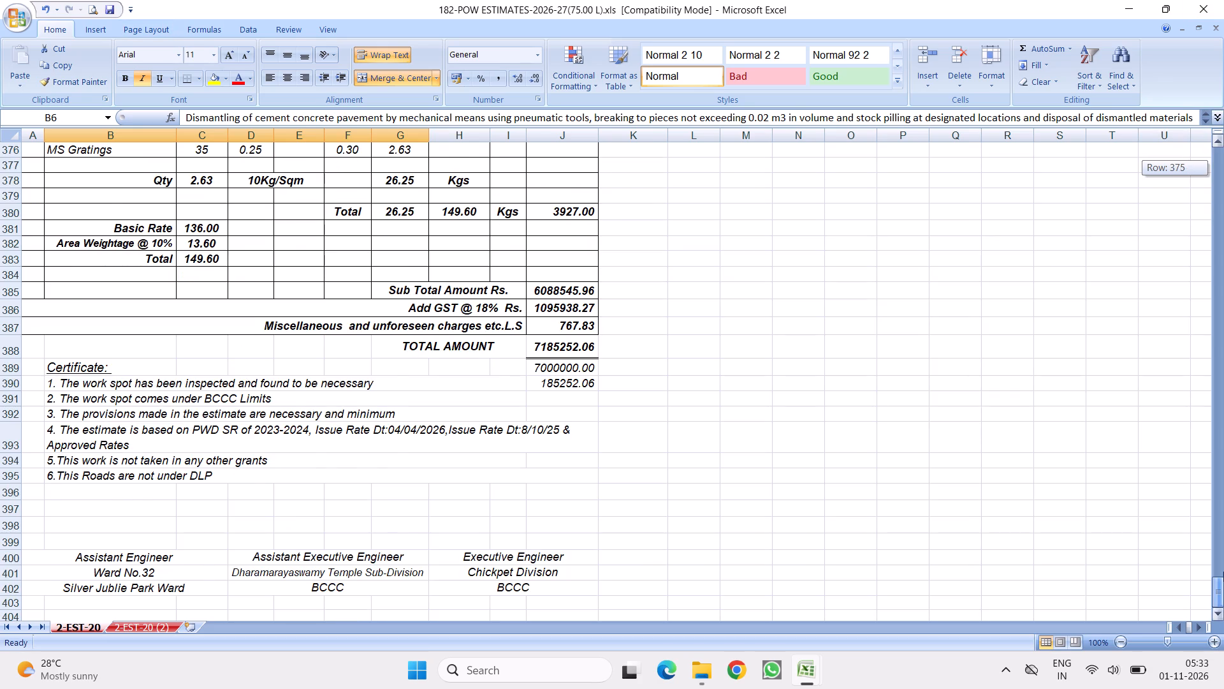
{"action": "left_click_drag", "start_coordinate": [1223, 572], "coordinate": [1223, 688]}
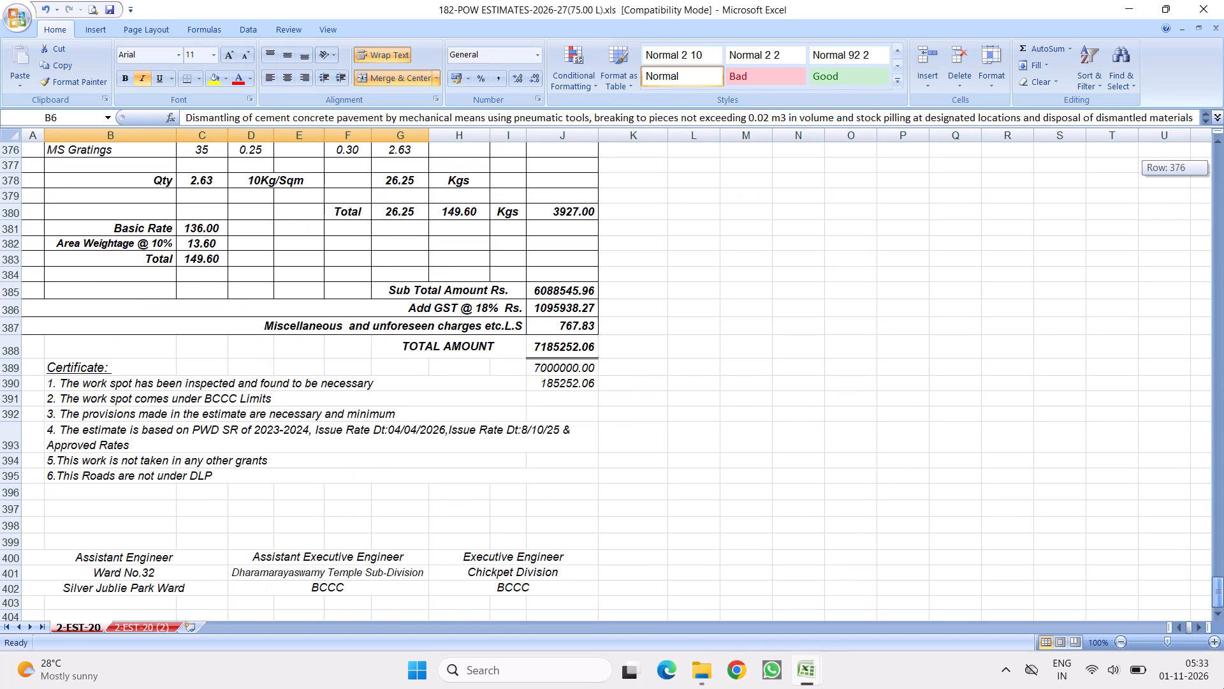
{"action": "left_click_drag", "start_coordinate": [1223, 688], "coordinate": [1223, 87]}
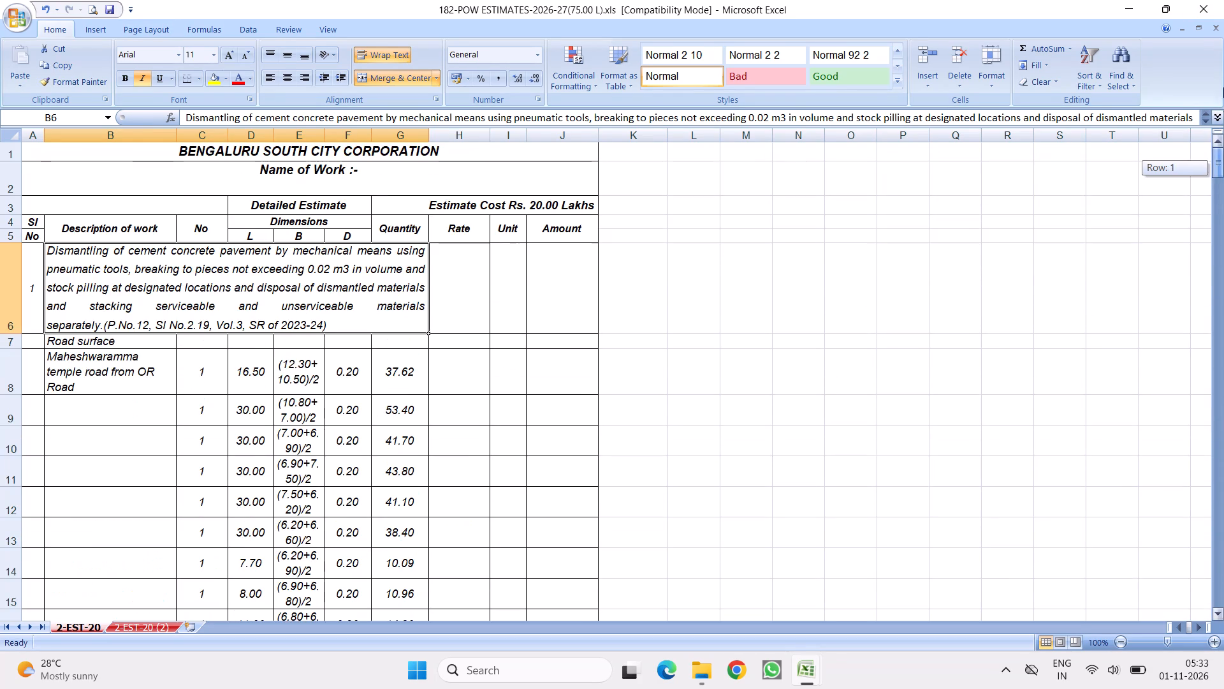
{"action": "left_click_drag", "start_coordinate": [1223, 87], "coordinate": [1223, 59]}
Set the deduction factor for damaged and broken kerb stones in item 4 (E96) to 0.2.
{"action": "scroll", "coordinate": [295, 347], "scroll_direction": "down", "scroll_amount": 6}
{"action": "scroll", "coordinate": [339, 301], "scroll_direction": "down", "scroll_amount": 2}
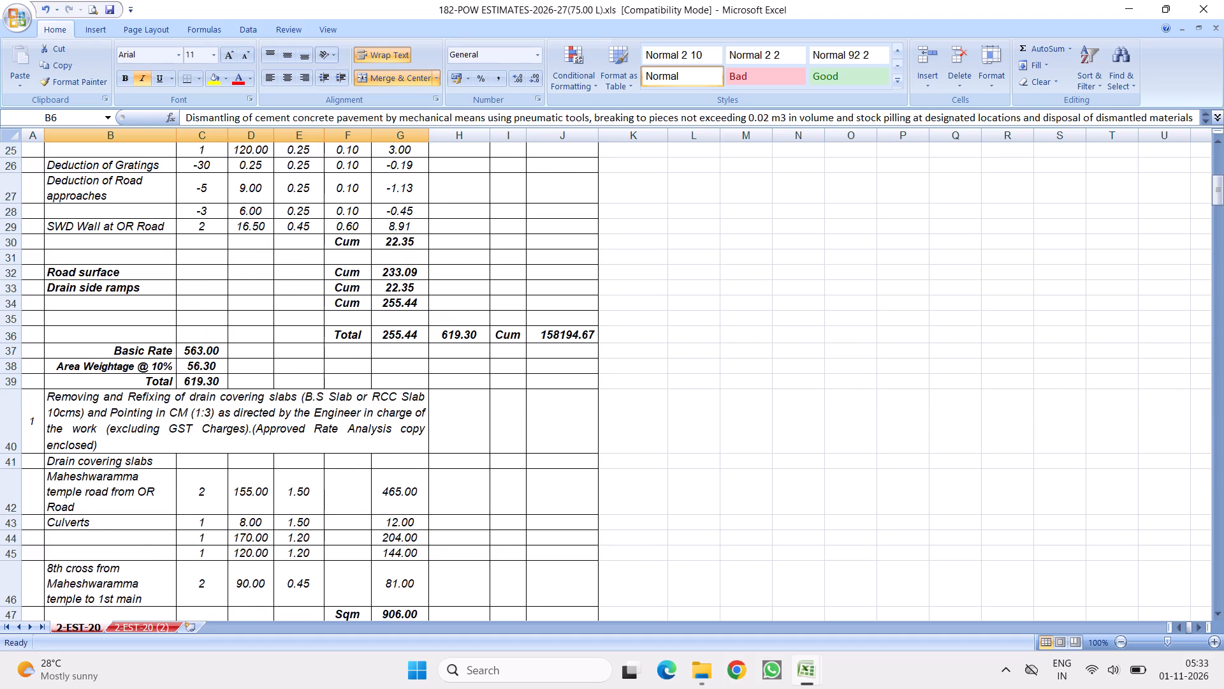
{"action": "scroll", "coordinate": [341, 330], "scroll_direction": "down", "scroll_amount": 6}
{"action": "left_click", "coordinate": [292, 256]}
{"action": "scroll", "coordinate": [340, 329], "scroll_direction": "down", "scroll_amount": 10}
{"action": "scroll", "coordinate": [344, 399], "scroll_direction": "down", "scroll_amount": 4}
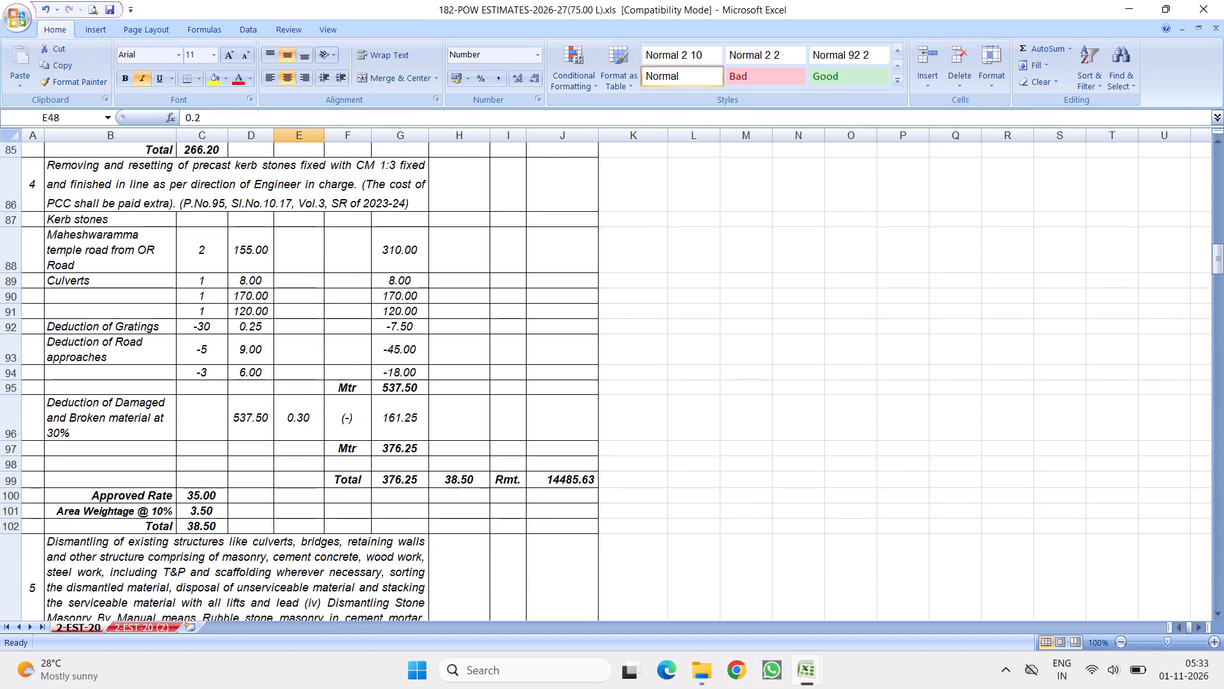
{"action": "left_click", "coordinate": [291, 408]}
{"action": "key", "text": "period"}
{"action": "key", "text": "2"}
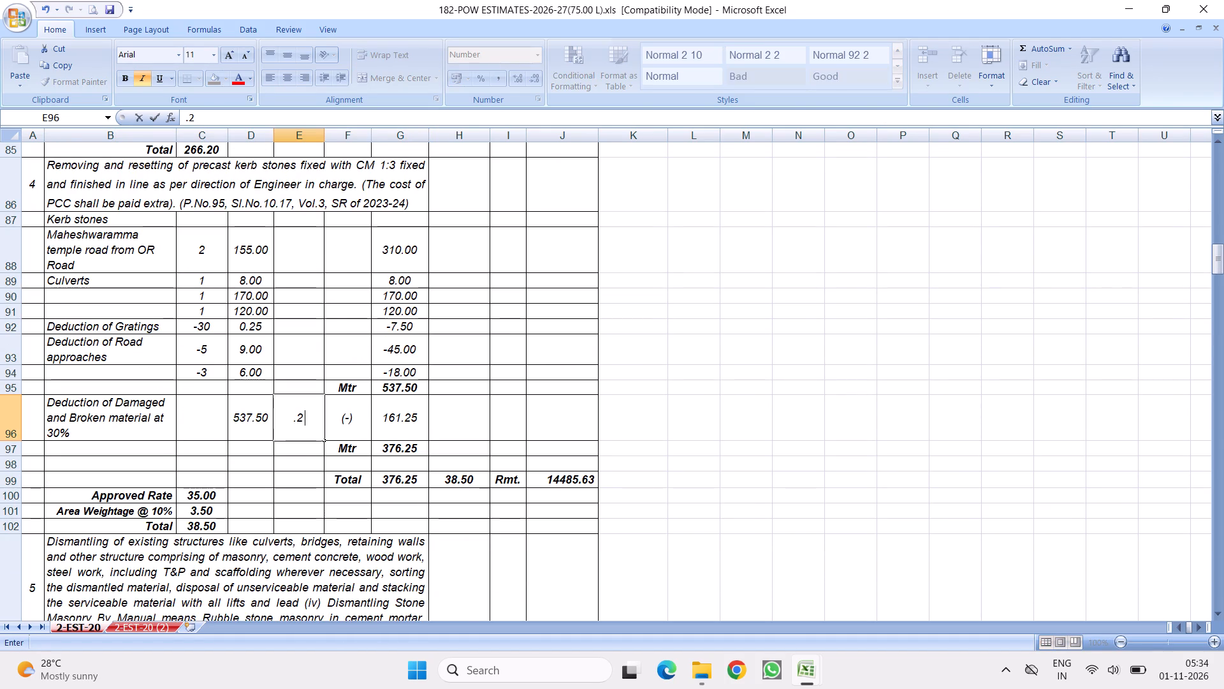
{"action": "left_click", "coordinate": [560, 400]}
Change the percentage in item 4's deduction description (B96) to 20%.
{"action": "double_click", "coordinate": [56, 431]}
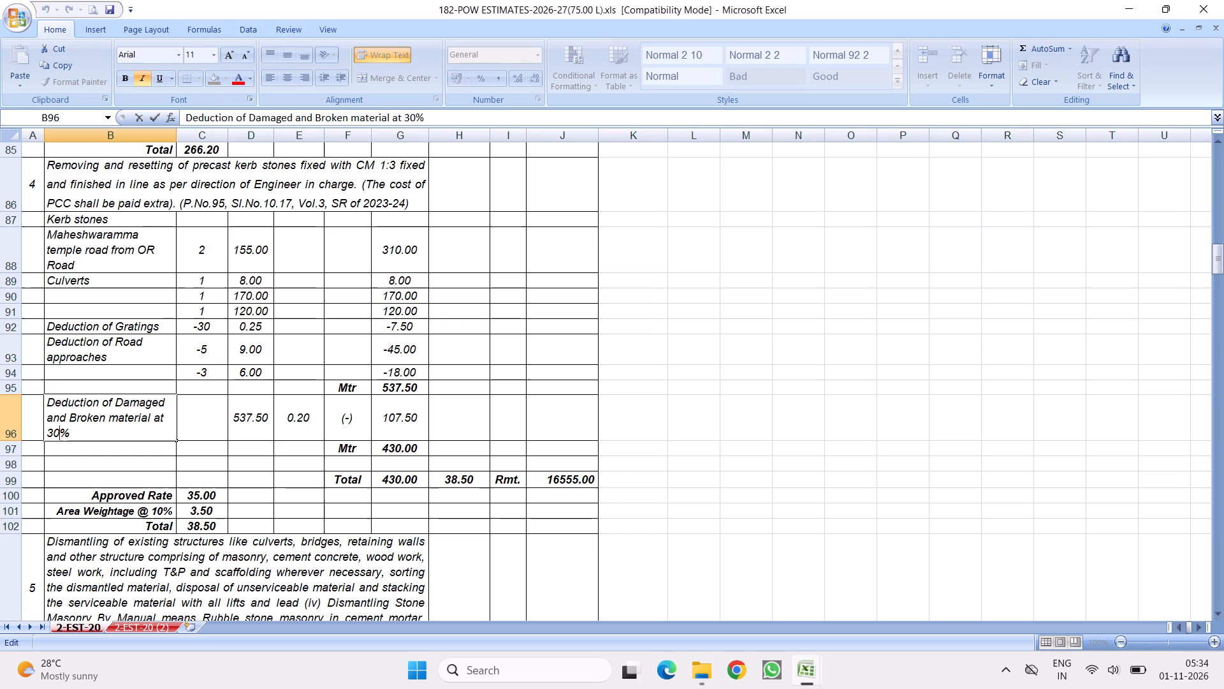
{"action": "key", "text": "BackSpace"}
{"action": "key", "text": "BackSpace"}
{"action": "type", "text": "20"}
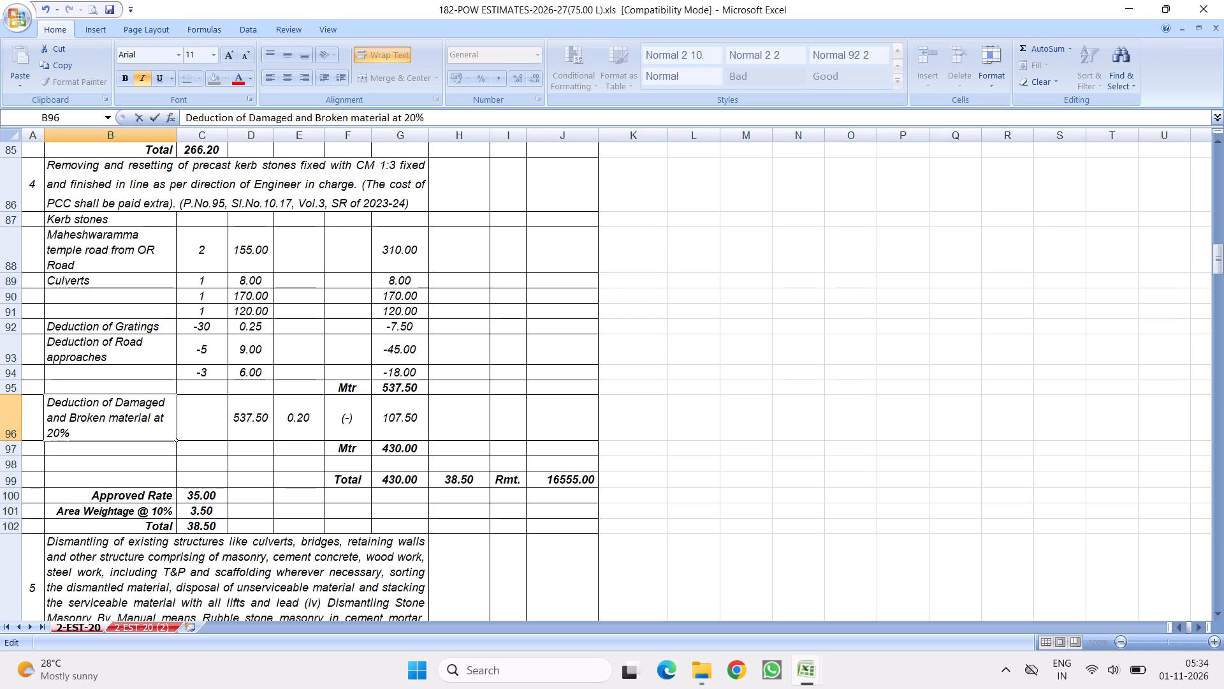
{"action": "left_click", "coordinate": [268, 412]}
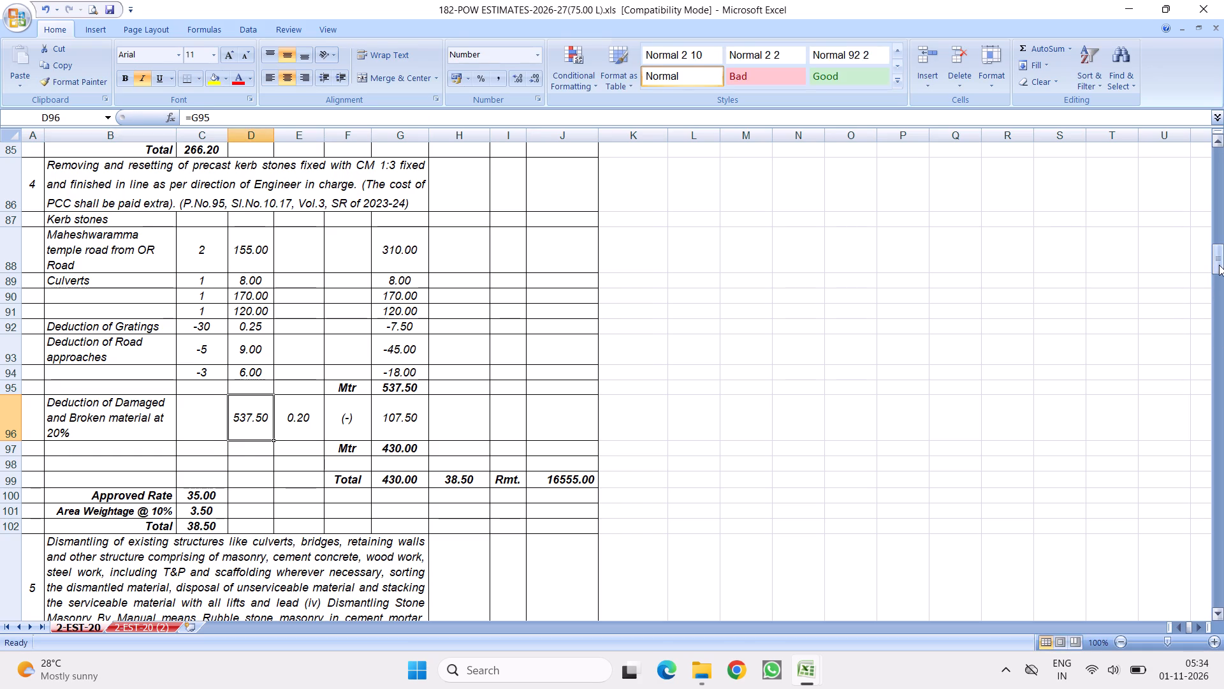
Set the factor for damaged and missing kerb stone portions in item 18 (E312) to 0.2.
{"action": "left_click_drag", "start_coordinate": [1219, 264], "coordinate": [1220, 525]}
{"action": "scroll", "coordinate": [75, 281], "scroll_direction": "up", "scroll_amount": 3}
{"action": "left_click", "coordinate": [305, 510]}
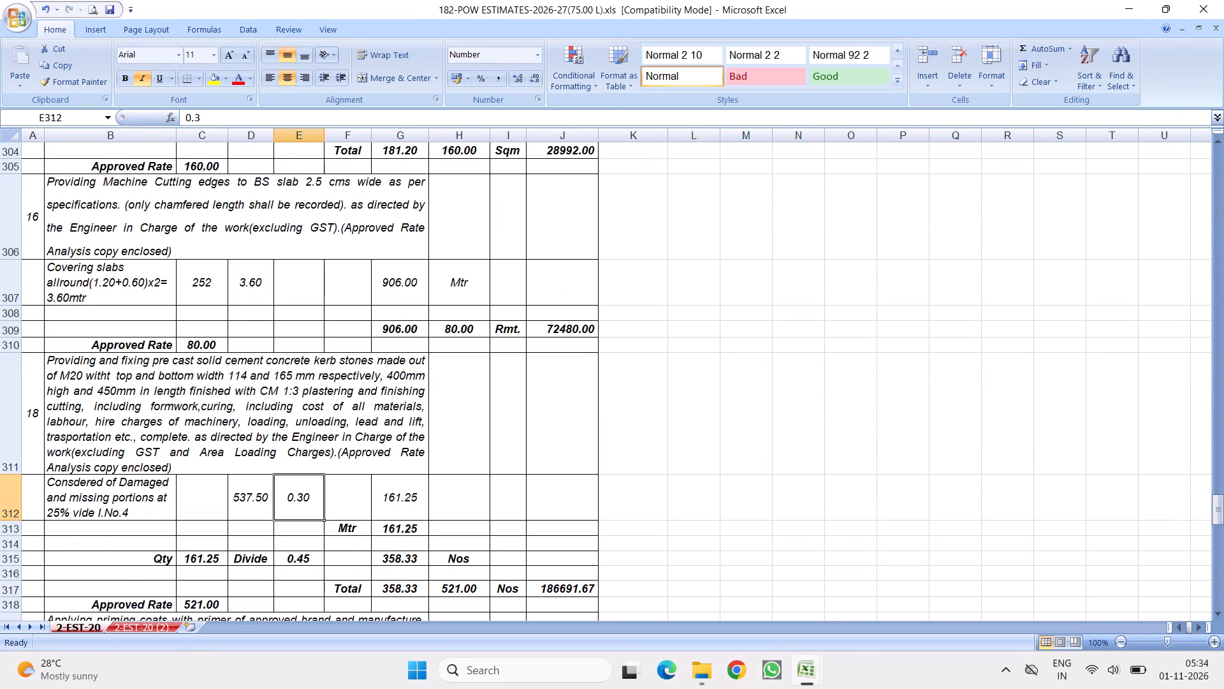
{"action": "key", "text": "period"}
{"action": "key", "text": "2"}
{"action": "left_click", "coordinate": [492, 490]}
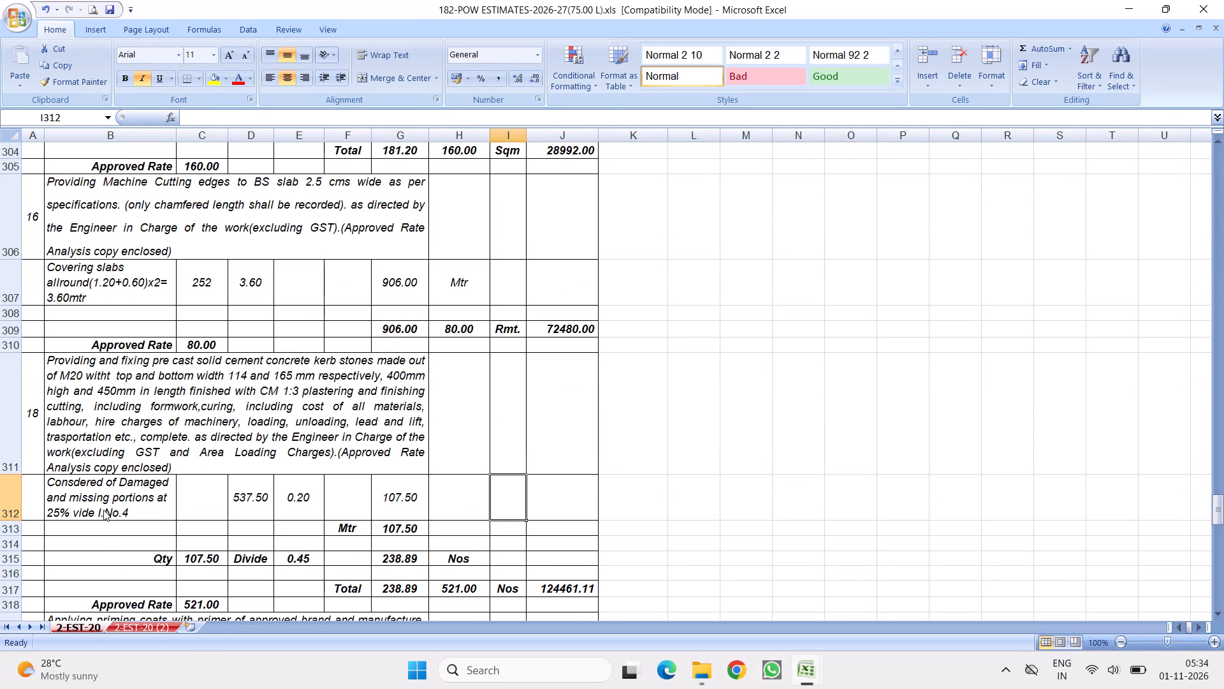
Change the percentage in item 18's damaged and missing portions description (B312) to 20%.
{"action": "double_click", "coordinate": [89, 513]}
{"action": "left_click", "coordinate": [57, 511]}
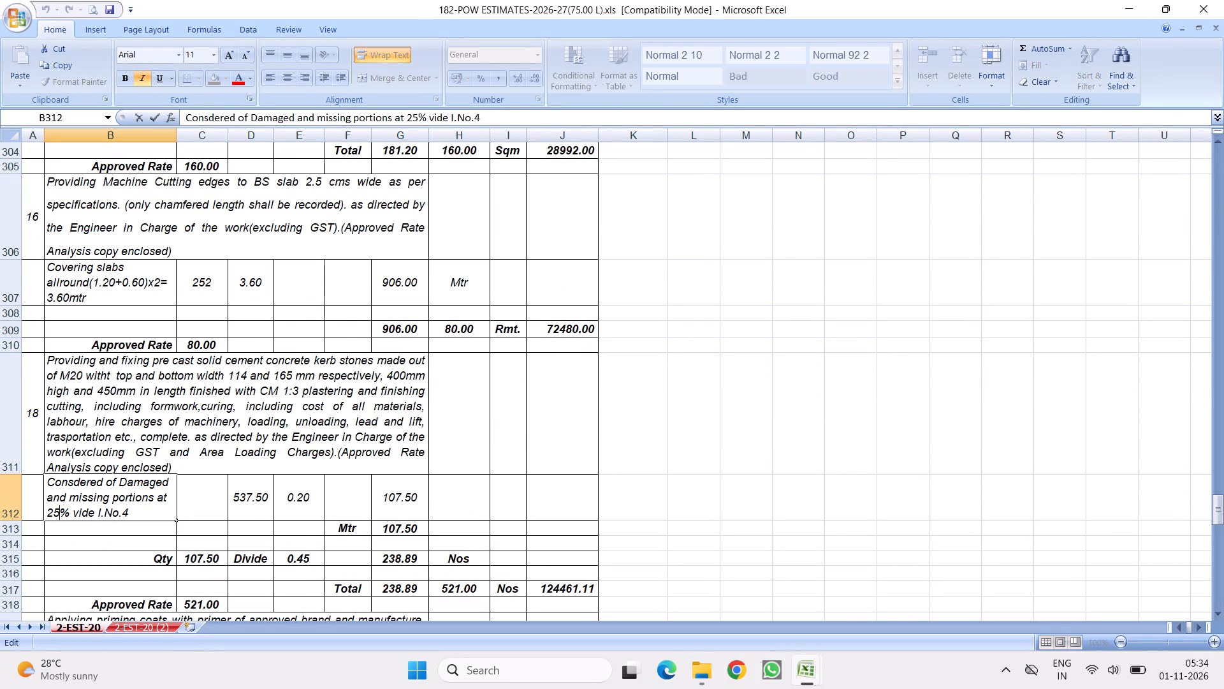
{"action": "key", "text": "BackSpace"}
{"action": "key", "text": "0"}
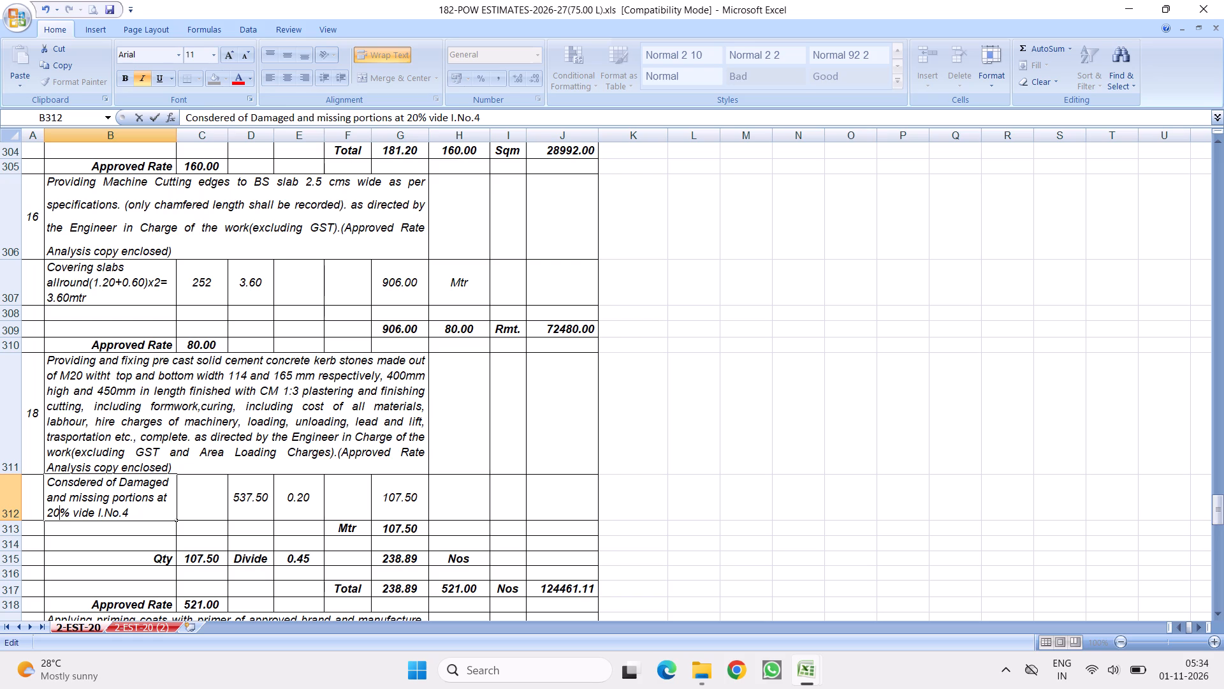
{"action": "left_click", "coordinate": [160, 432]}
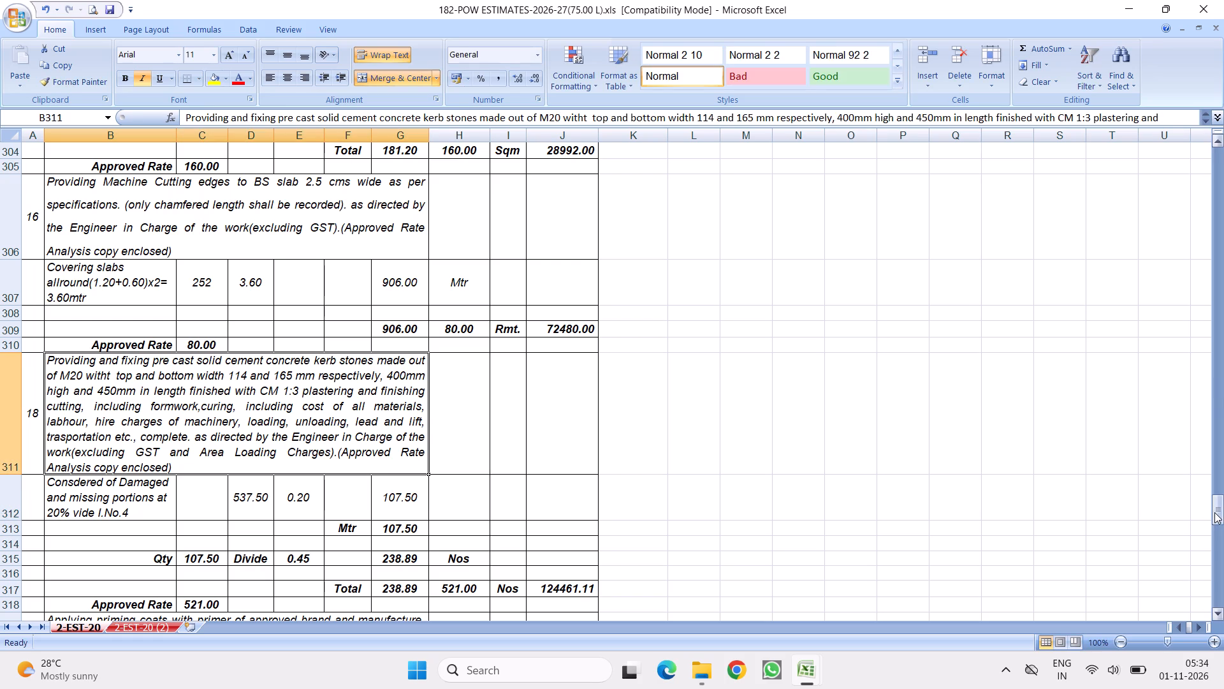
Review the closing totals on sheet 2-EST-20, then look through its first items again from the top.
{"action": "left_click_drag", "start_coordinate": [1214, 512], "coordinate": [1221, 609]}
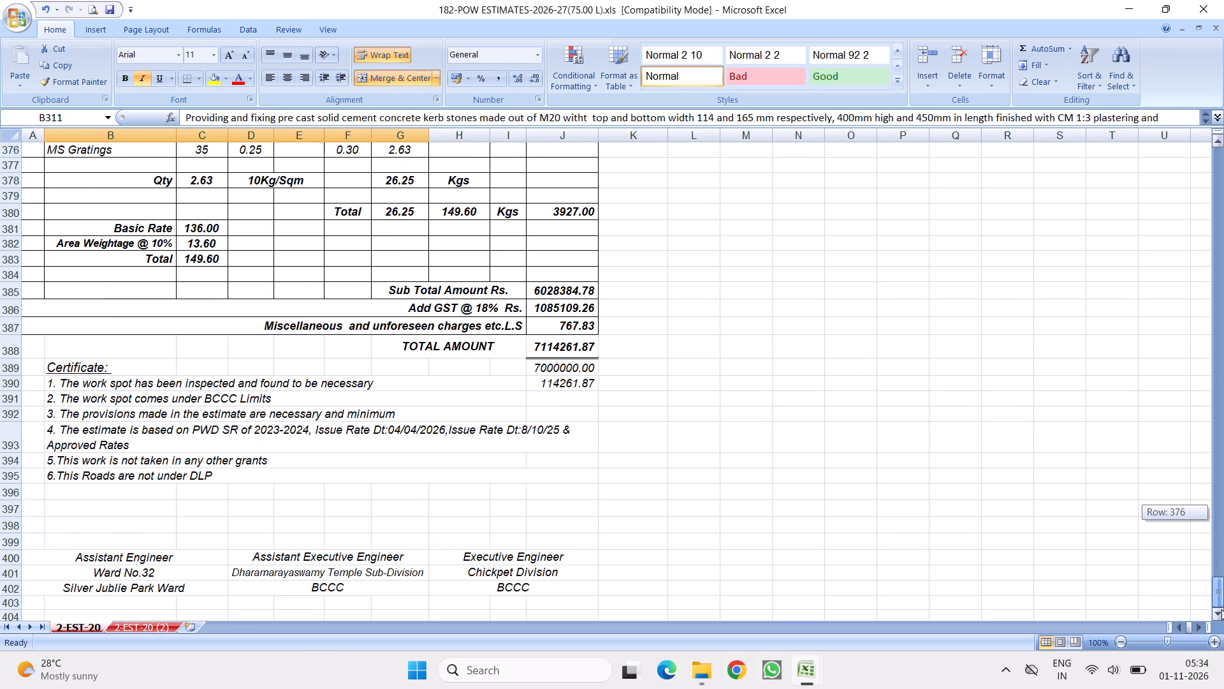
{"action": "left_click_drag", "start_coordinate": [1221, 609], "coordinate": [1223, 6]}
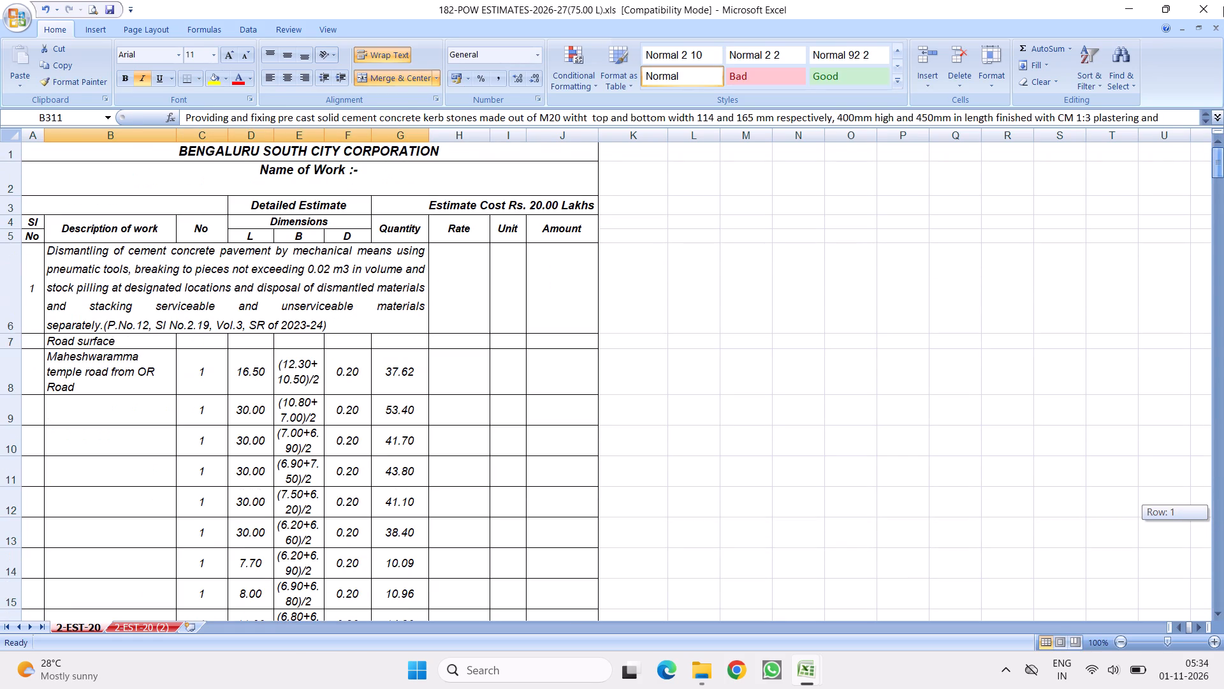
{"action": "left_click_drag", "start_coordinate": [1223, 6], "coordinate": [1223, 0]}
{"action": "left_click", "coordinate": [142, 269]}
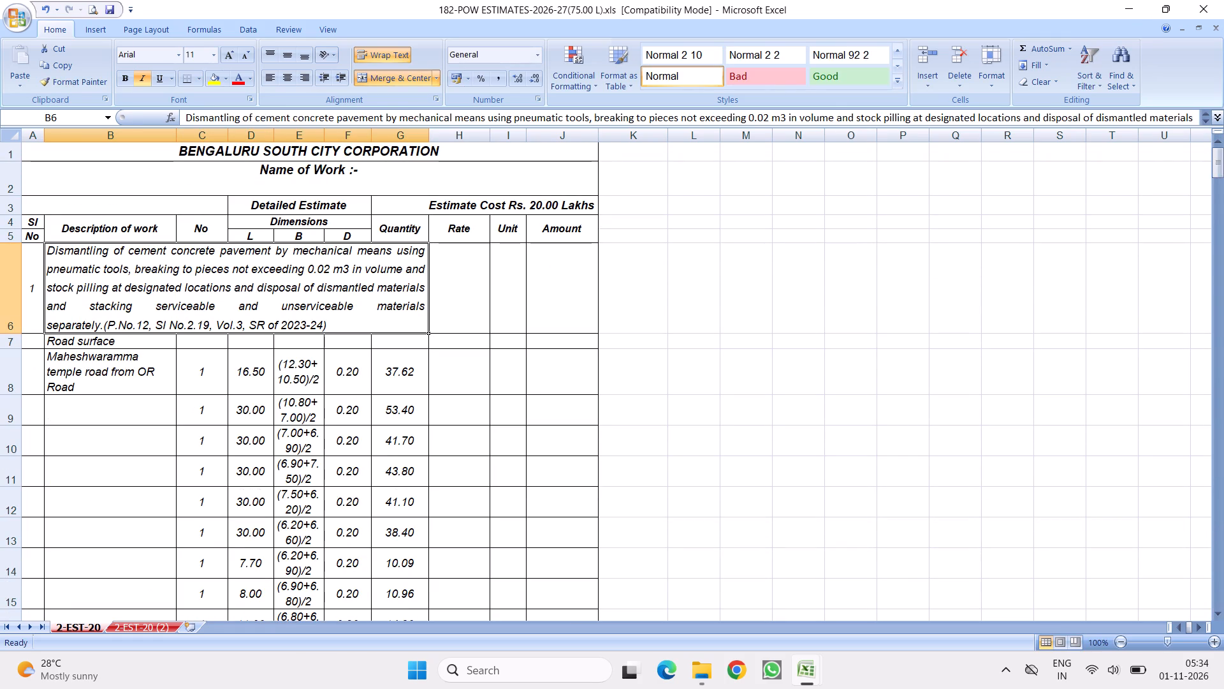
{"action": "scroll", "coordinate": [426, 362], "scroll_direction": "down", "scroll_amount": 5}
{"action": "scroll", "coordinate": [365, 341], "scroll_direction": "down", "scroll_amount": 2}
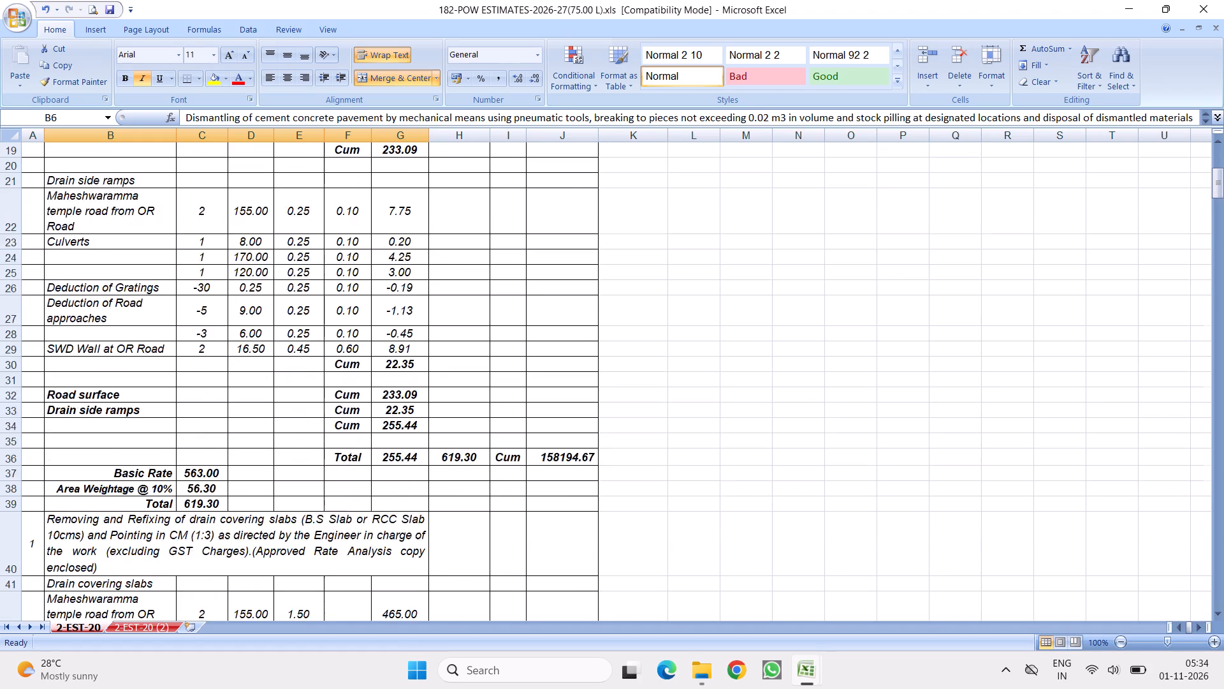
{"action": "scroll", "coordinate": [365, 345], "scroll_direction": "down", "scroll_amount": 8}
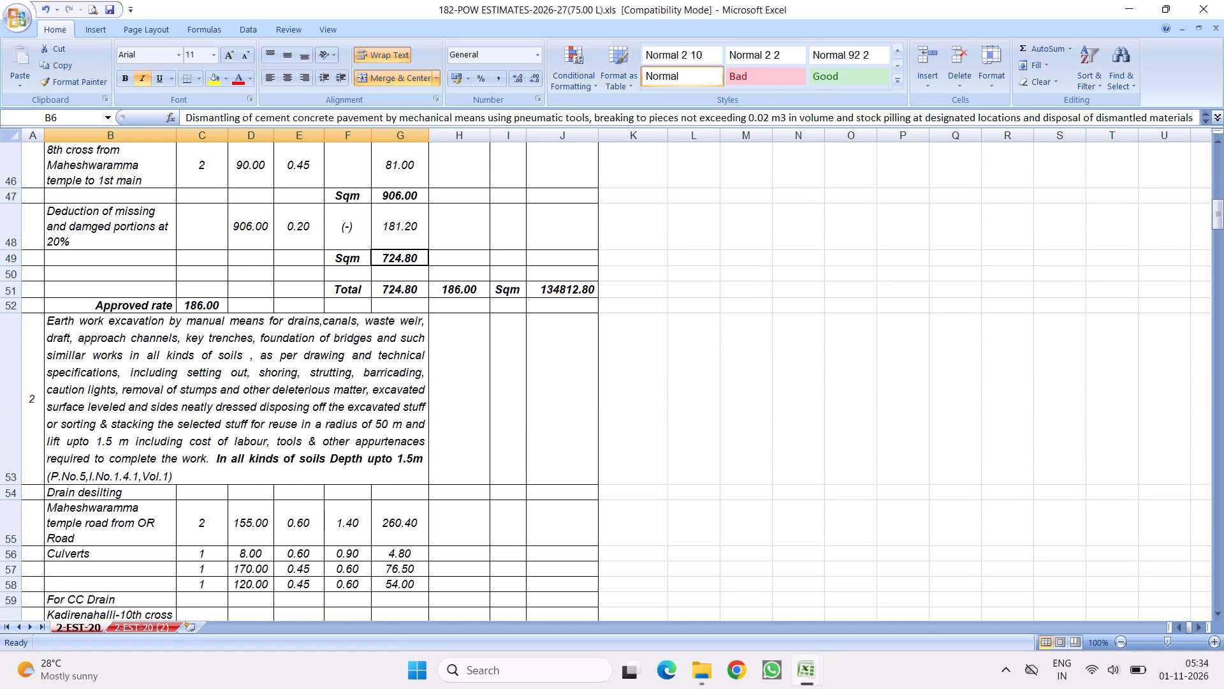
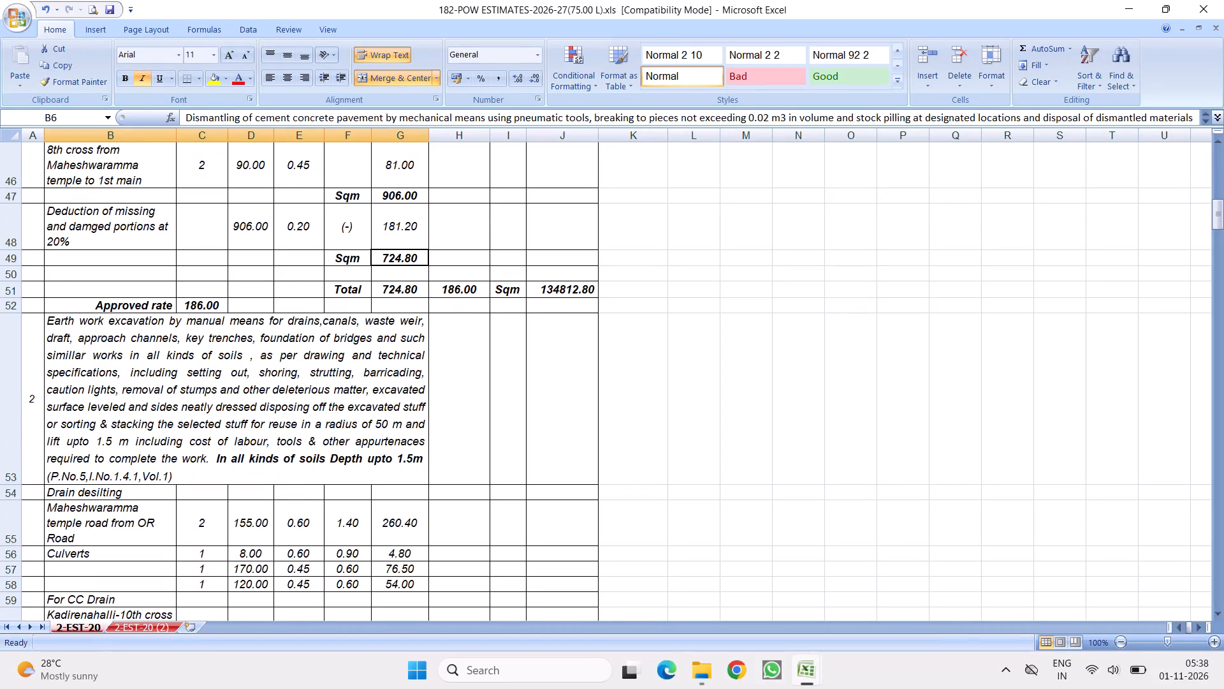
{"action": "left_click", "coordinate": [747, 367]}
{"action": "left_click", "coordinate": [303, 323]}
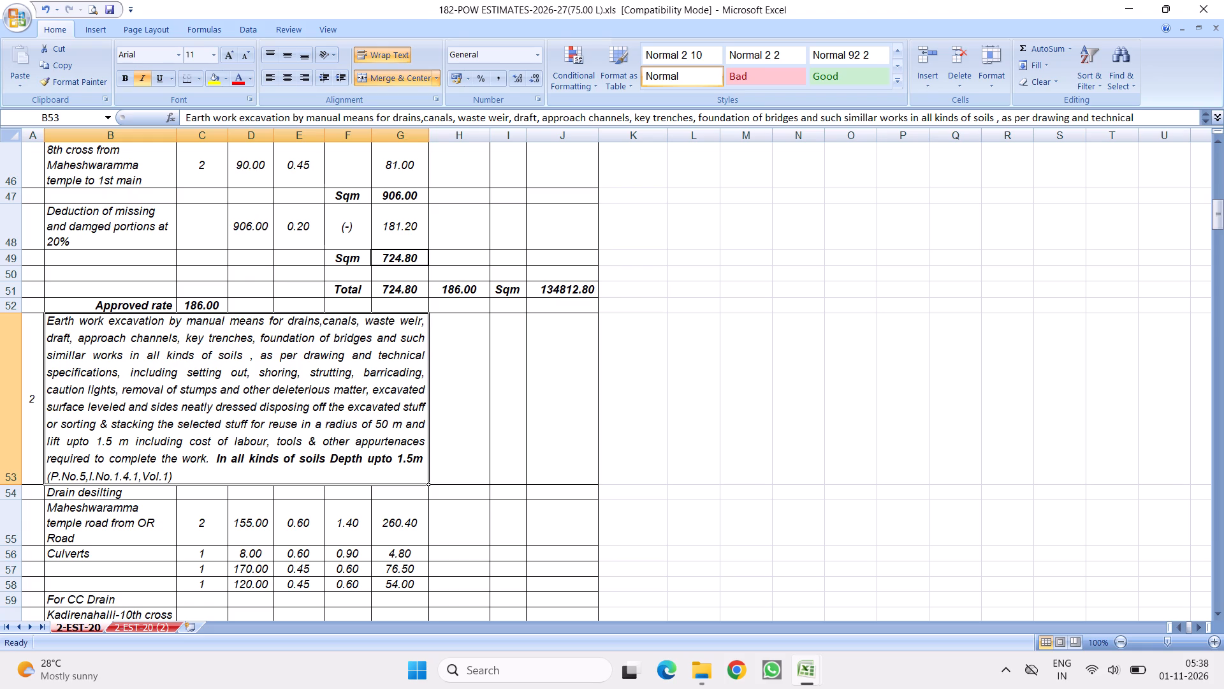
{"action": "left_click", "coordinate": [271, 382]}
Select item 1's description (B6) on sheet 2-EST-20 and save the estimate workbook.
{"action": "left_click_drag", "start_coordinate": [1215, 212], "coordinate": [1218, 83]}
{"action": "left_click", "coordinate": [167, 259]}
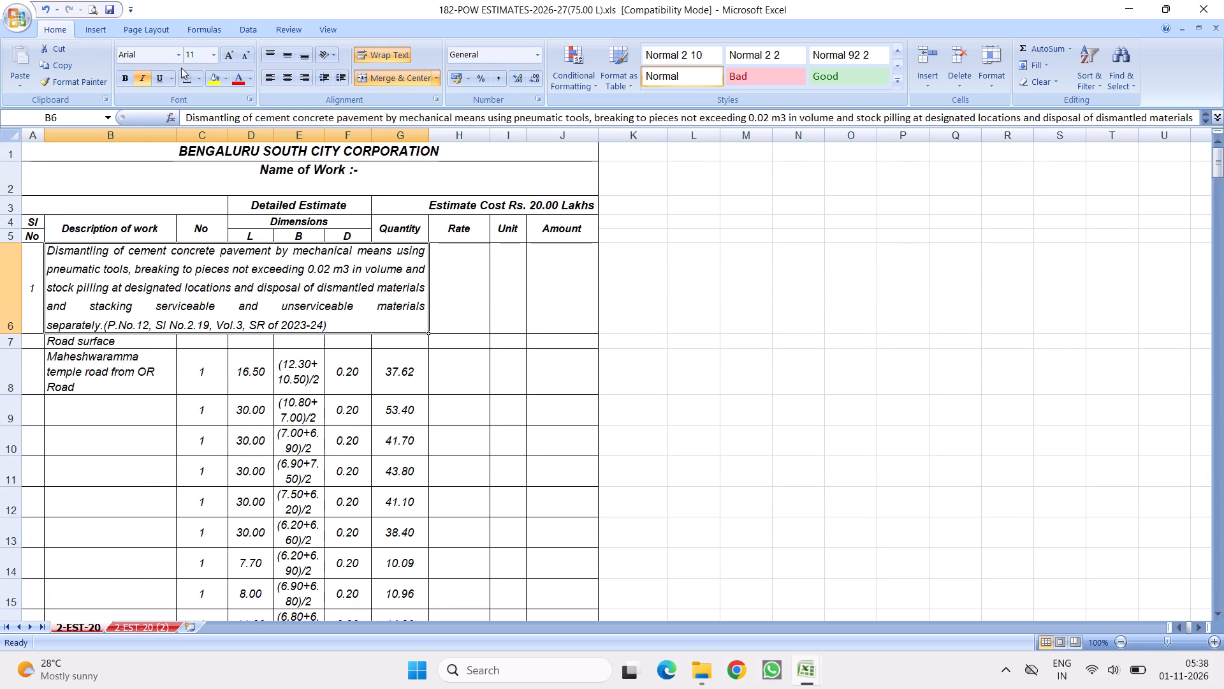
{"action": "left_click", "coordinate": [109, 10]}
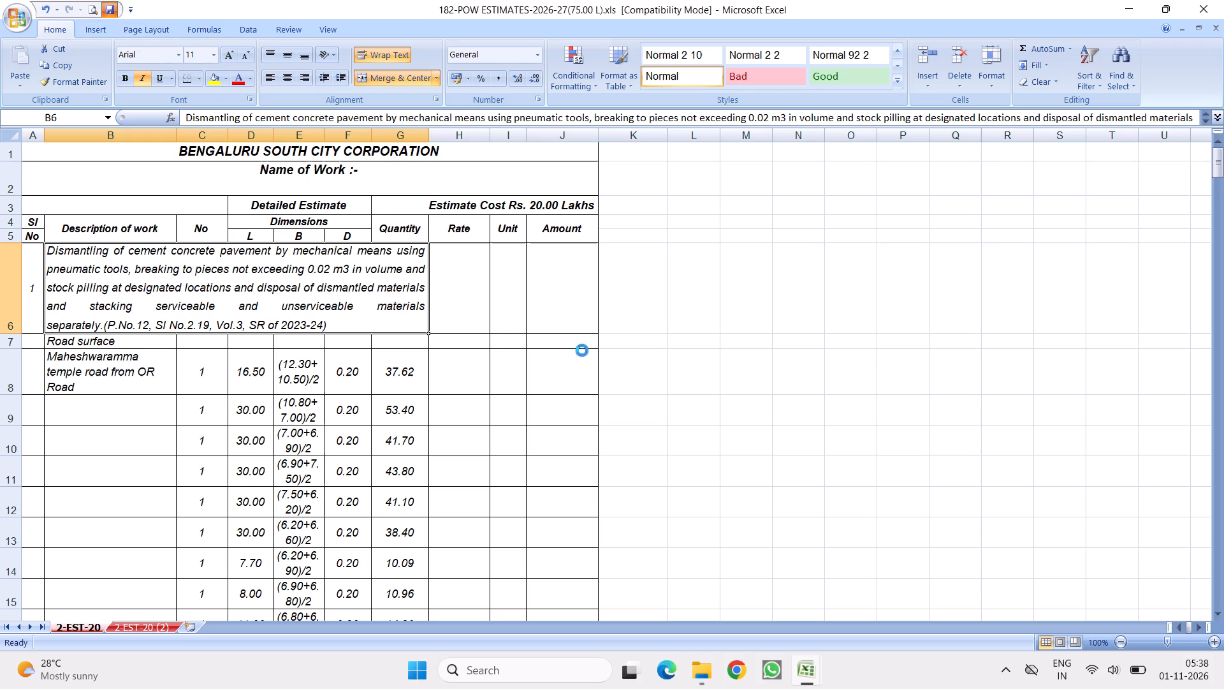
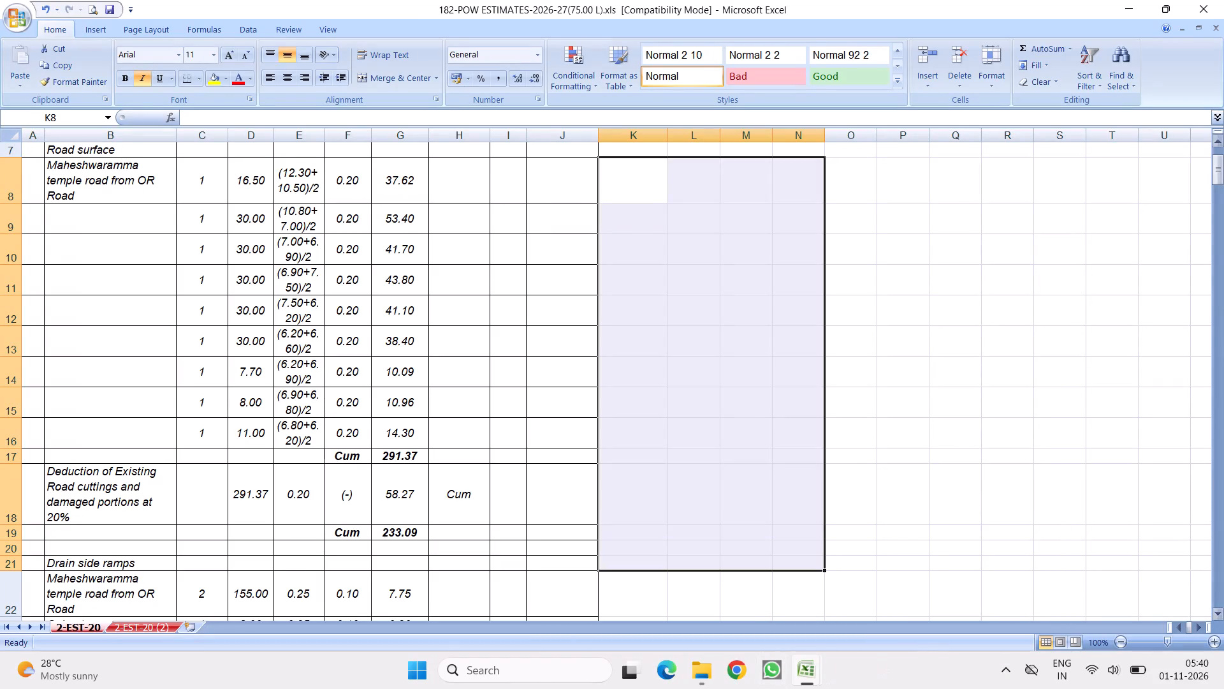
Close the 182-POW ESTIMATES-2026-27(75.00 L) workbook and the 144-AFZAL & MANJU-IMPTS OF DRAIN & FT PATH-15.00 workbook.
{"action": "left_click", "coordinate": [1110, 314]}
{"action": "left_click", "coordinate": [1202, 4]}
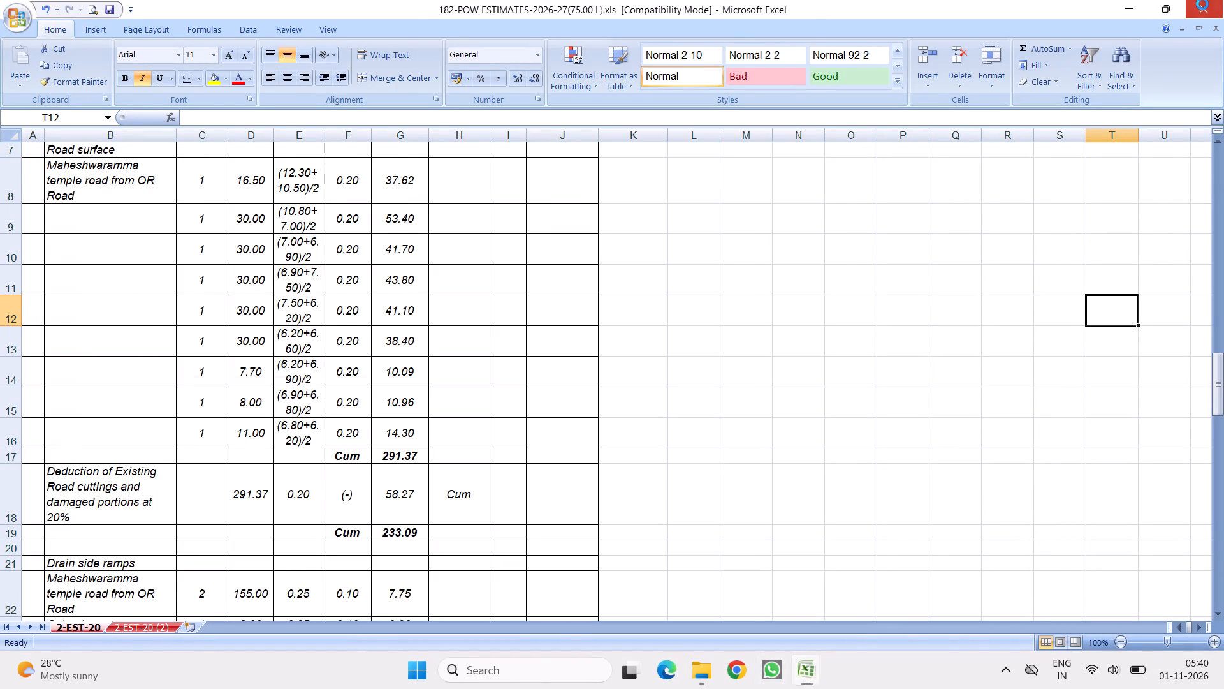
{"action": "left_click", "coordinate": [791, 209]}
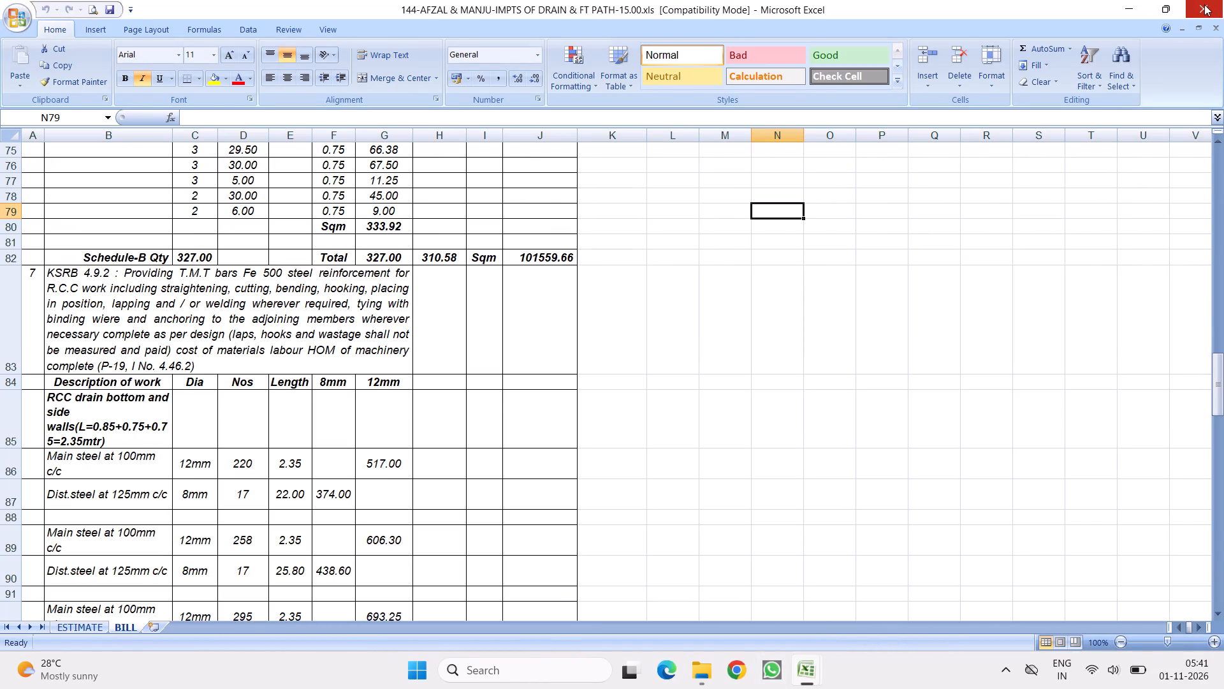
{"action": "left_click", "coordinate": [1202, 6]}
Examine the 1:4:8 levelling course concrete item (B34) on the RCC DRAIN sheet, and close the drain and road improvements workbook.
{"action": "scroll", "coordinate": [335, 335], "scroll_direction": "up", "scroll_amount": 2}
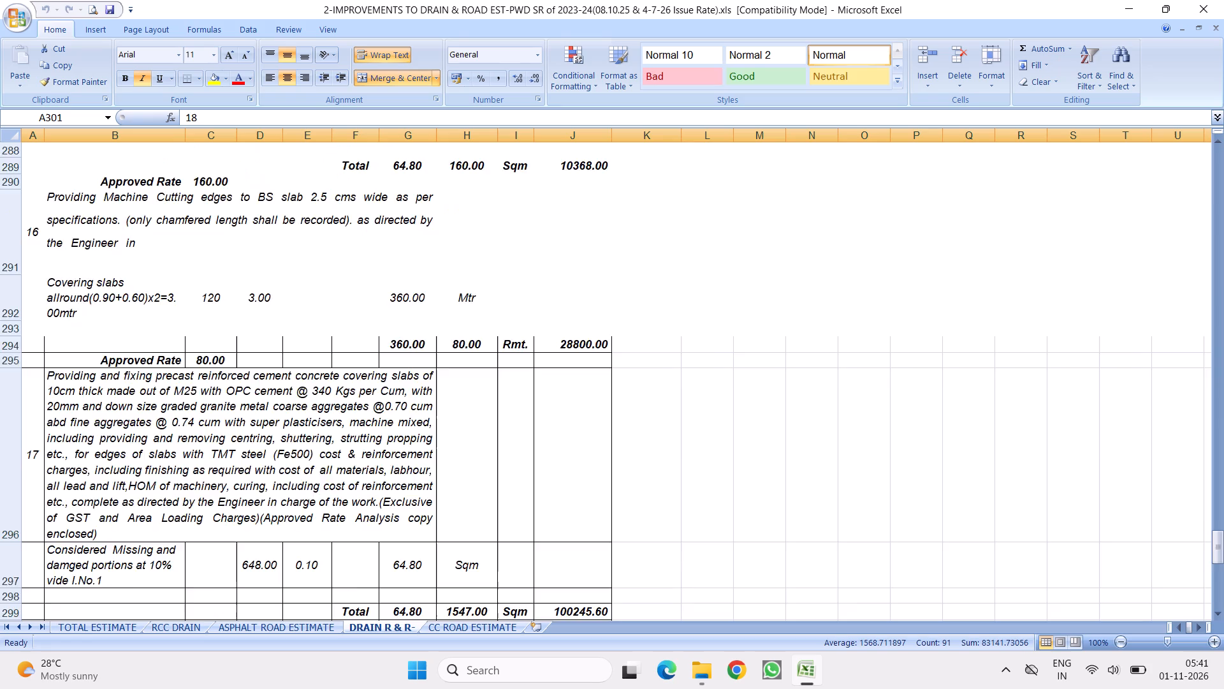
{"action": "scroll", "coordinate": [333, 336], "scroll_direction": "up", "scroll_amount": 7}
{"action": "left_click", "coordinate": [167, 626]}
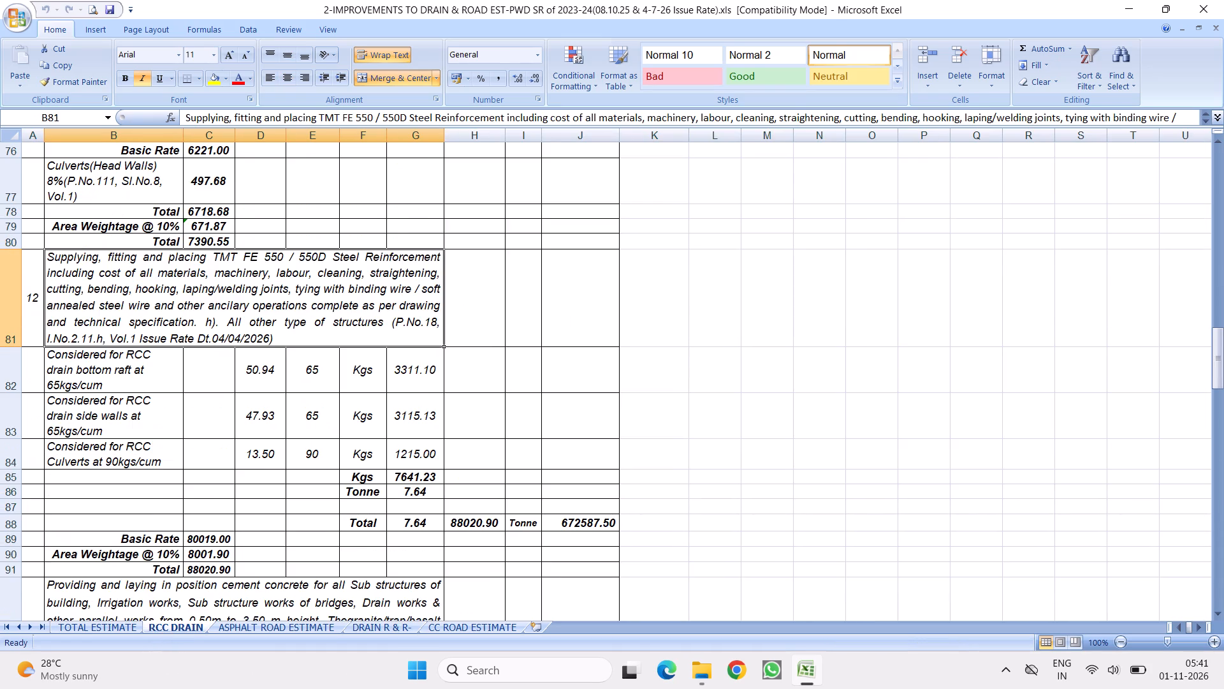
{"action": "scroll", "coordinate": [315, 324], "scroll_direction": "up", "scroll_amount": 19}
{"action": "scroll", "coordinate": [315, 323], "scroll_direction": "up", "scroll_amount": 16}
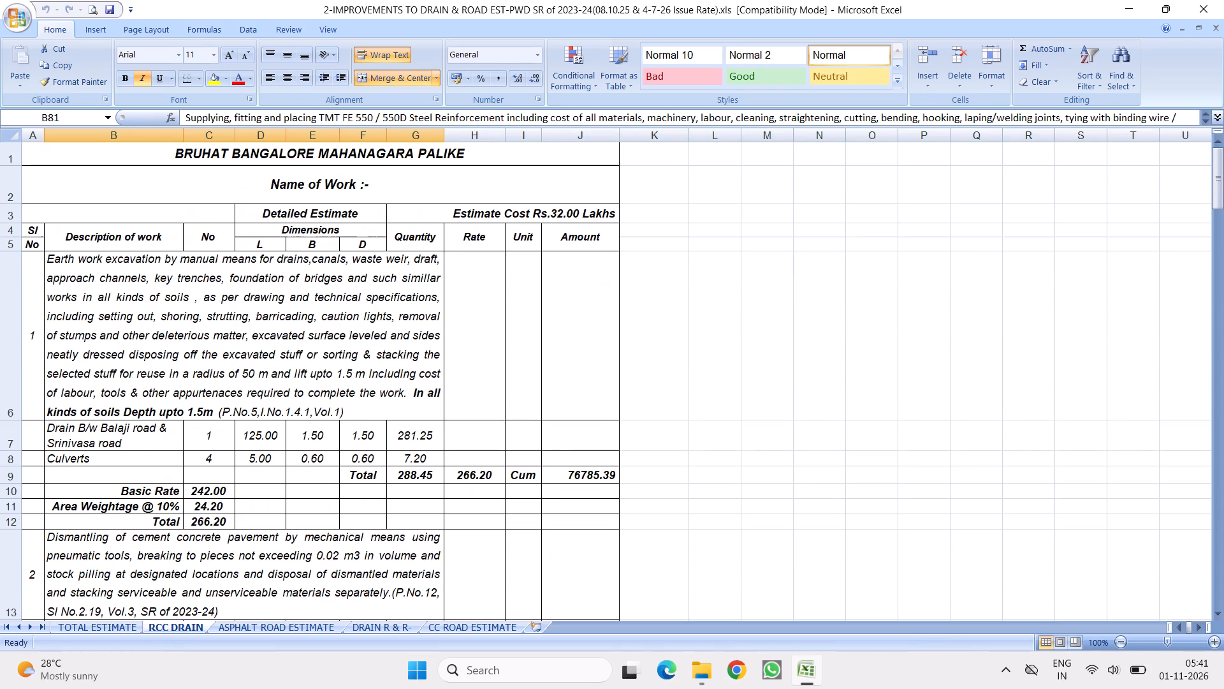
{"action": "scroll", "coordinate": [315, 323], "scroll_direction": "down", "scroll_amount": 11}
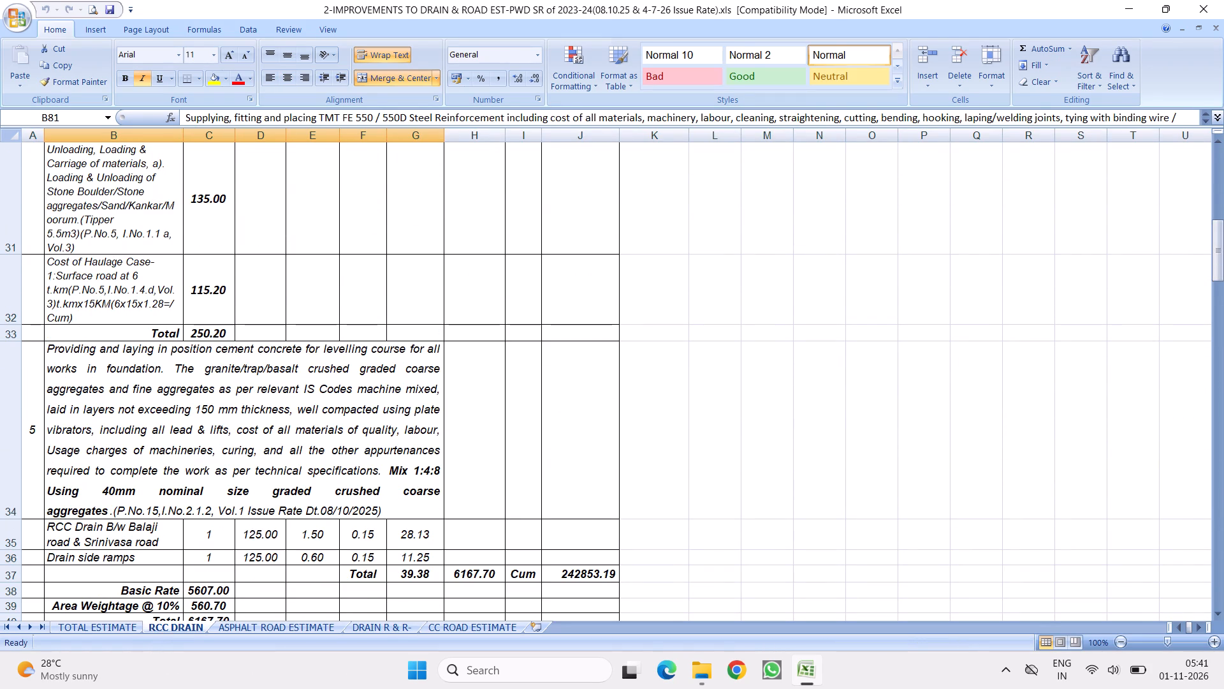
{"action": "left_click", "coordinate": [290, 410]}
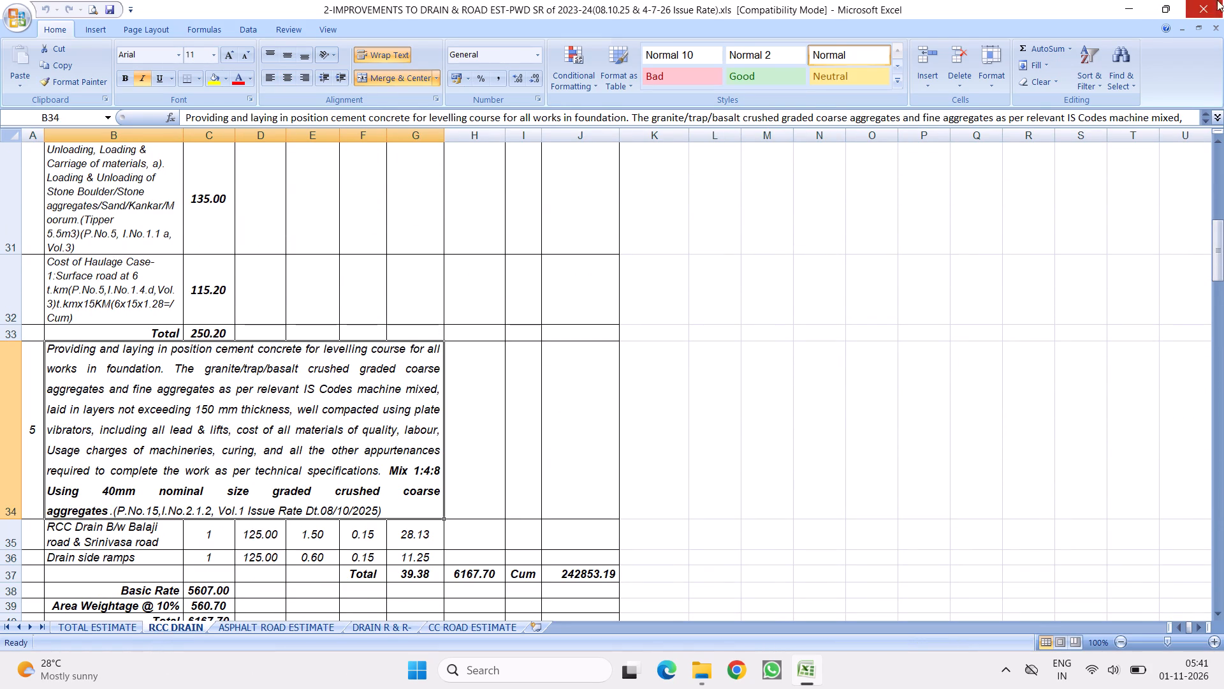
{"action": "left_click", "coordinate": [1202, 7]}
In File Explorer, open BUILDINGS S R 2018-19-ISSUE RATE.xls from the folder 8-ESTIMATES FOR WARDS 2018-19 under 1-ESTIMATES & BILLS.
{"action": "left_click", "coordinate": [695, 332]}
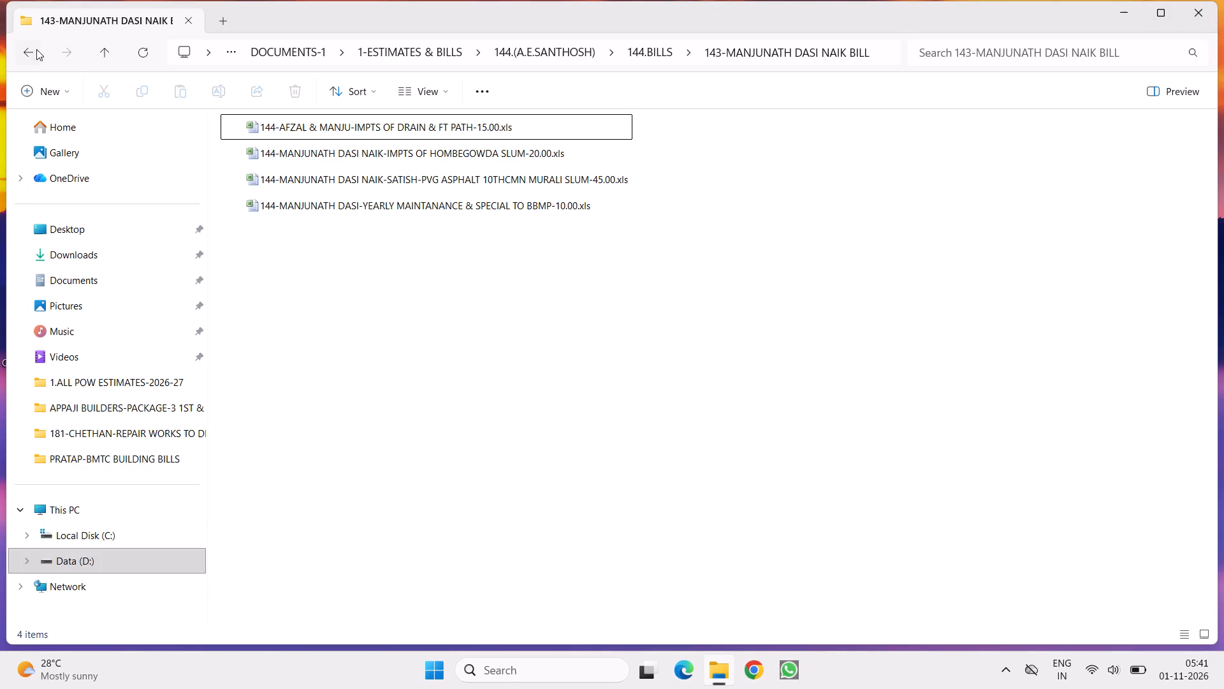
{"action": "left_click", "coordinate": [24, 50]}
{"action": "left_click", "coordinate": [24, 50]}
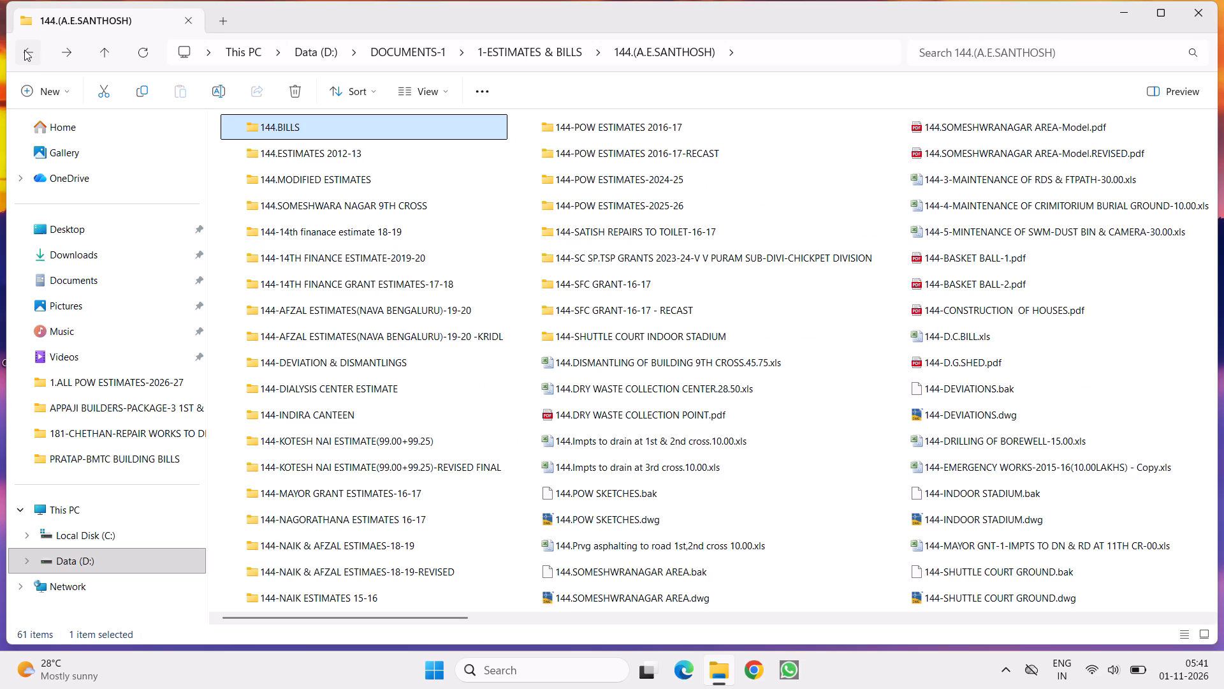
{"action": "left_click", "coordinate": [23, 52]}
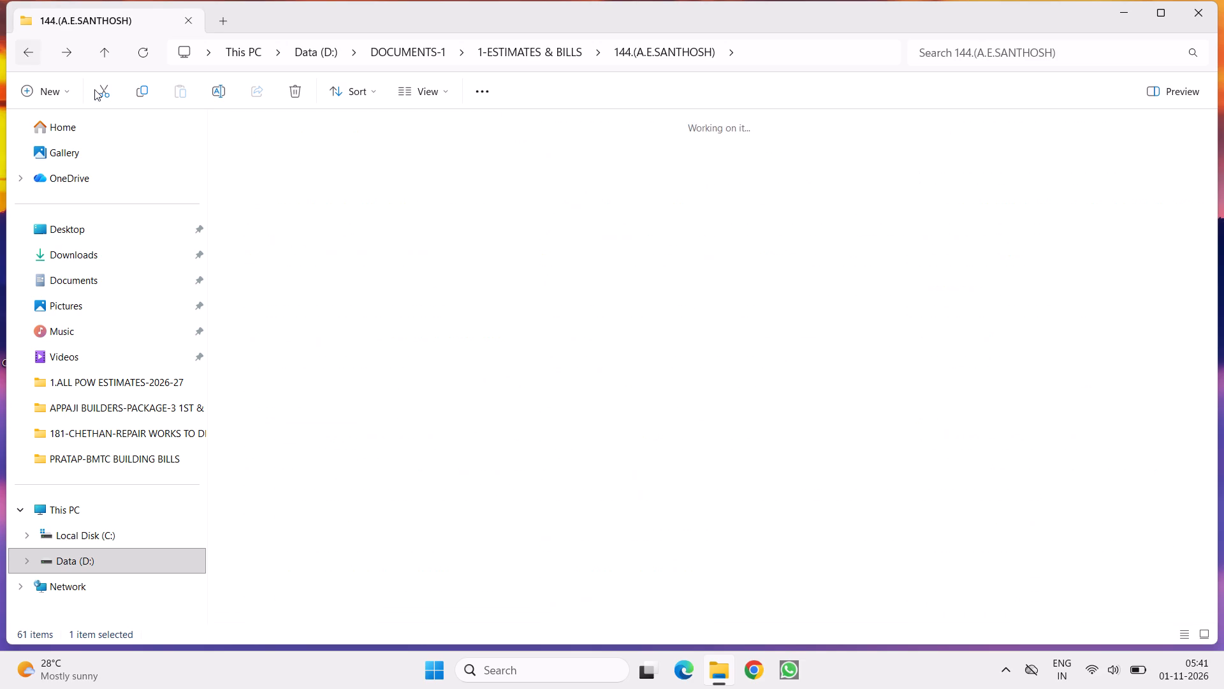
{"action": "double_click", "coordinate": [693, 286]}
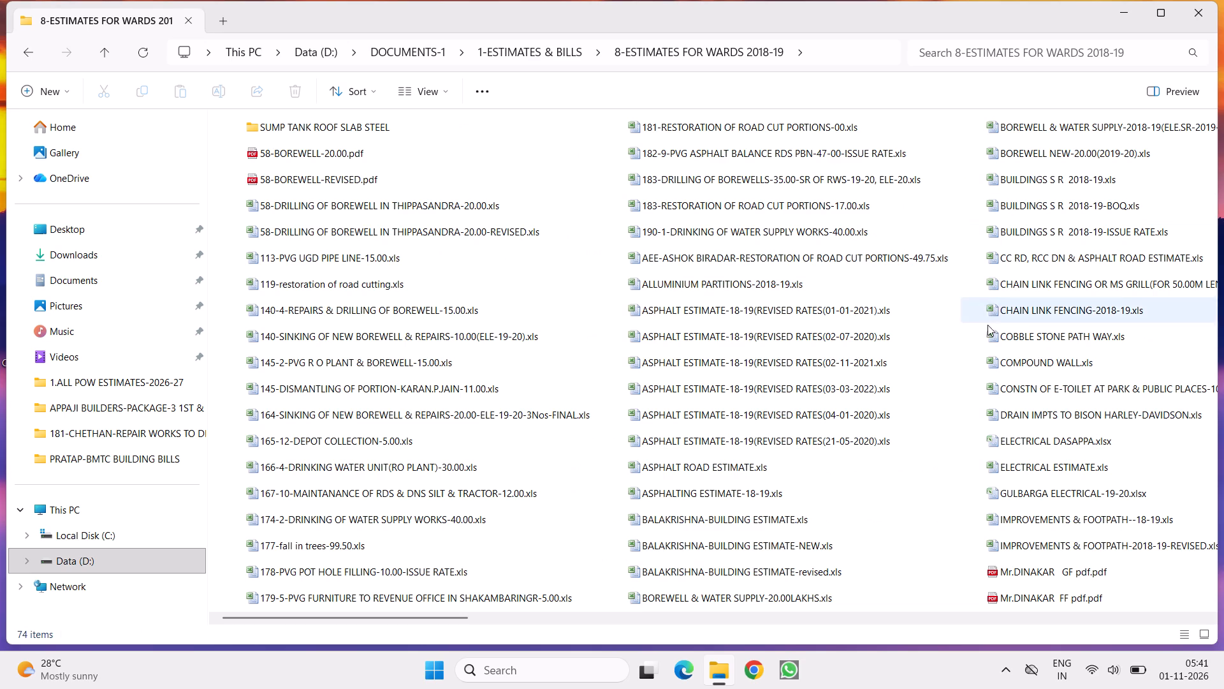
{"action": "scroll", "coordinate": [986, 328], "scroll_direction": "down", "scroll_amount": 2}
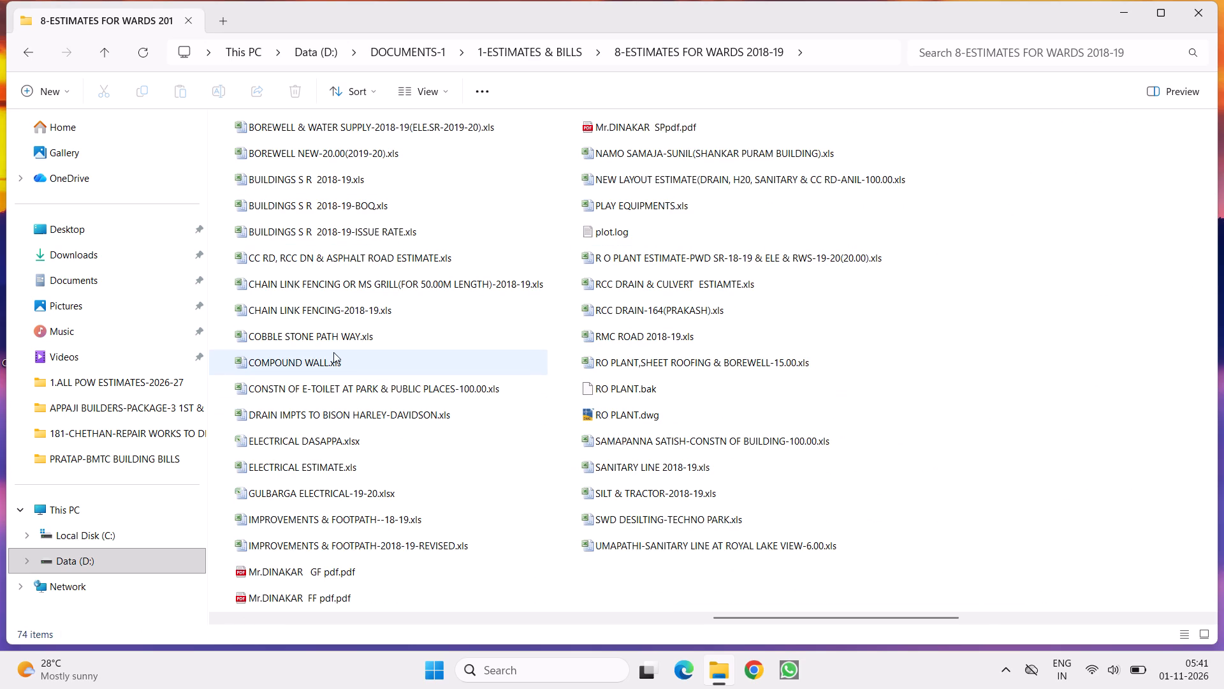
{"action": "double_click", "coordinate": [310, 230]}
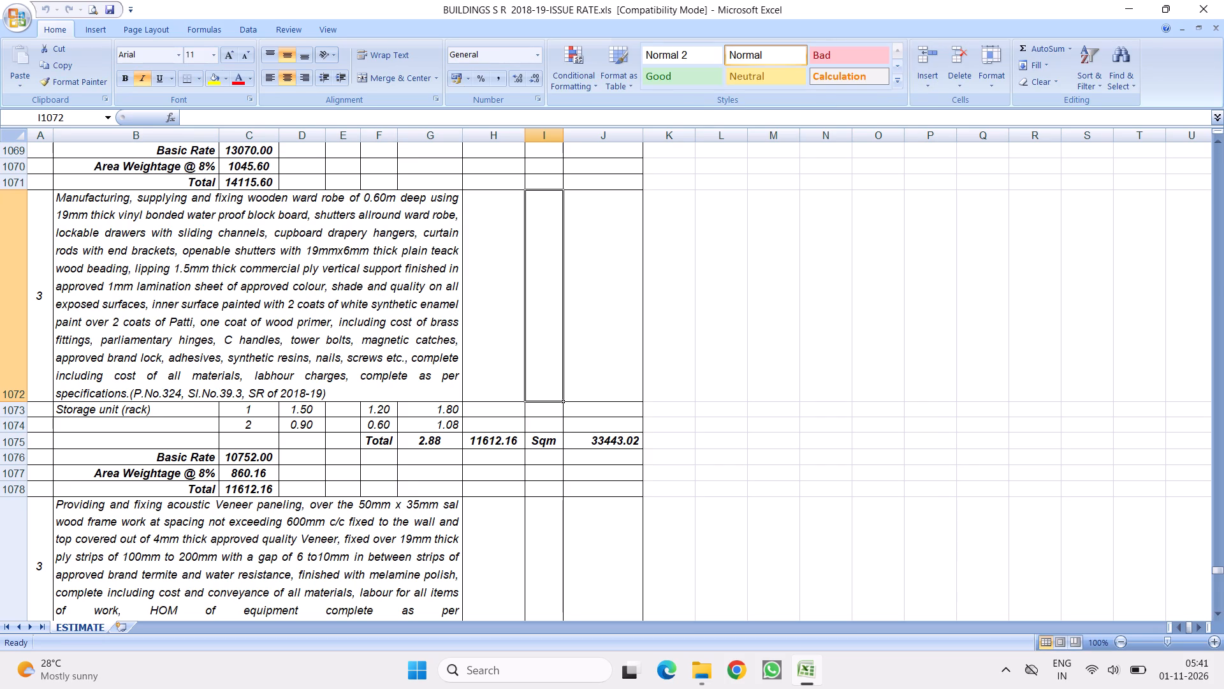
Look through the ESTIMATE sheet for the plain cement concrete items, selecting the 1:3:6 (B64) and 1:4:8 (B70) descriptions.
{"action": "left_click_drag", "start_coordinate": [1221, 571], "coordinate": [1223, 0]}
{"action": "scroll", "coordinate": [349, 297], "scroll_direction": "down", "scroll_amount": 5}
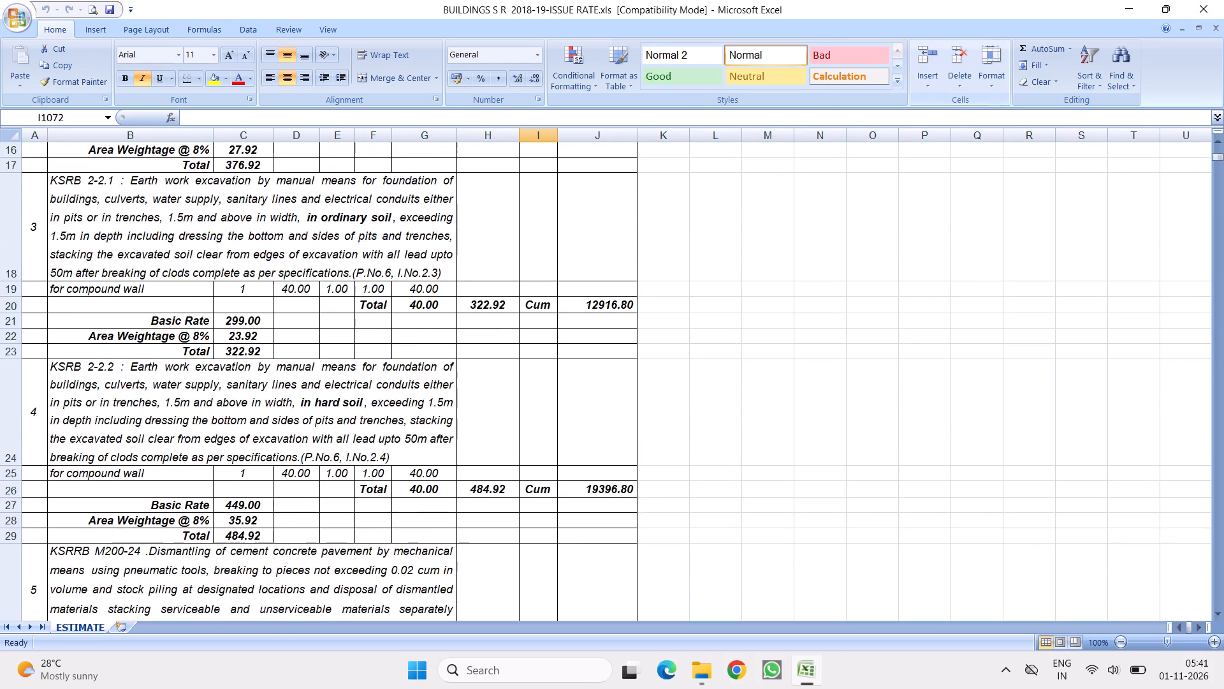
{"action": "scroll", "coordinate": [377, 312], "scroll_direction": "down", "scroll_amount": 12}
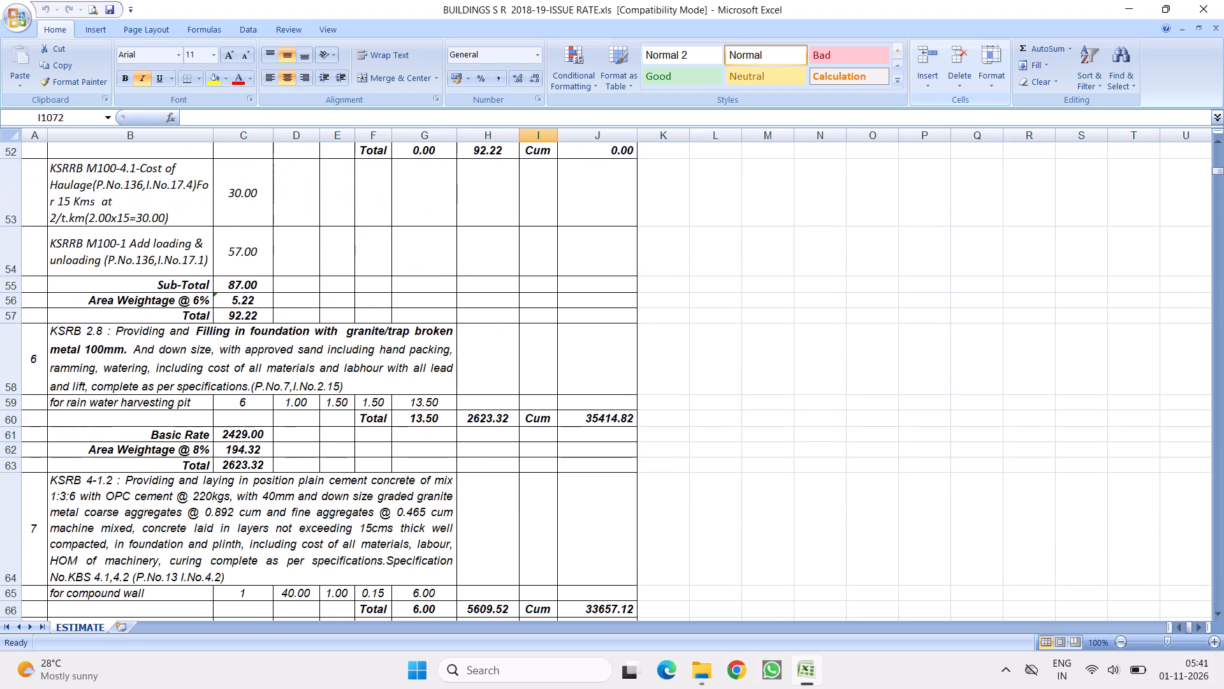
{"action": "left_click", "coordinate": [289, 520]}
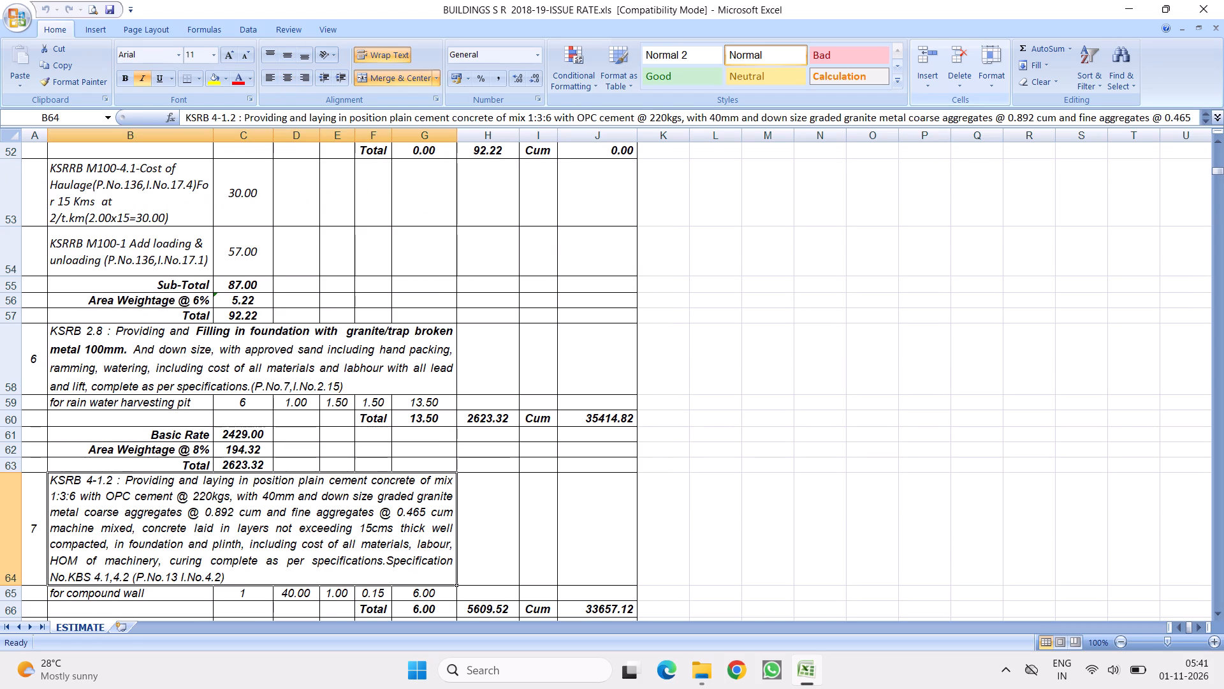
{"action": "scroll", "coordinate": [381, 366], "scroll_direction": "down", "scroll_amount": 3}
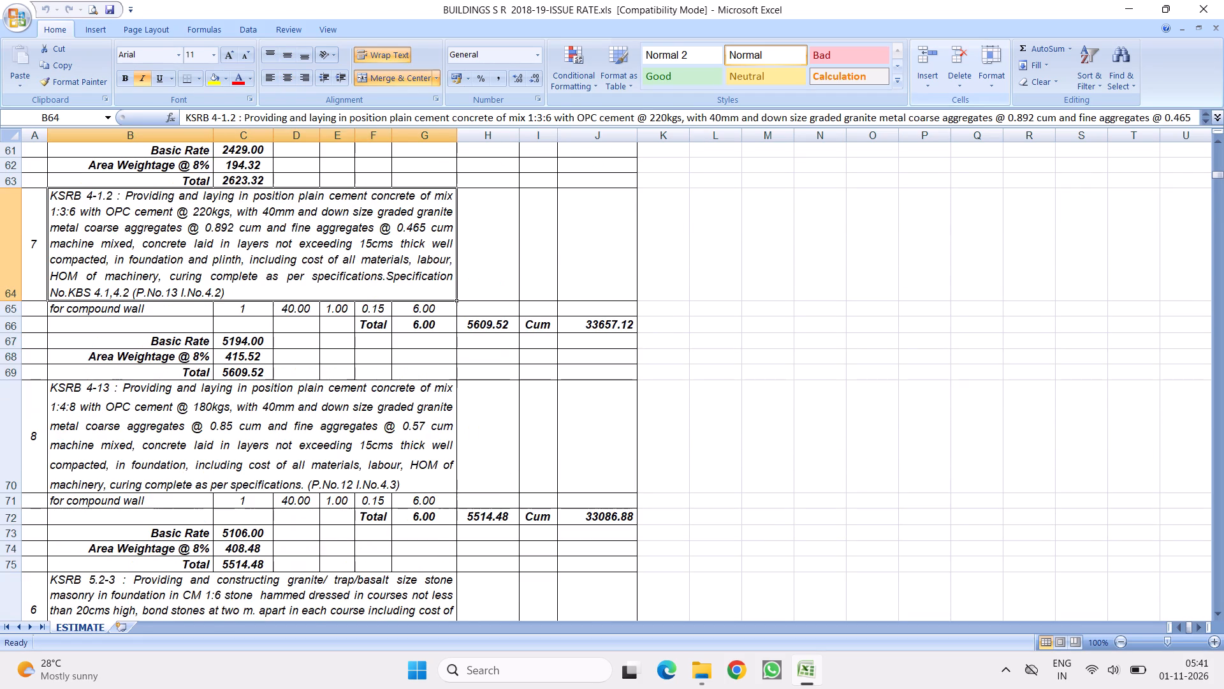
{"action": "left_click", "coordinate": [192, 446]}
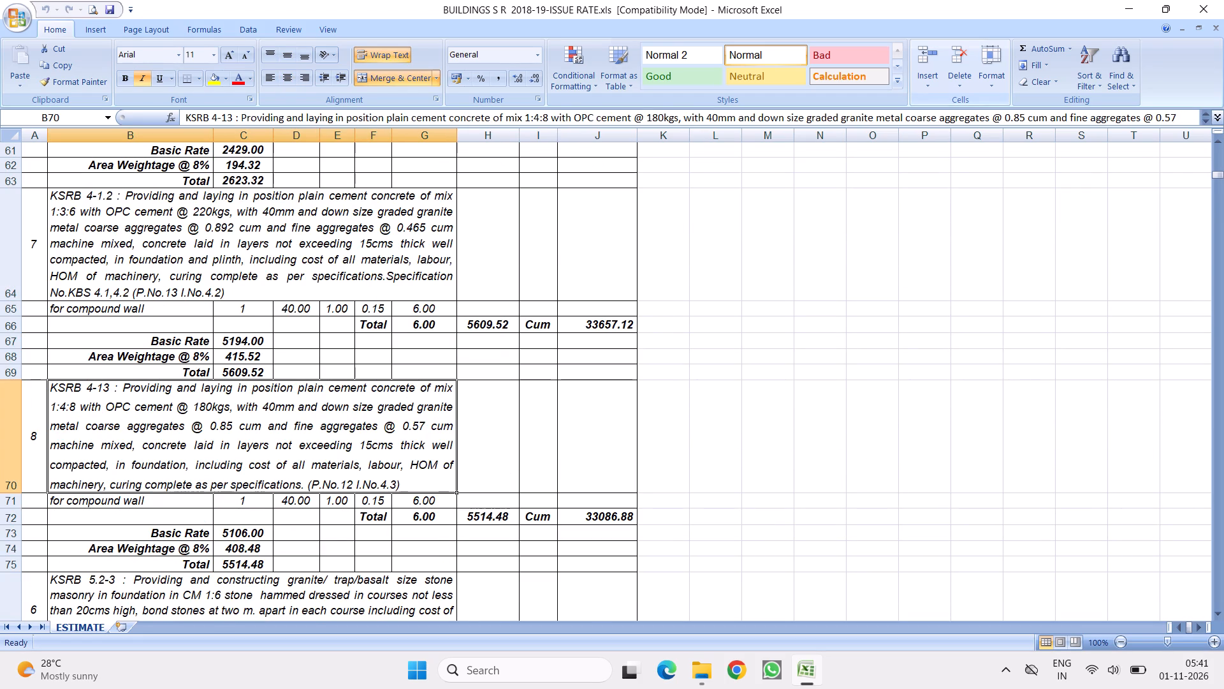
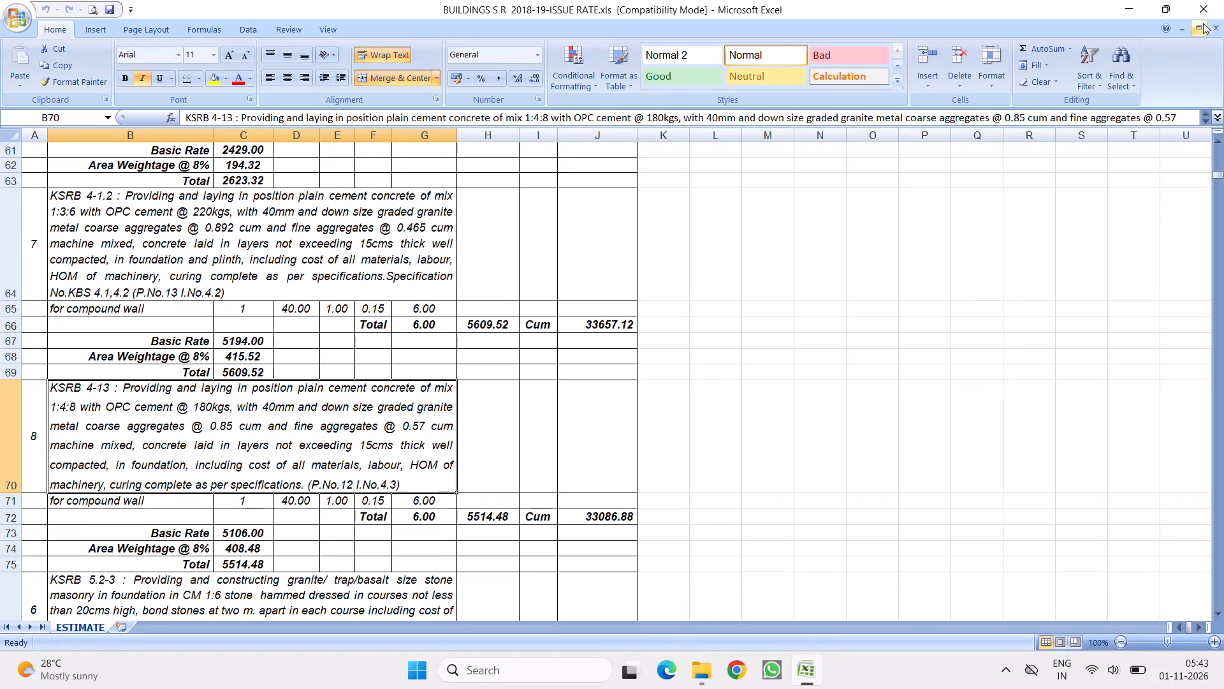
Close the BUILDINGS S R 2018-19-ISSUE RATE workbook and clear the file selection in the 8-ESTIMATES FOR WARDS 2018-19 folder.
{"action": "left_click", "coordinate": [1205, 6]}
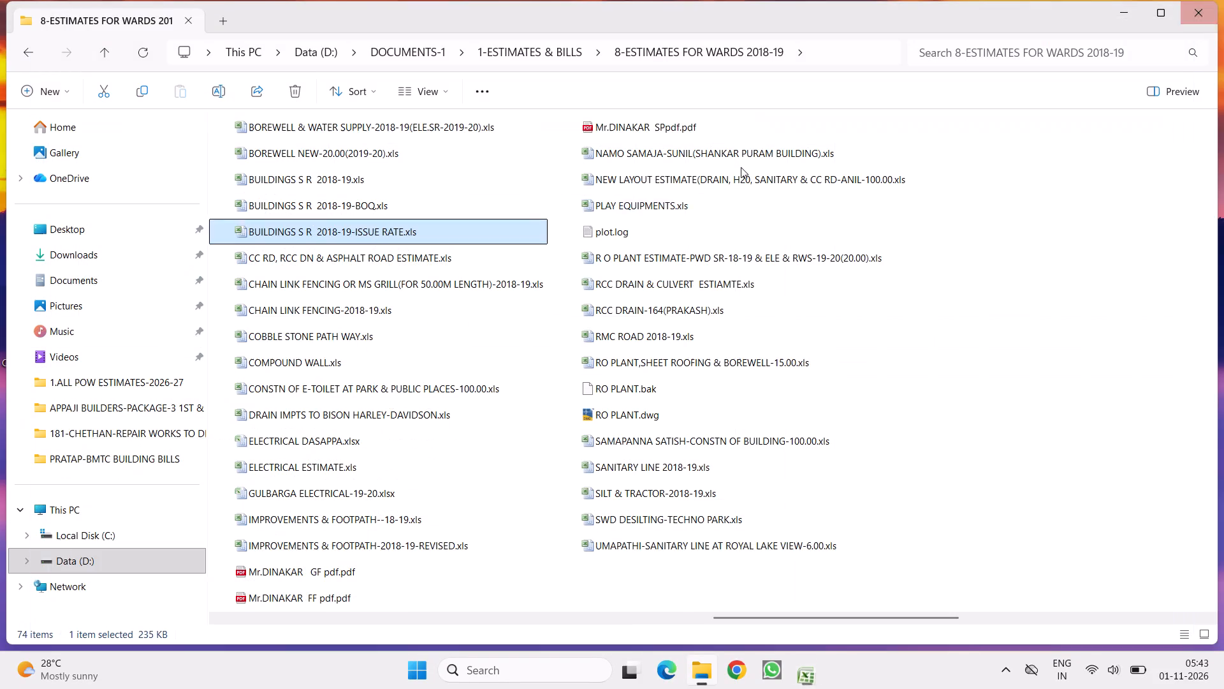
{"action": "left_click", "coordinate": [1061, 223]}
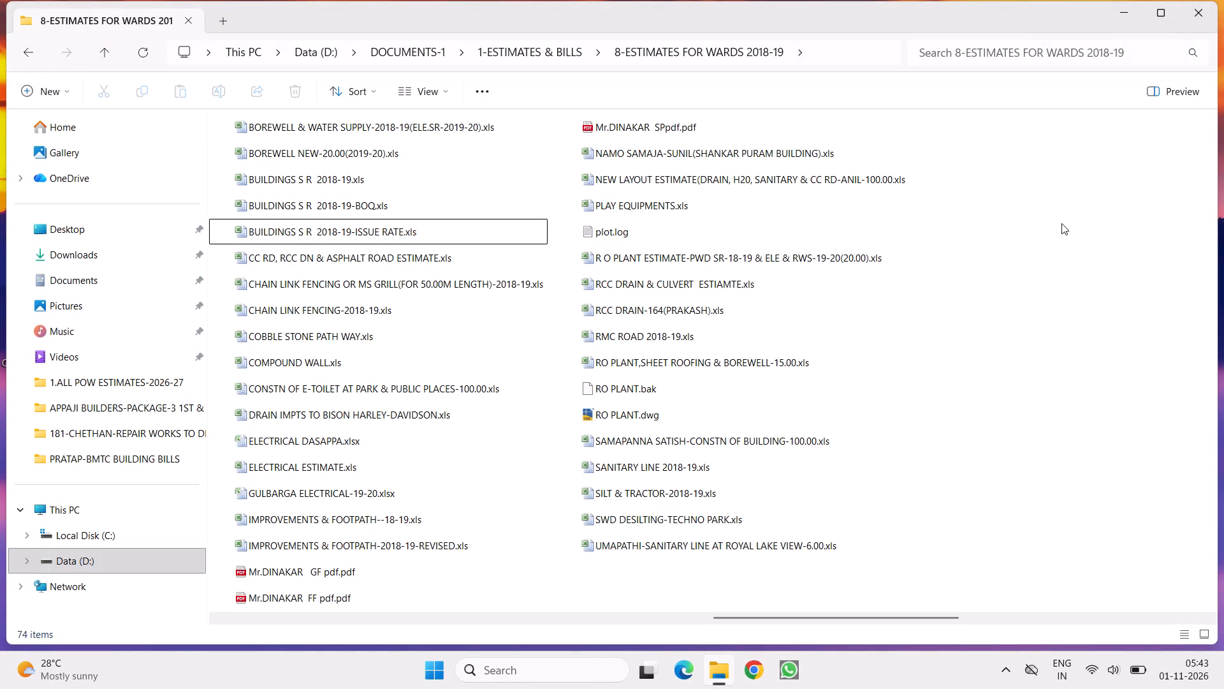